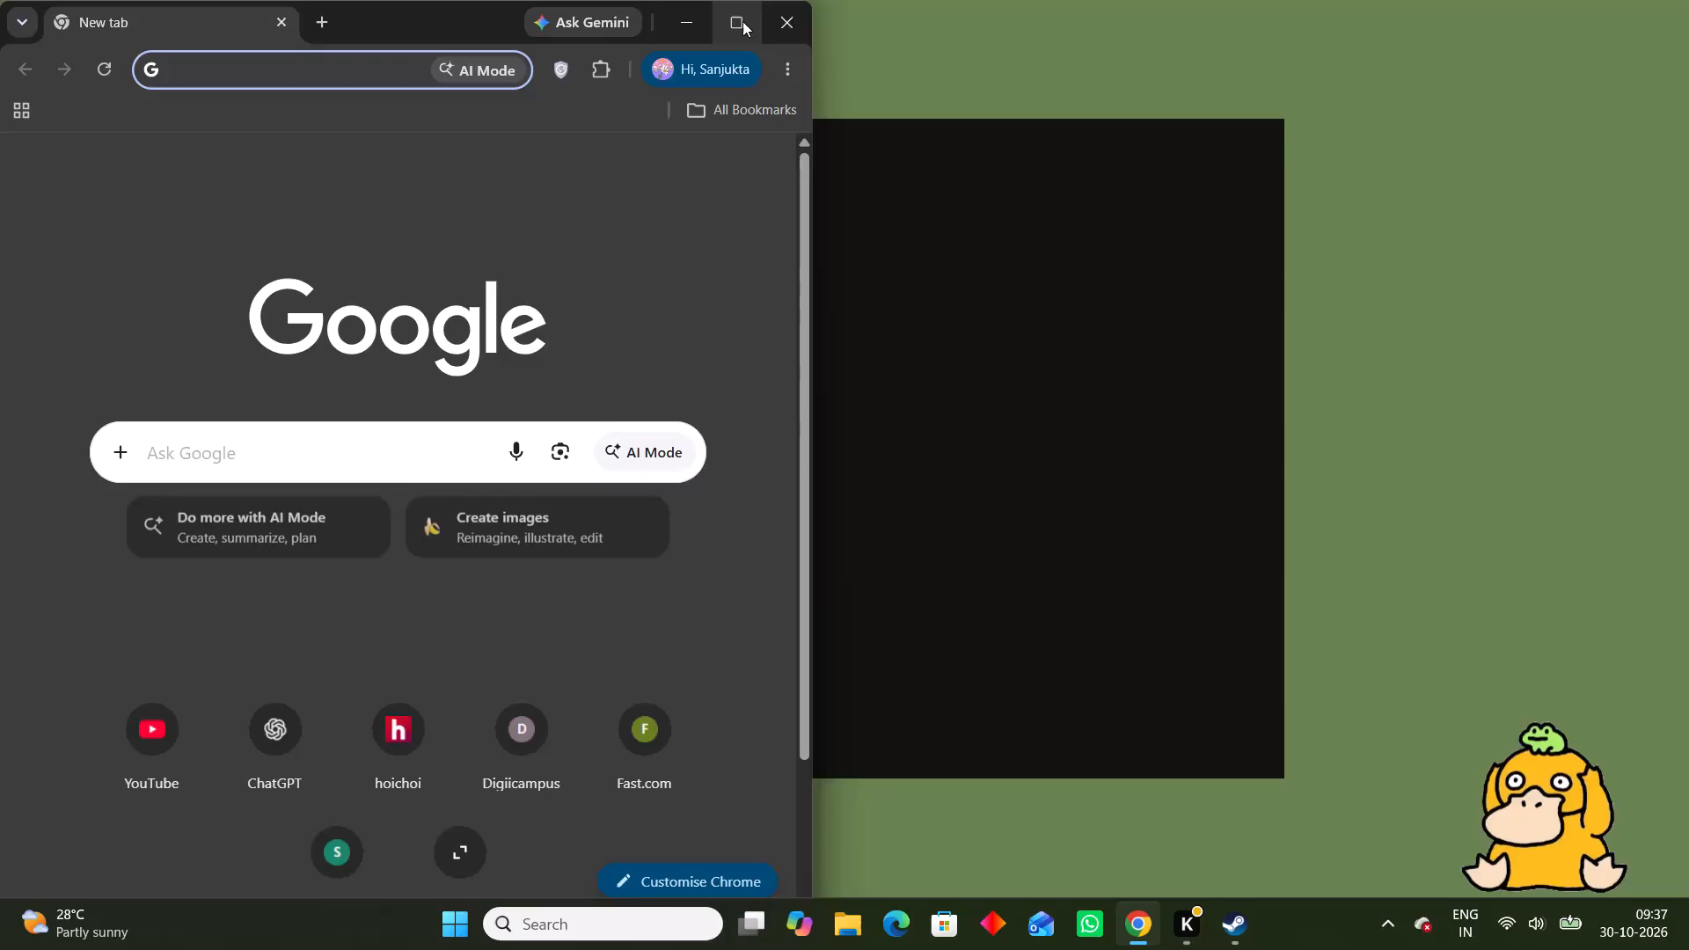
Maximise the browser window, search Google for canva and open Canva through the account login result.
{"action": "left_click", "coordinate": [742, 21]}
{"action": "left_click", "coordinate": [670, 412]}
{"action": "left_click", "coordinate": [678, 443]}
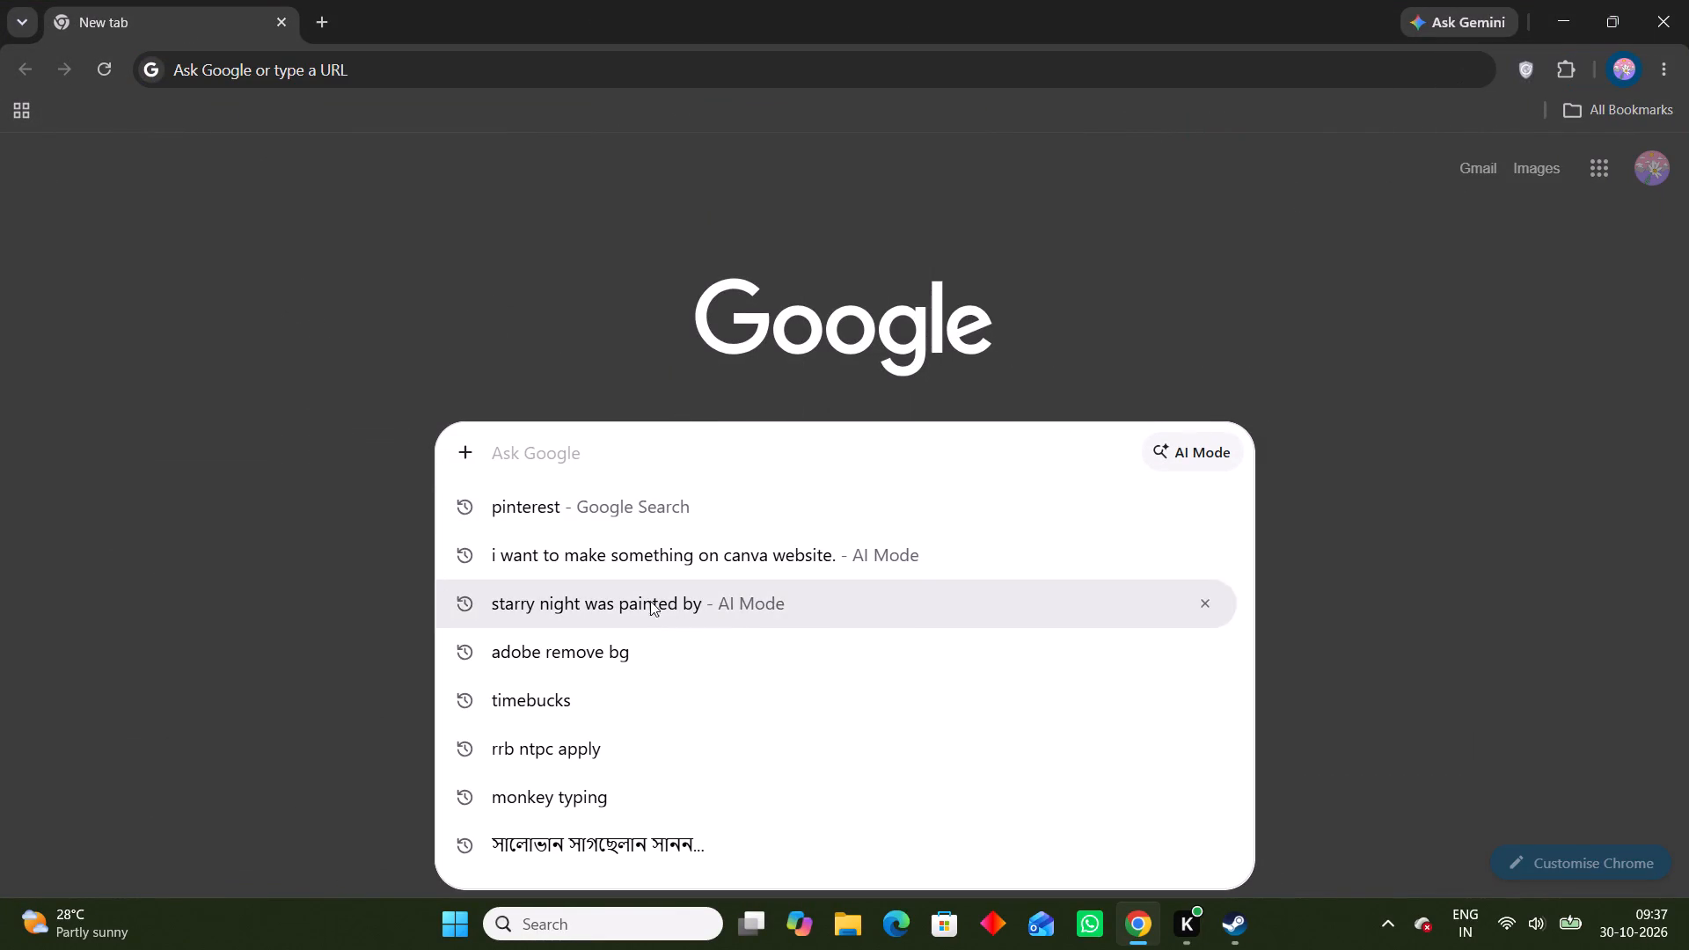
{"action": "key", "text": "c"}
{"action": "key", "text": "a"}
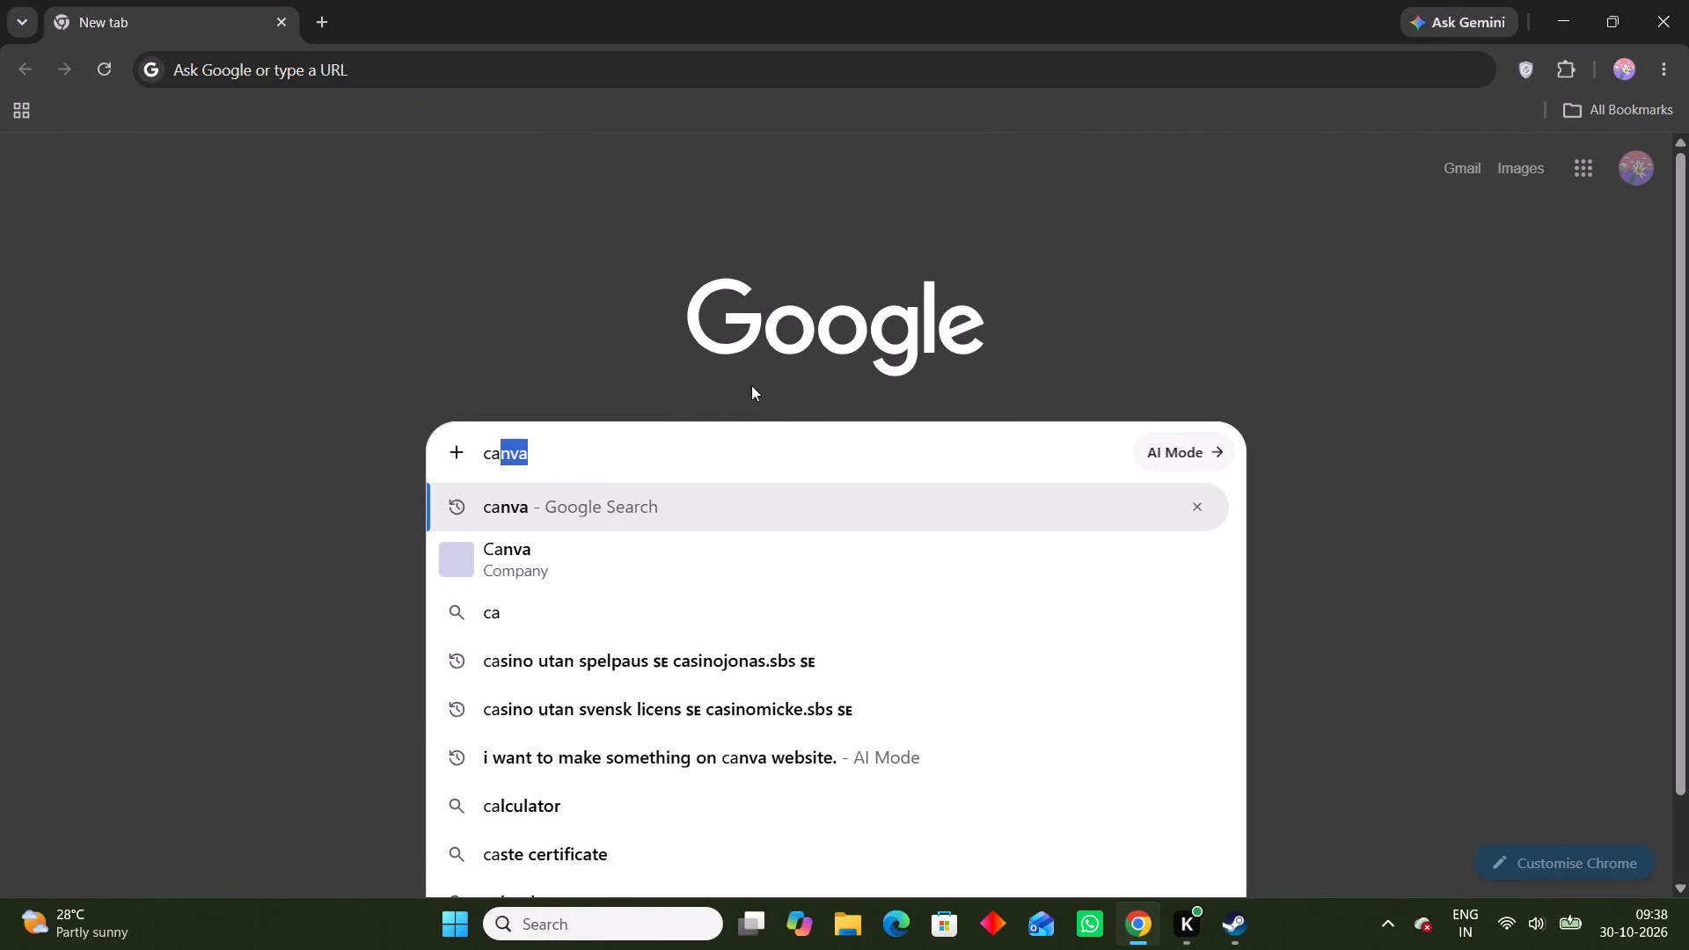
{"action": "left_click", "coordinate": [562, 518]}
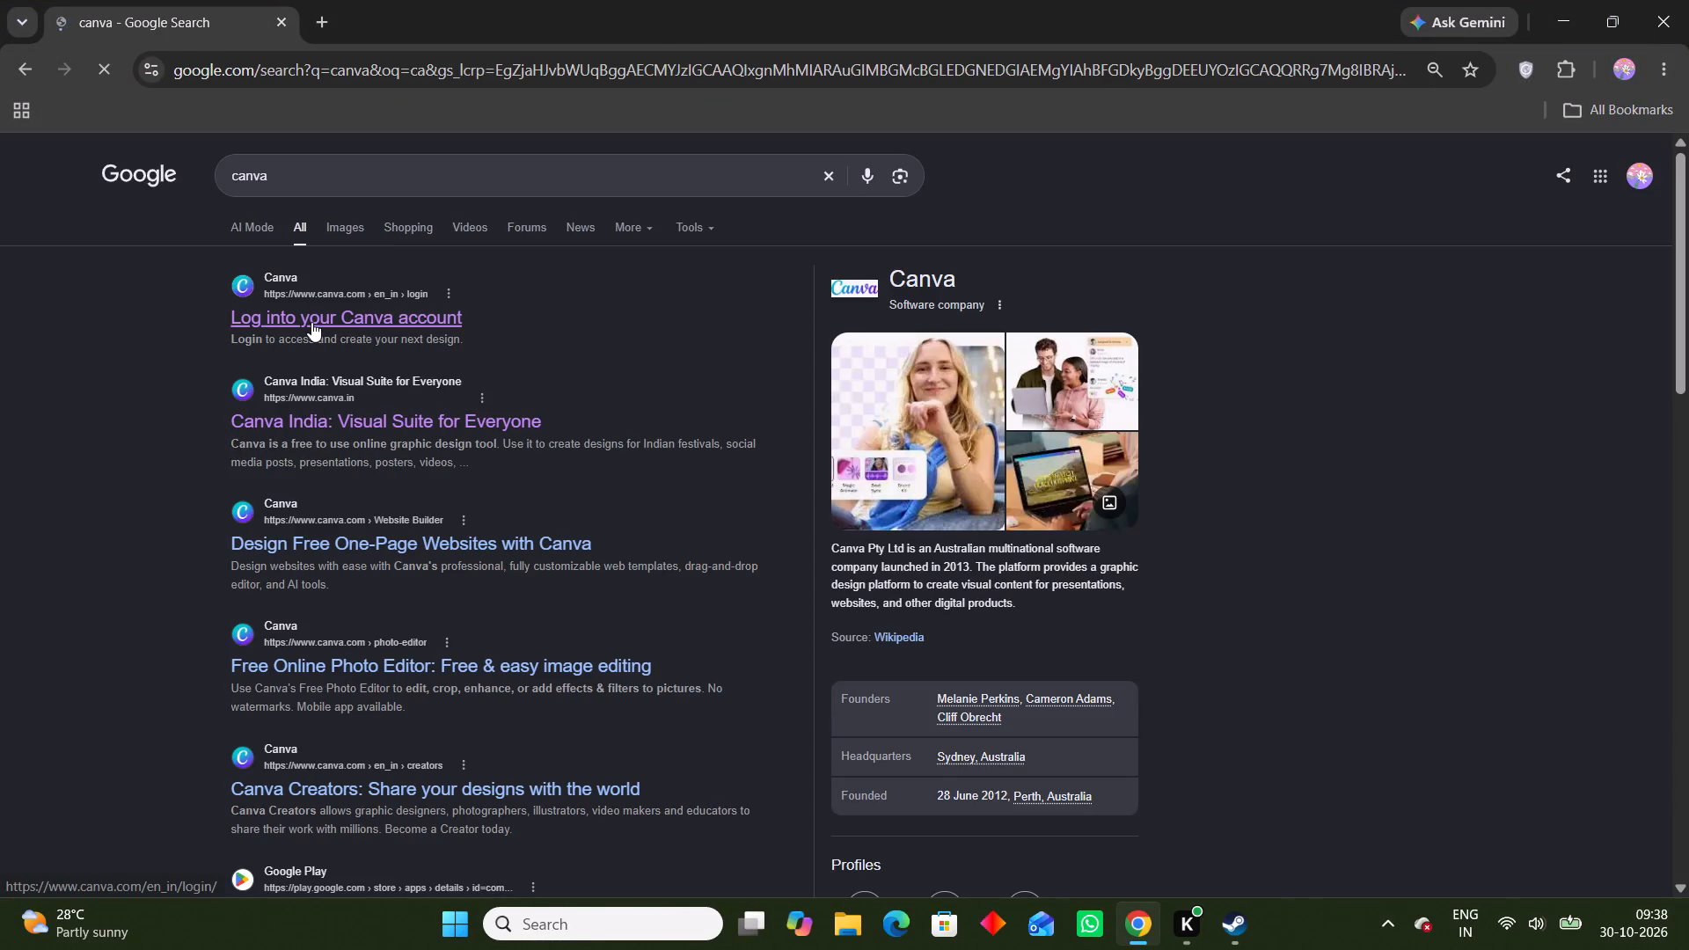
{"action": "left_click", "coordinate": [311, 322]}
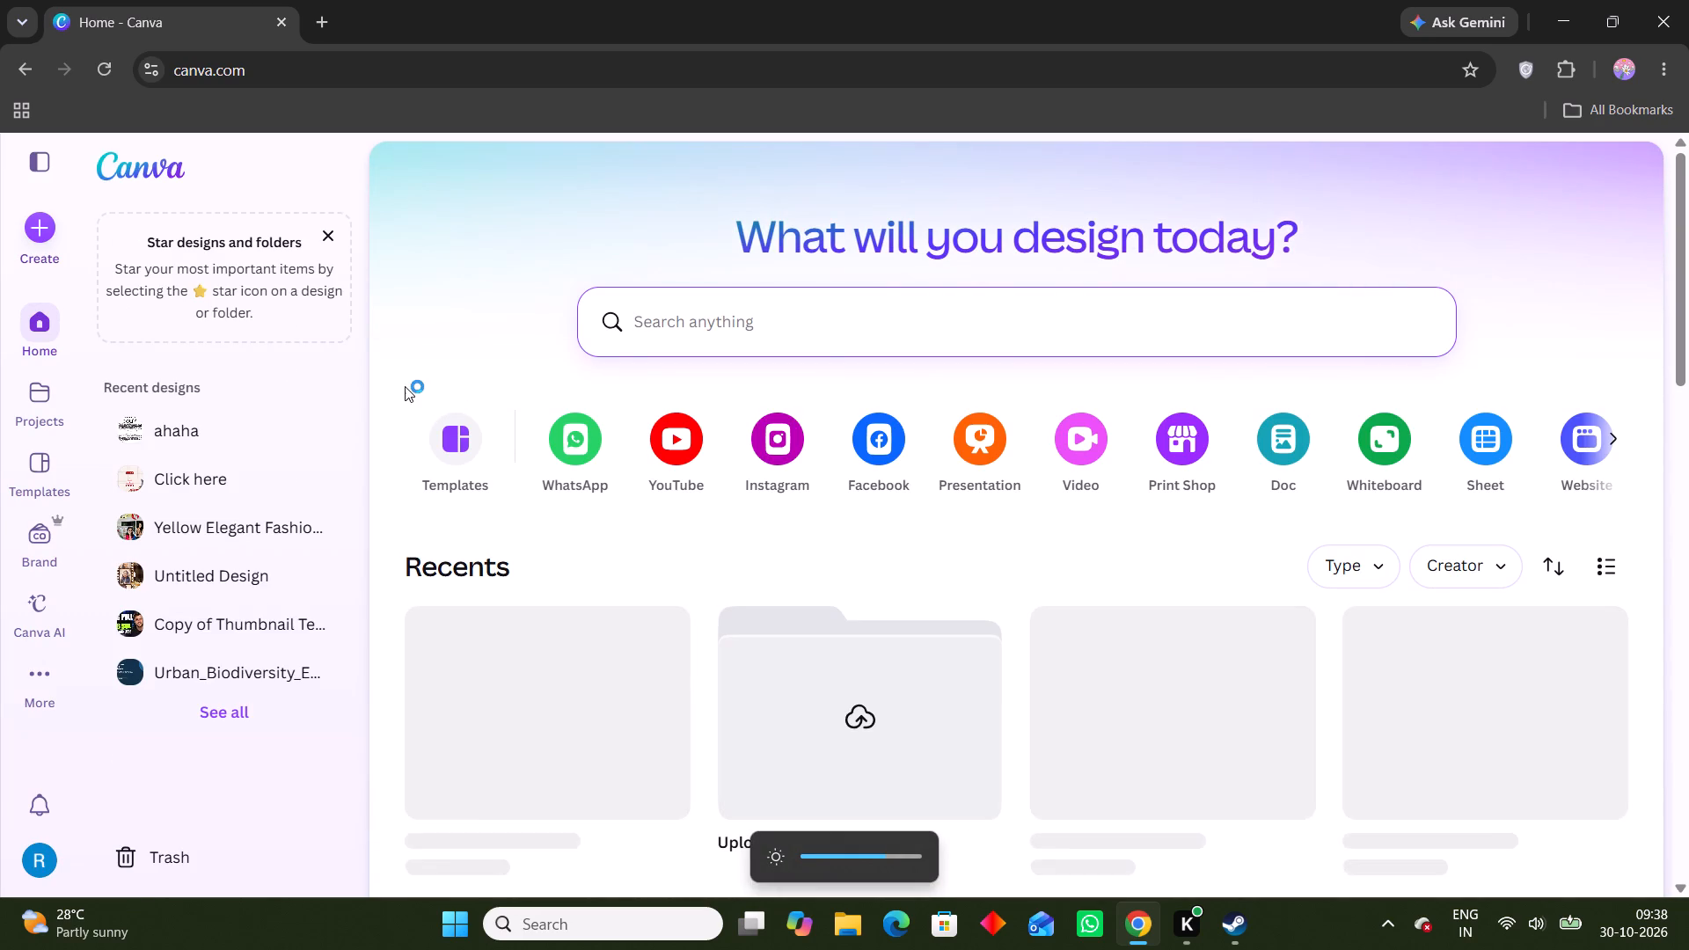
{"action": "middle_click", "coordinate": [211, 431]}
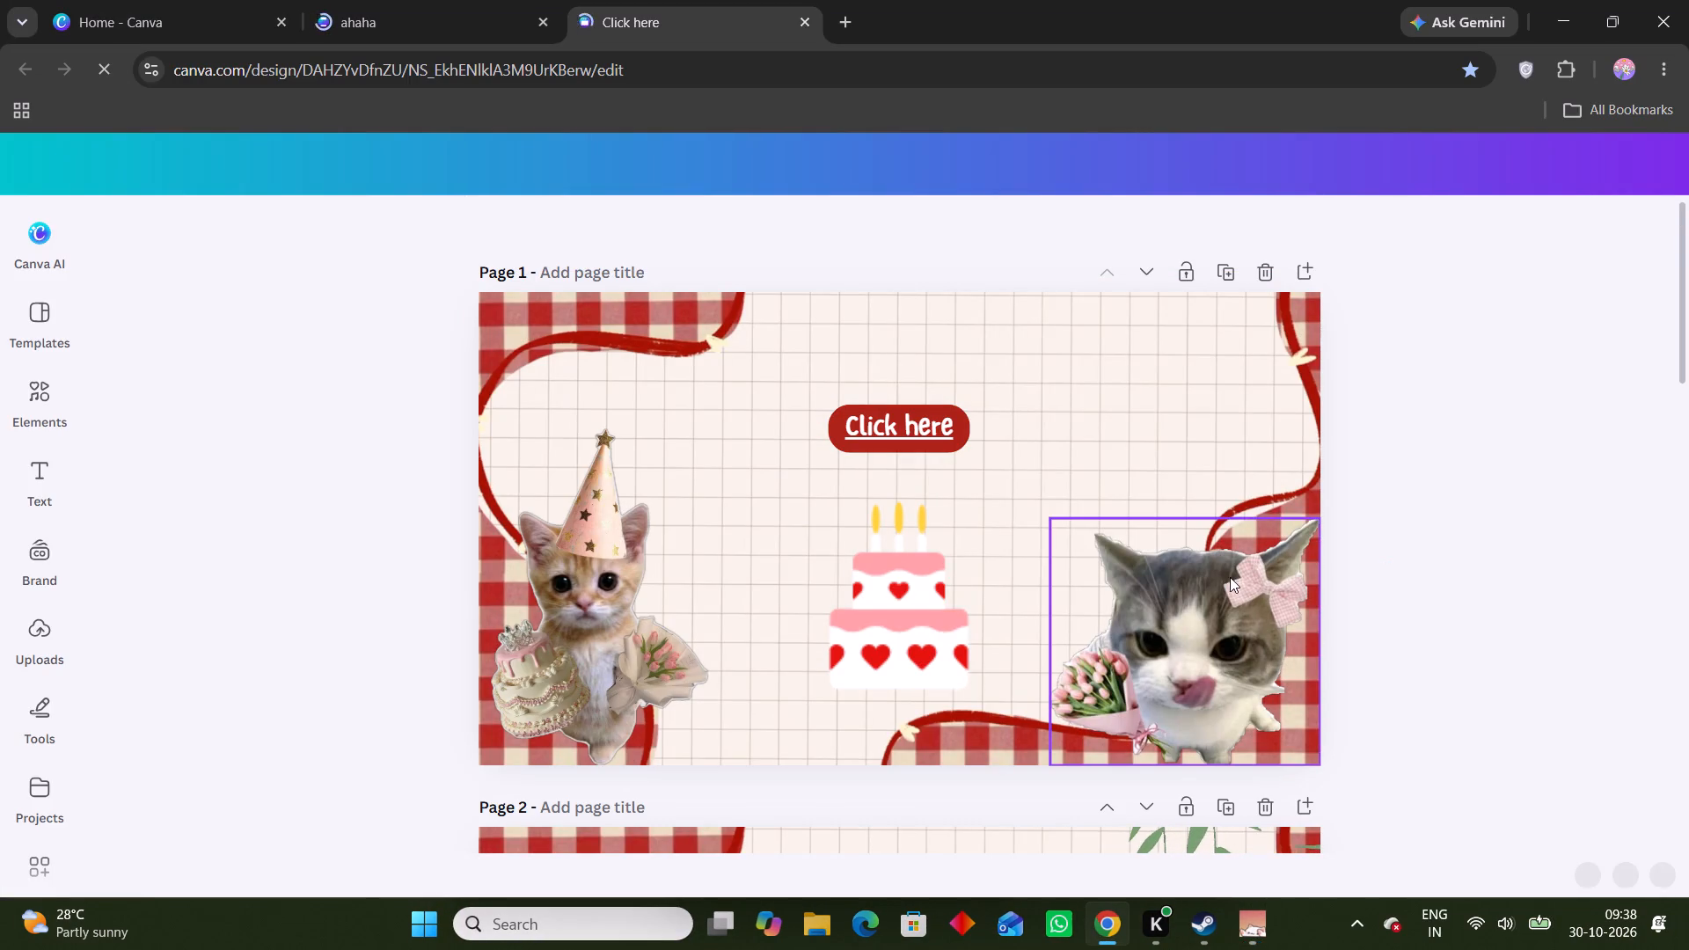
{"action": "scroll", "coordinate": [1230, 577], "scroll_direction": "down", "scroll_amount": 9}
{"action": "scroll", "coordinate": [1224, 582], "scroll_direction": "up", "scroll_amount": 1}
{"action": "scroll", "coordinate": [1224, 582], "scroll_direction": "down", "scroll_amount": 7}
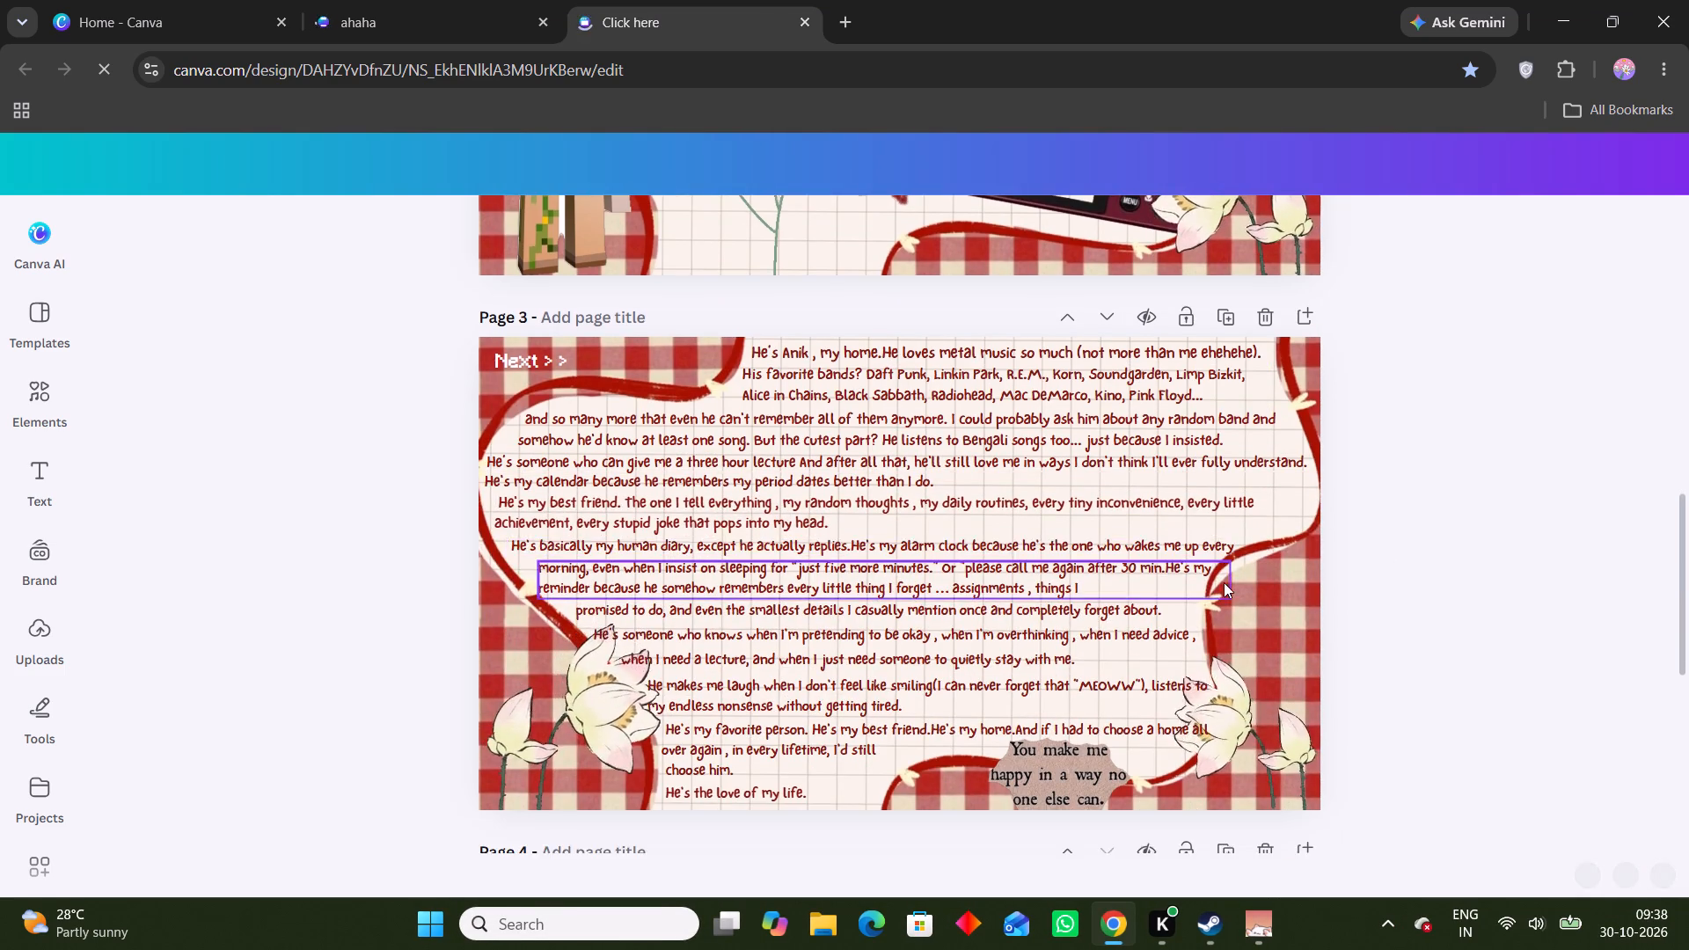
{"action": "scroll", "coordinate": [1219, 581], "scroll_direction": "down", "scroll_amount": 4}
{"action": "left_click", "coordinate": [905, 823]}
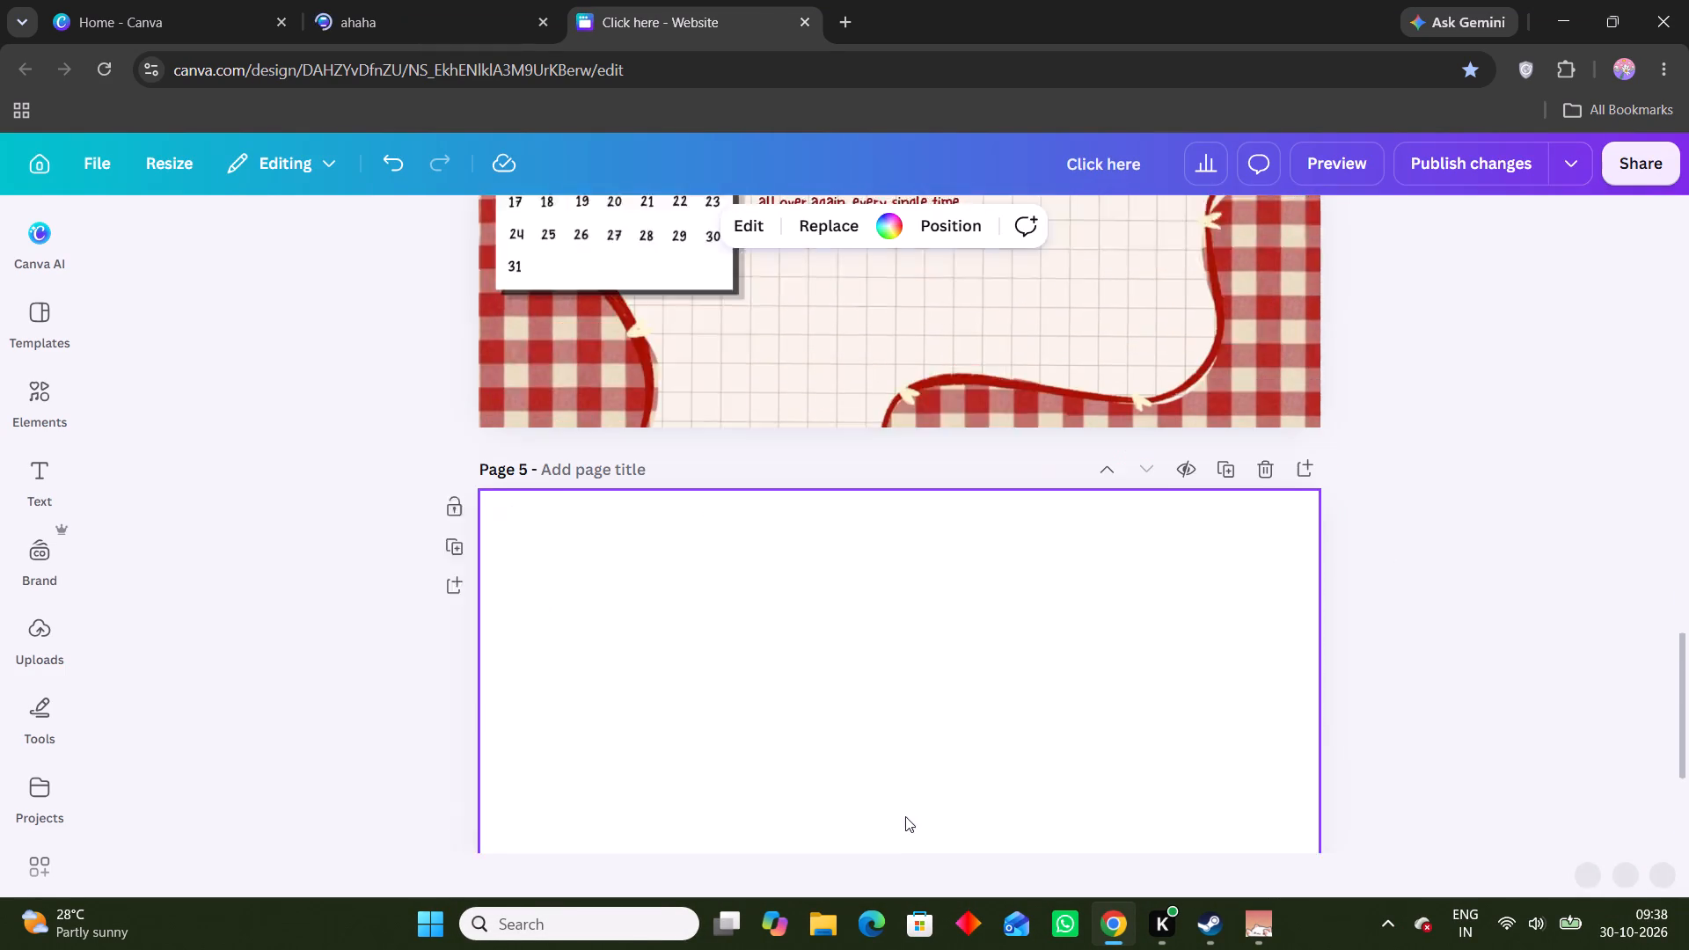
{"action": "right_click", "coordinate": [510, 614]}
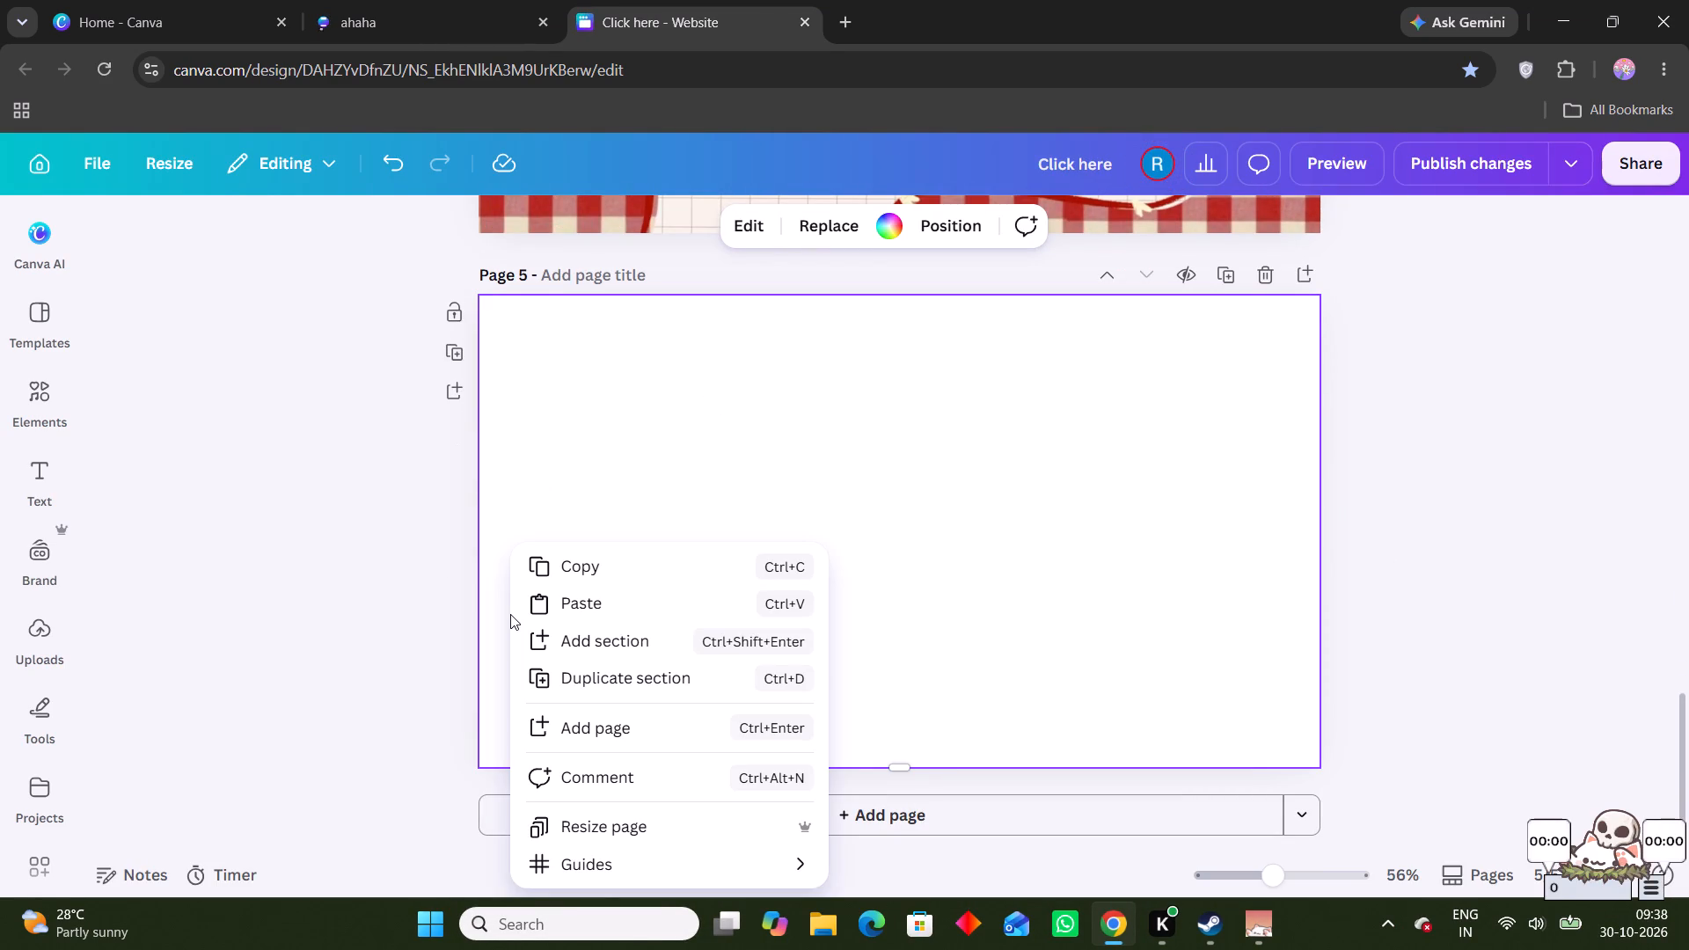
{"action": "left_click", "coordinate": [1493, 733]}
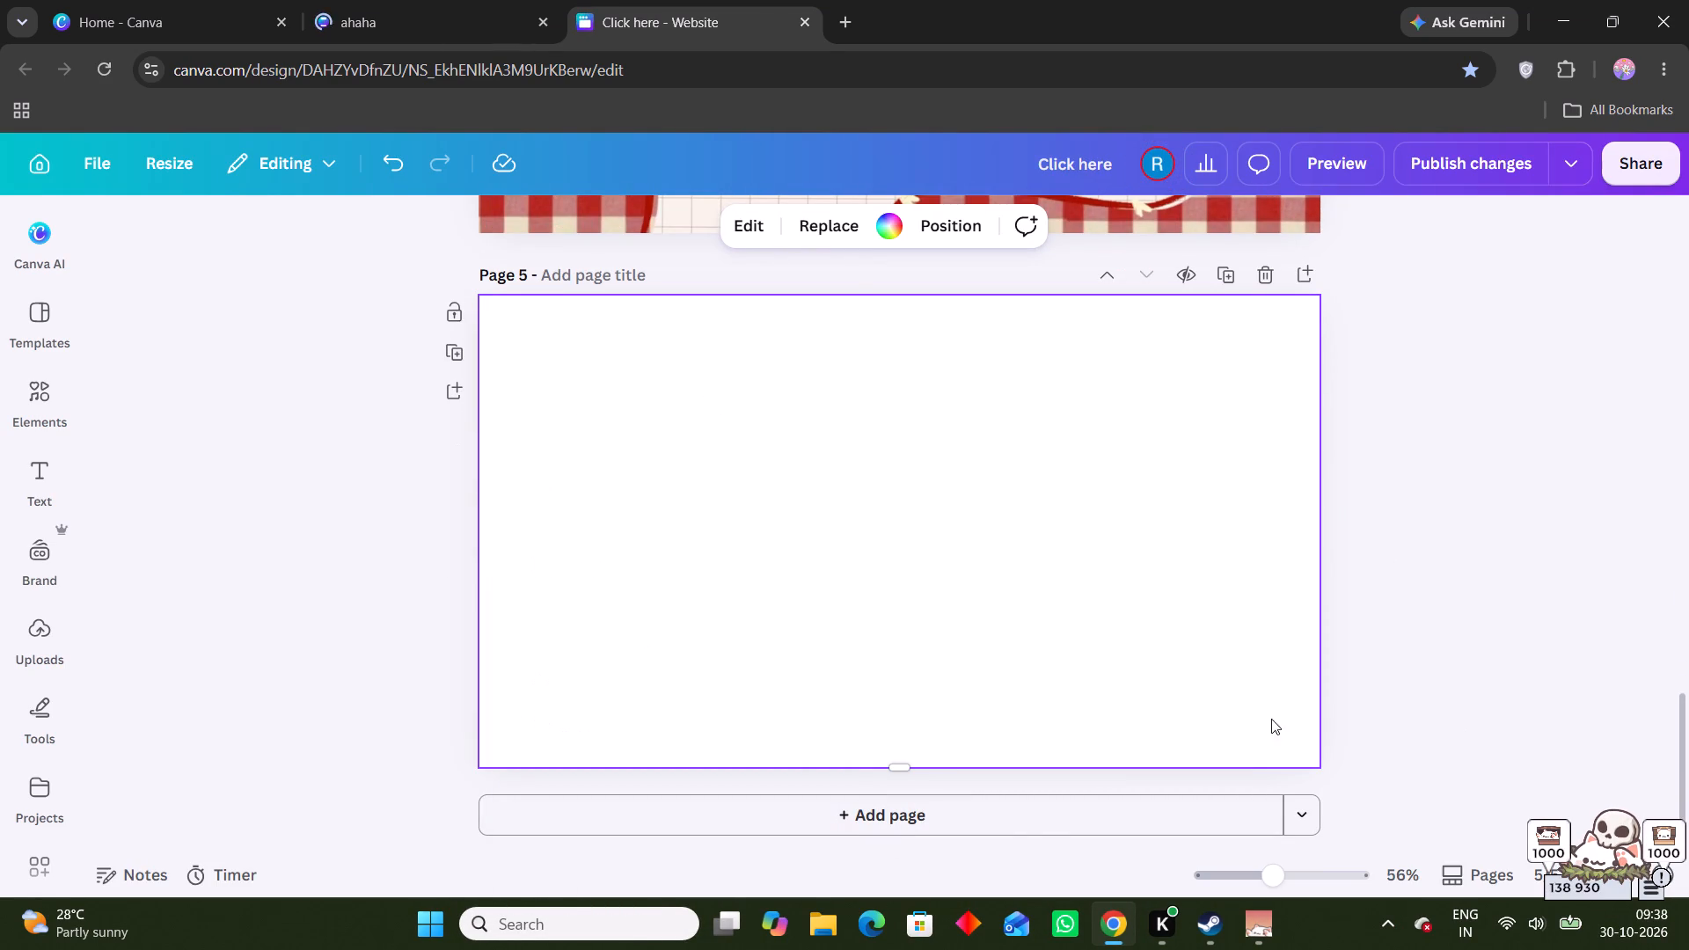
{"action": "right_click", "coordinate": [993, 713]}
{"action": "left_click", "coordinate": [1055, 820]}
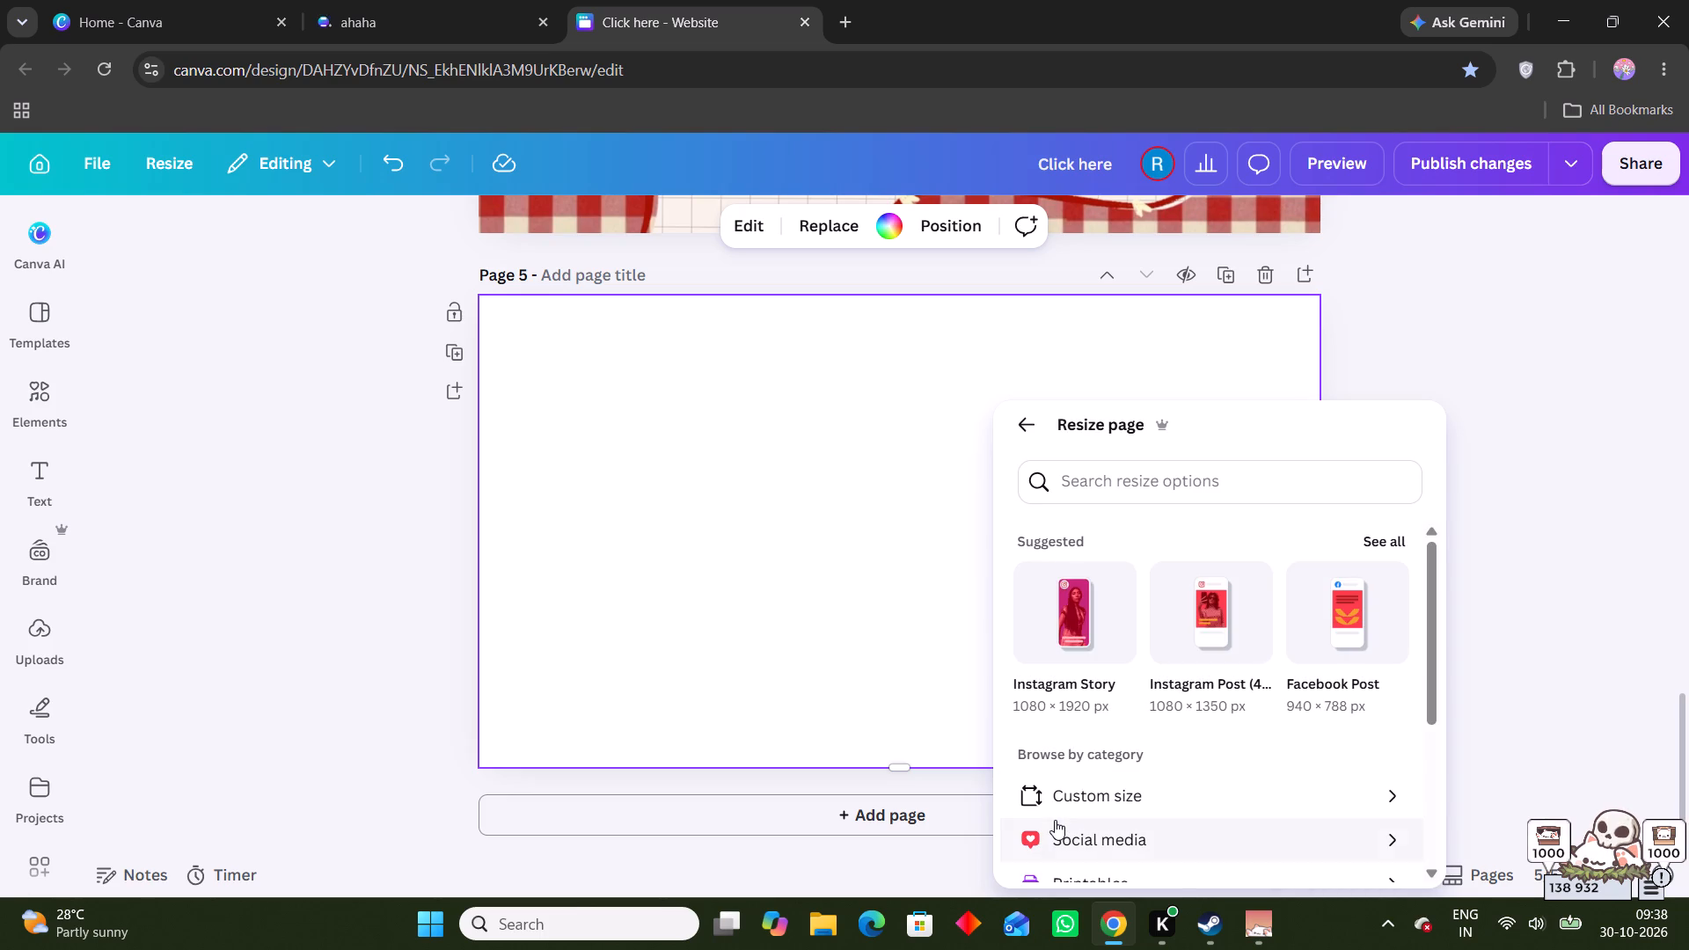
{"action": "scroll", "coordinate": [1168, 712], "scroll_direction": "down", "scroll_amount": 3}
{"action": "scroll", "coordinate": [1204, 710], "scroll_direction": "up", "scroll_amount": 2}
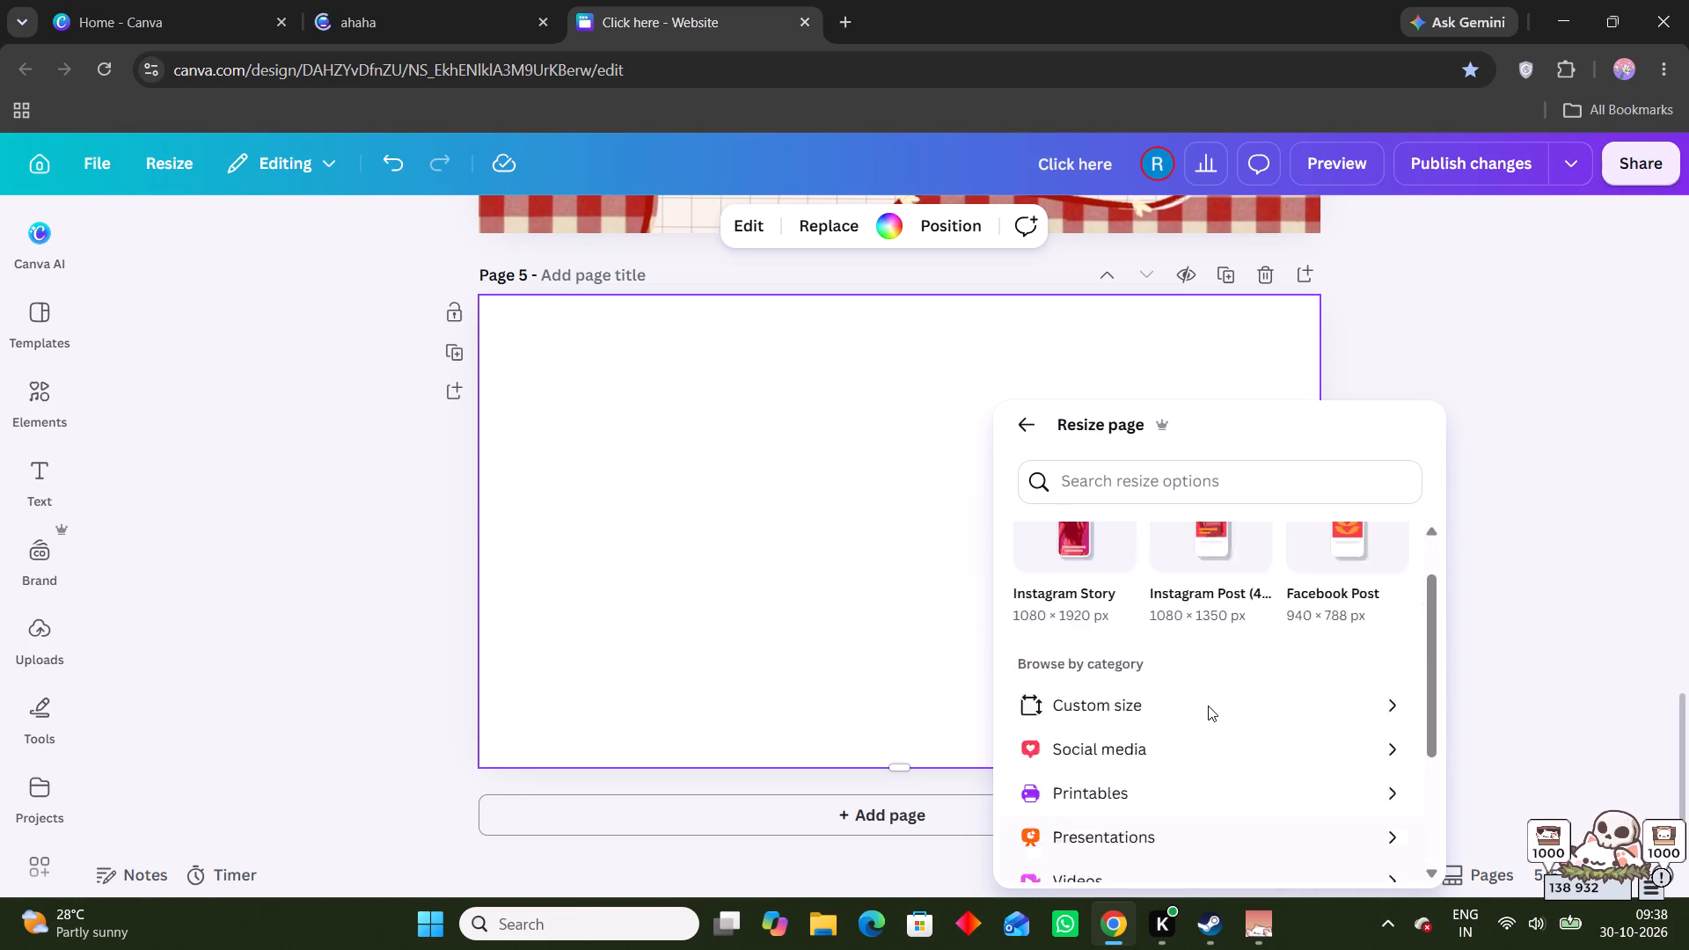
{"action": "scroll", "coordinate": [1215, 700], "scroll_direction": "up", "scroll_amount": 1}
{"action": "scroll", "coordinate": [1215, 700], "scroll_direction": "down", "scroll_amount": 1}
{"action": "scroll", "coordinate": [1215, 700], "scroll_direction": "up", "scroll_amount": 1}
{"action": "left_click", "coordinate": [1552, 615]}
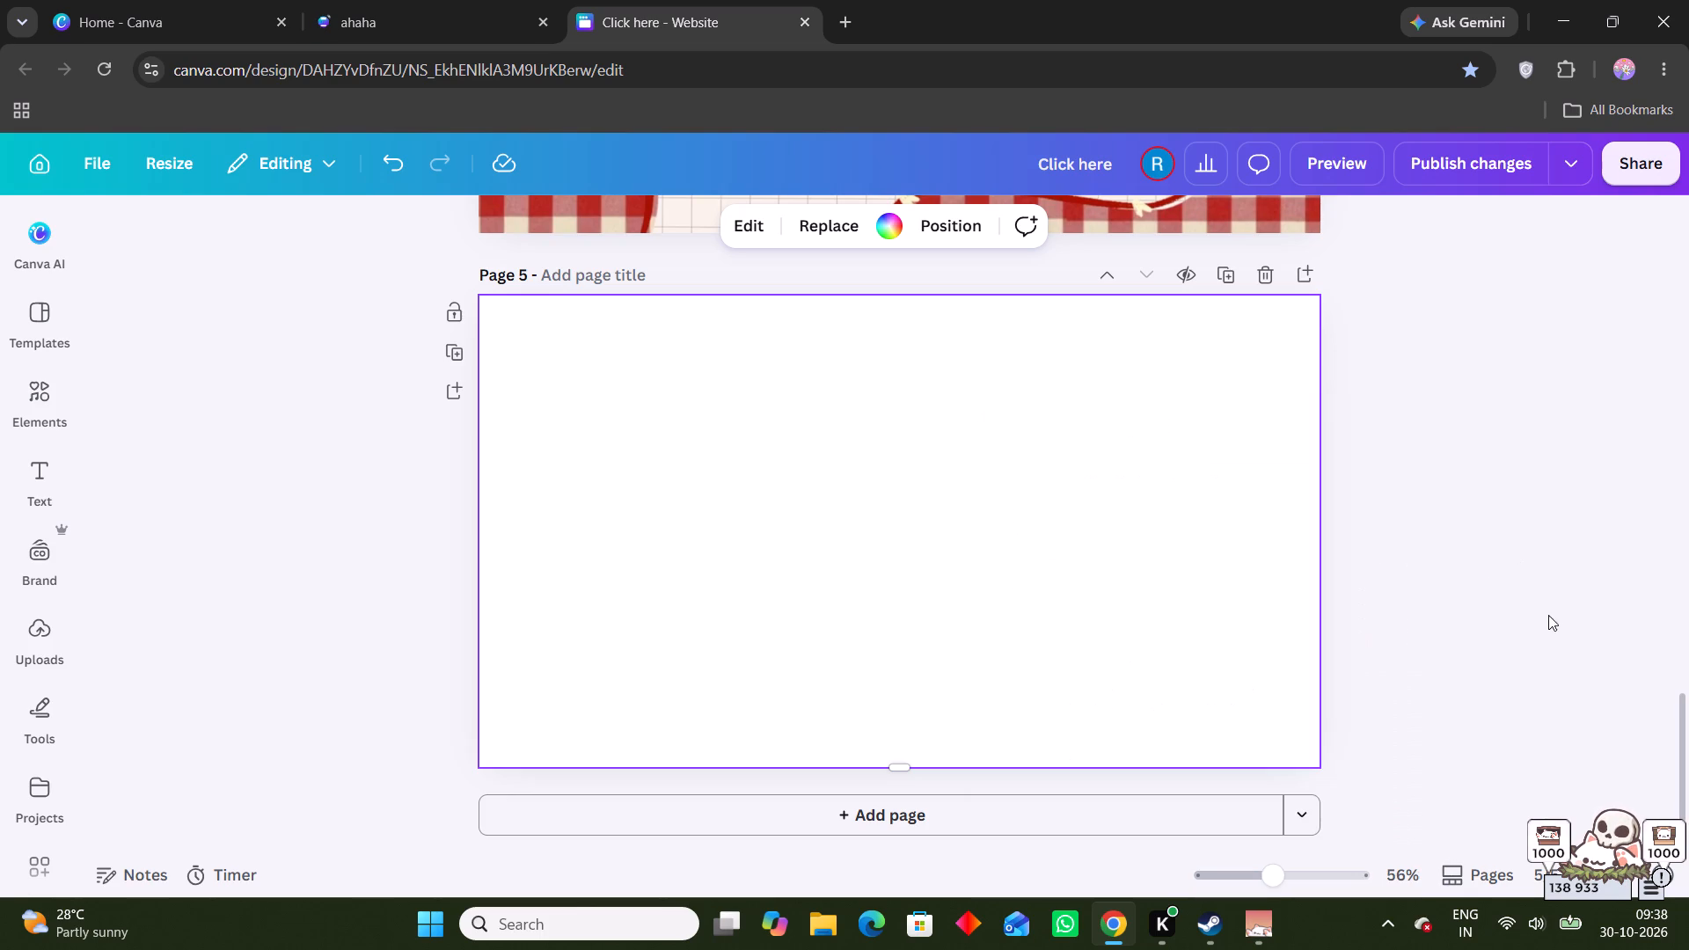
Return to page 4 with the May 2026 calendar, and open Pinterest in a new tab through the recent Google search "pinterest".
{"action": "scroll", "coordinate": [960, 671], "scroll_direction": "up", "scroll_amount": 5}
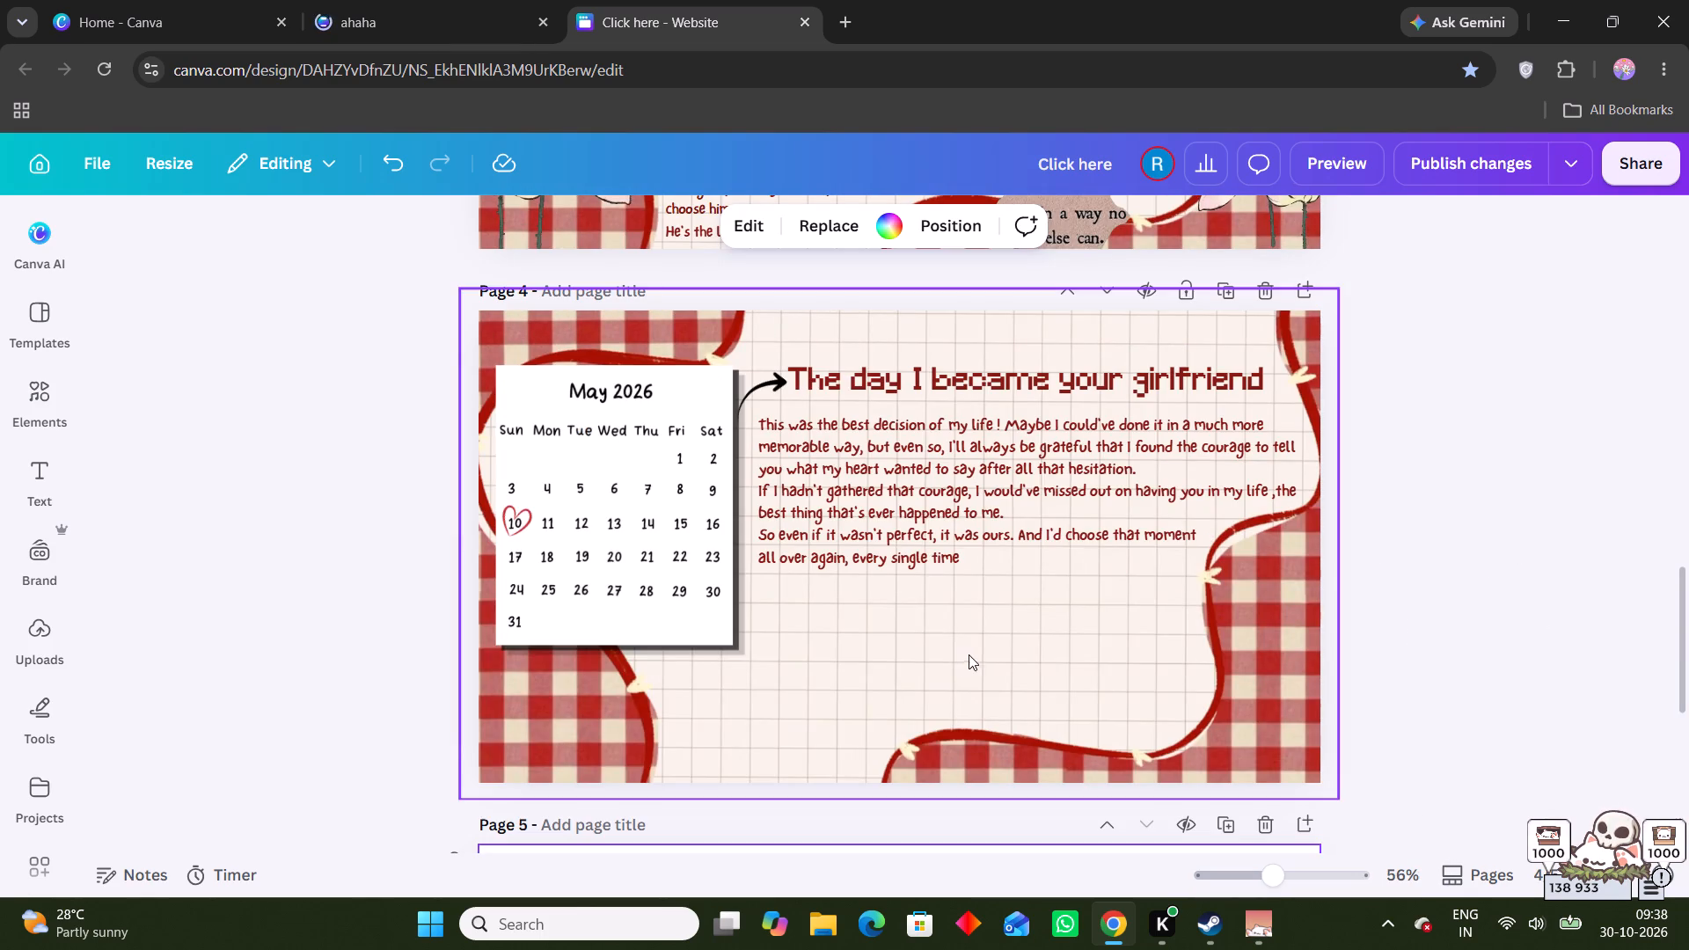
{"action": "left_click", "coordinate": [1365, 581]}
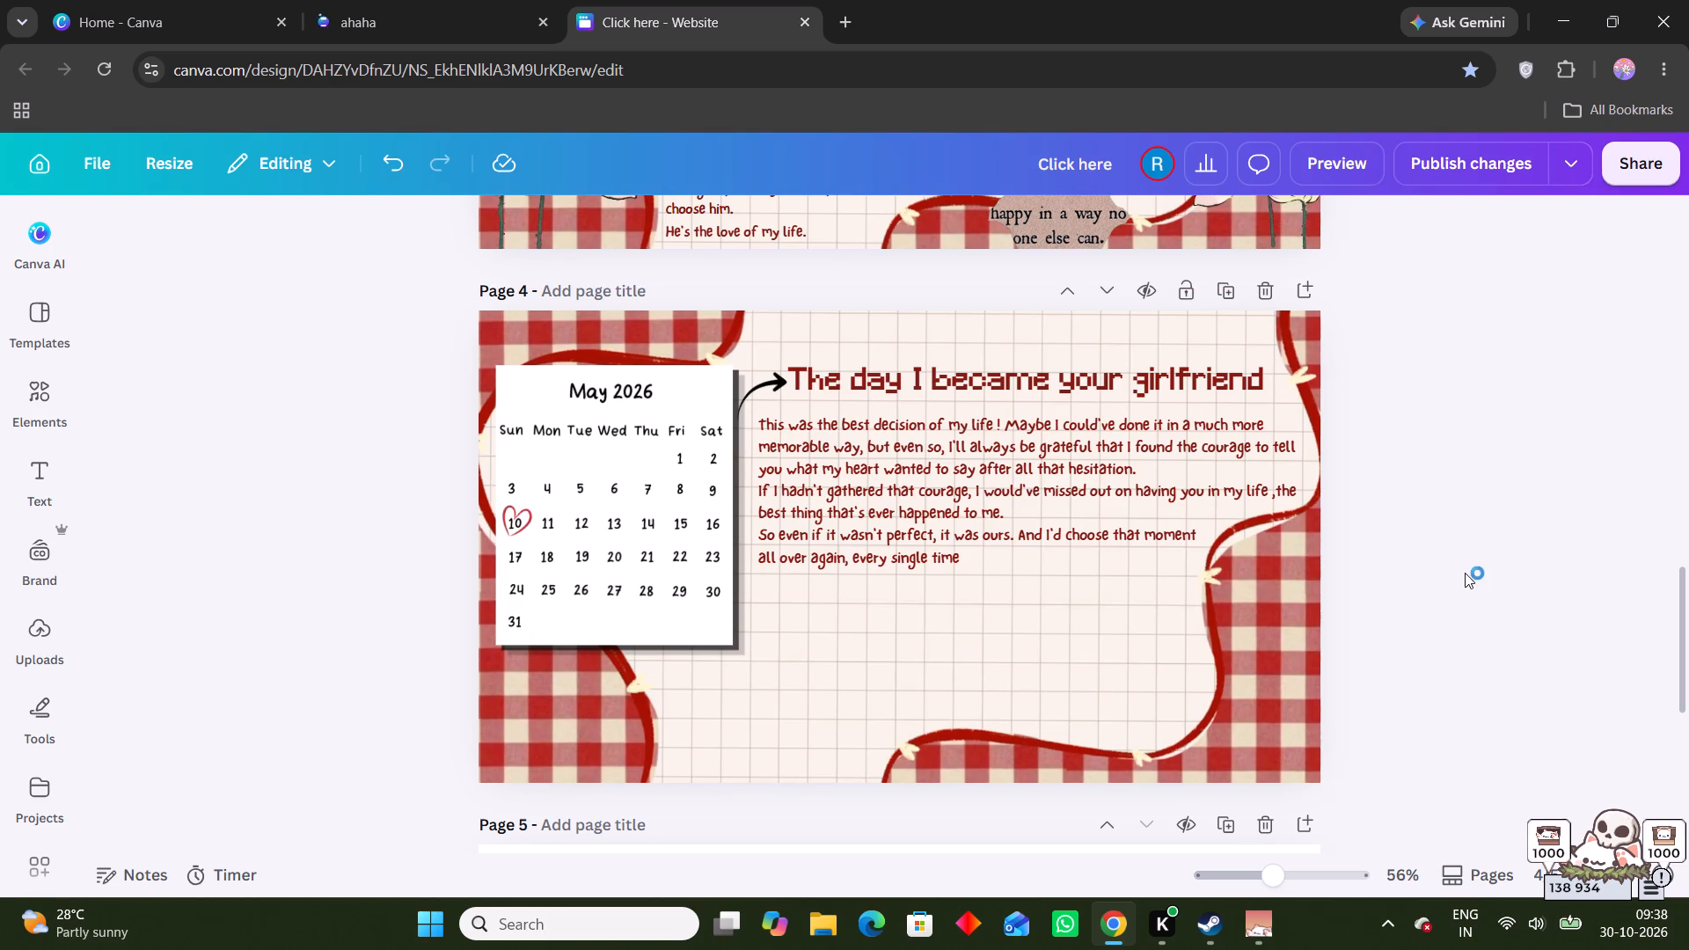
{"action": "left_click", "coordinate": [1465, 573]}
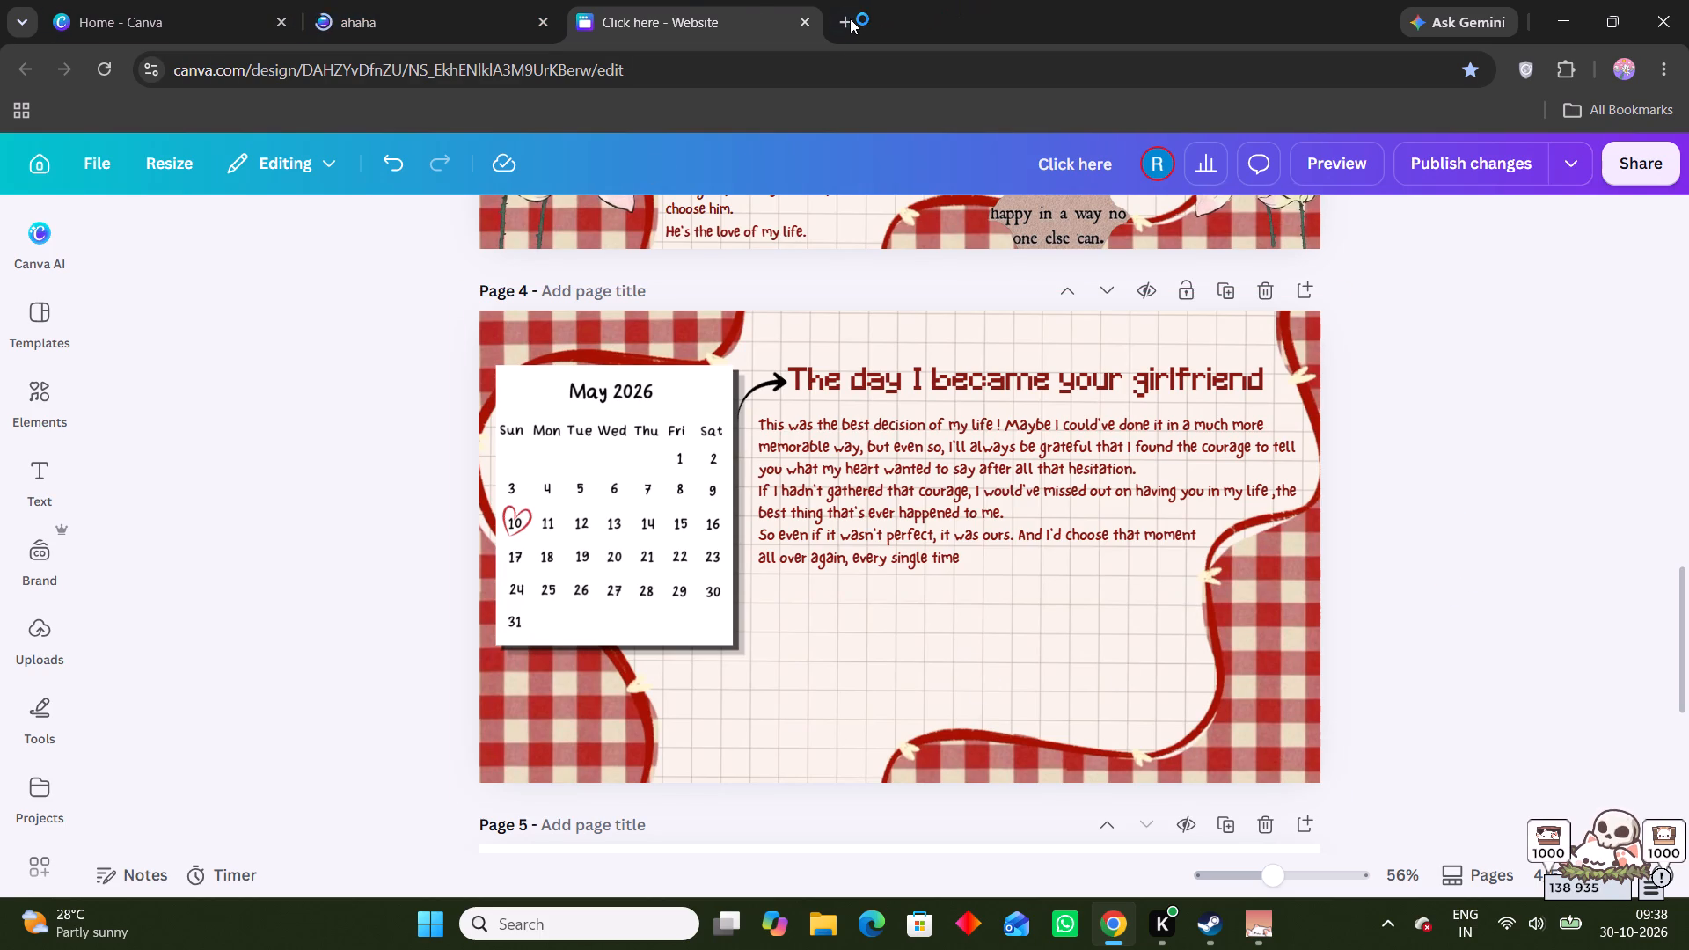
{"action": "left_click", "coordinate": [850, 18]}
{"action": "left_click", "coordinate": [701, 467]}
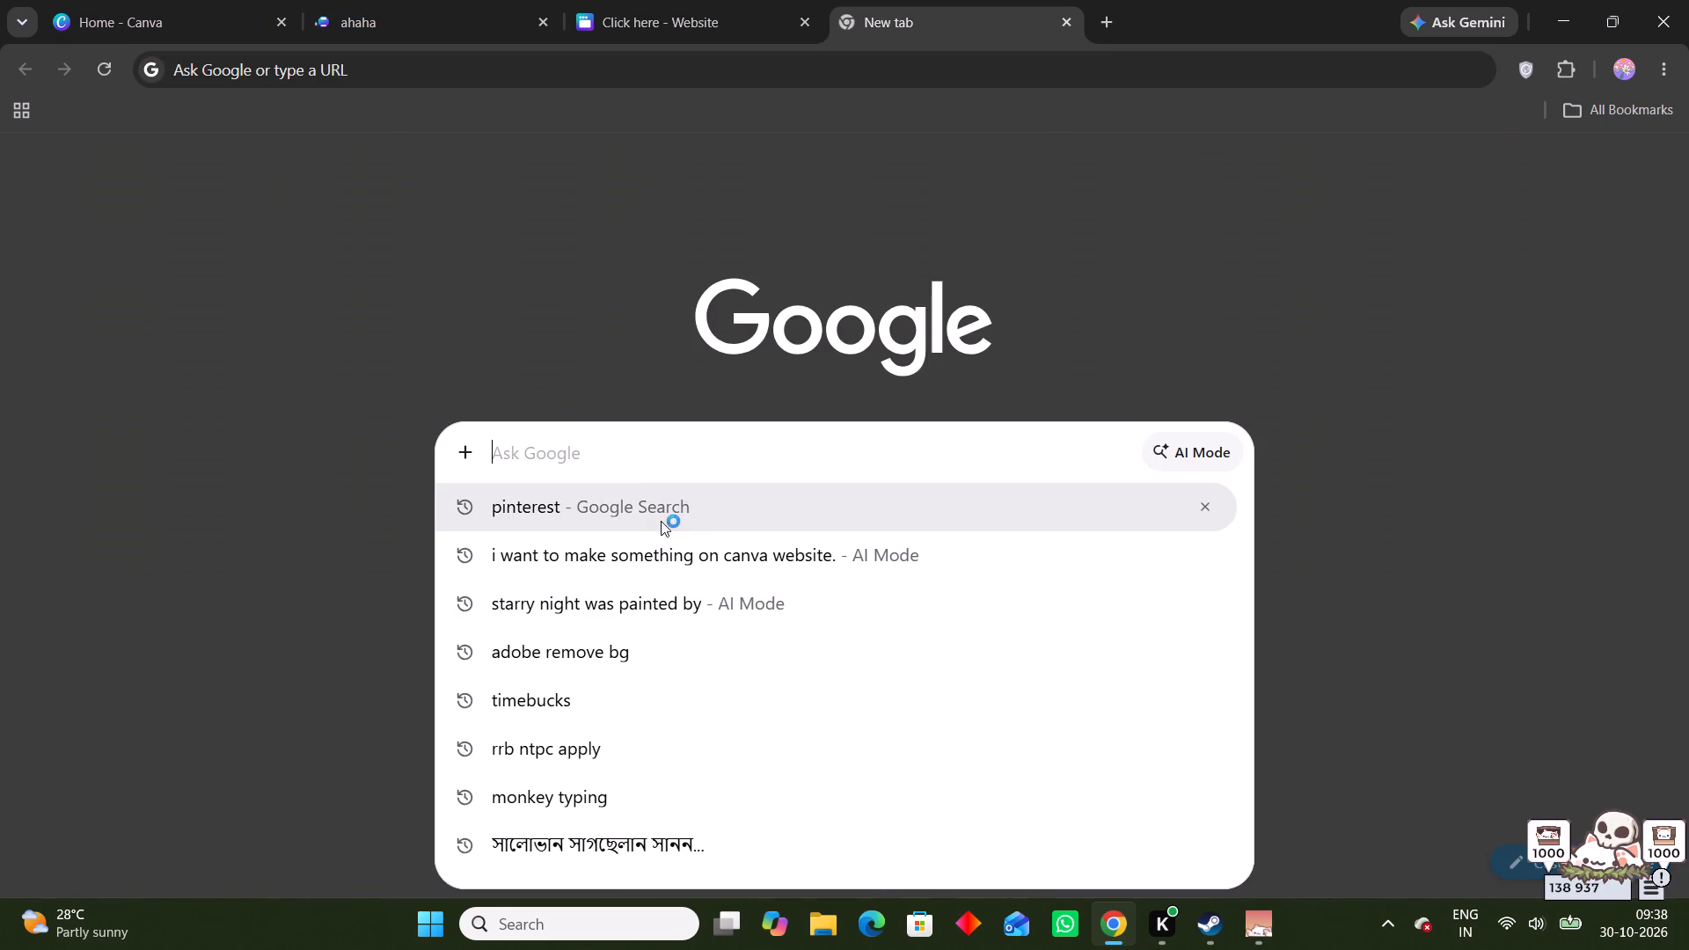
{"action": "left_click", "coordinate": [661, 521]}
{"action": "left_click", "coordinate": [287, 329]}
{"action": "left_click", "coordinate": [286, 323]}
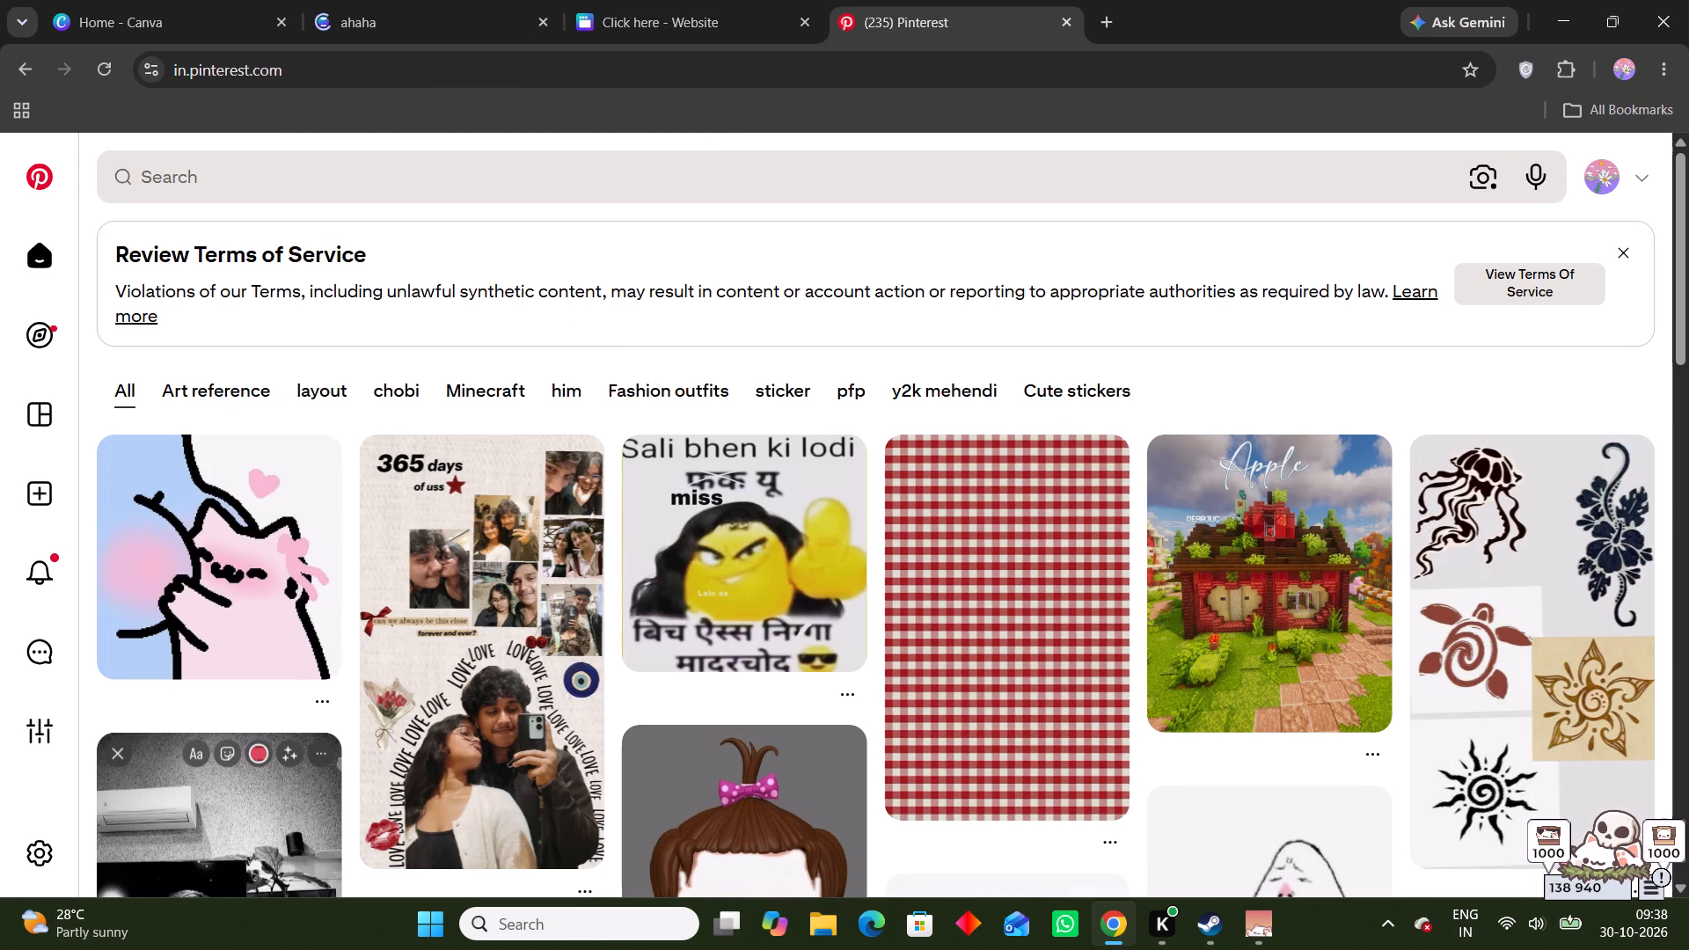
Search Pinterest for "polaroid frame".
{"action": "scroll", "coordinate": [722, 357], "scroll_direction": "down", "scroll_amount": 2}
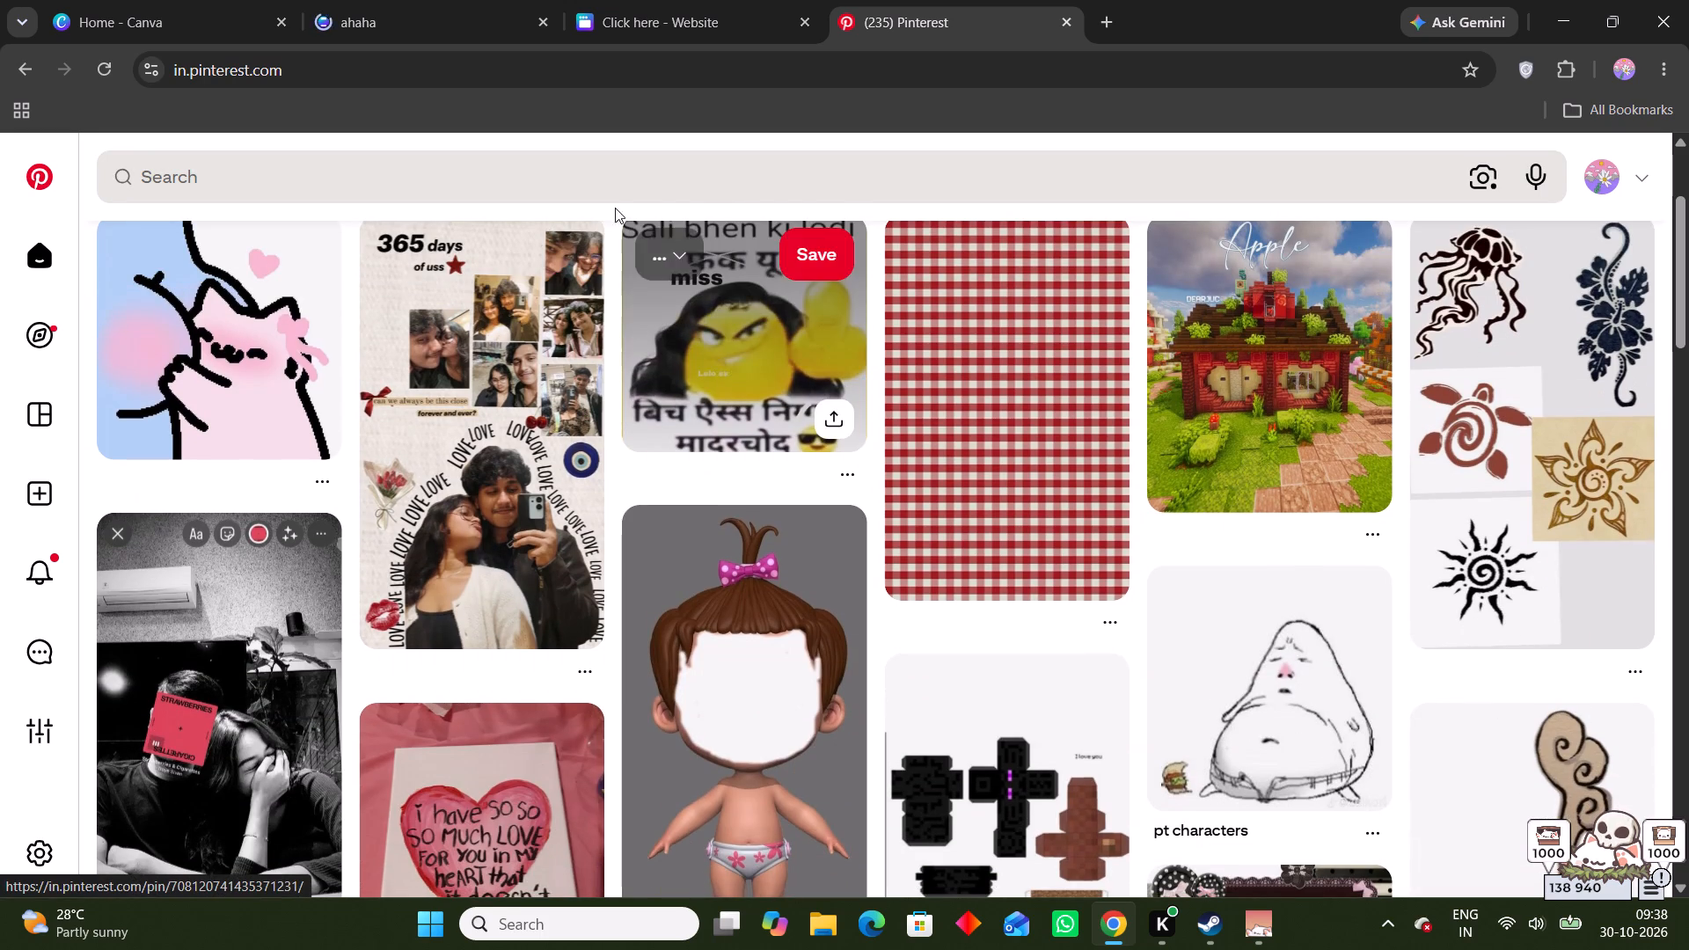
{"action": "scroll", "coordinate": [507, 398], "scroll_direction": "down", "scroll_amount": 2}
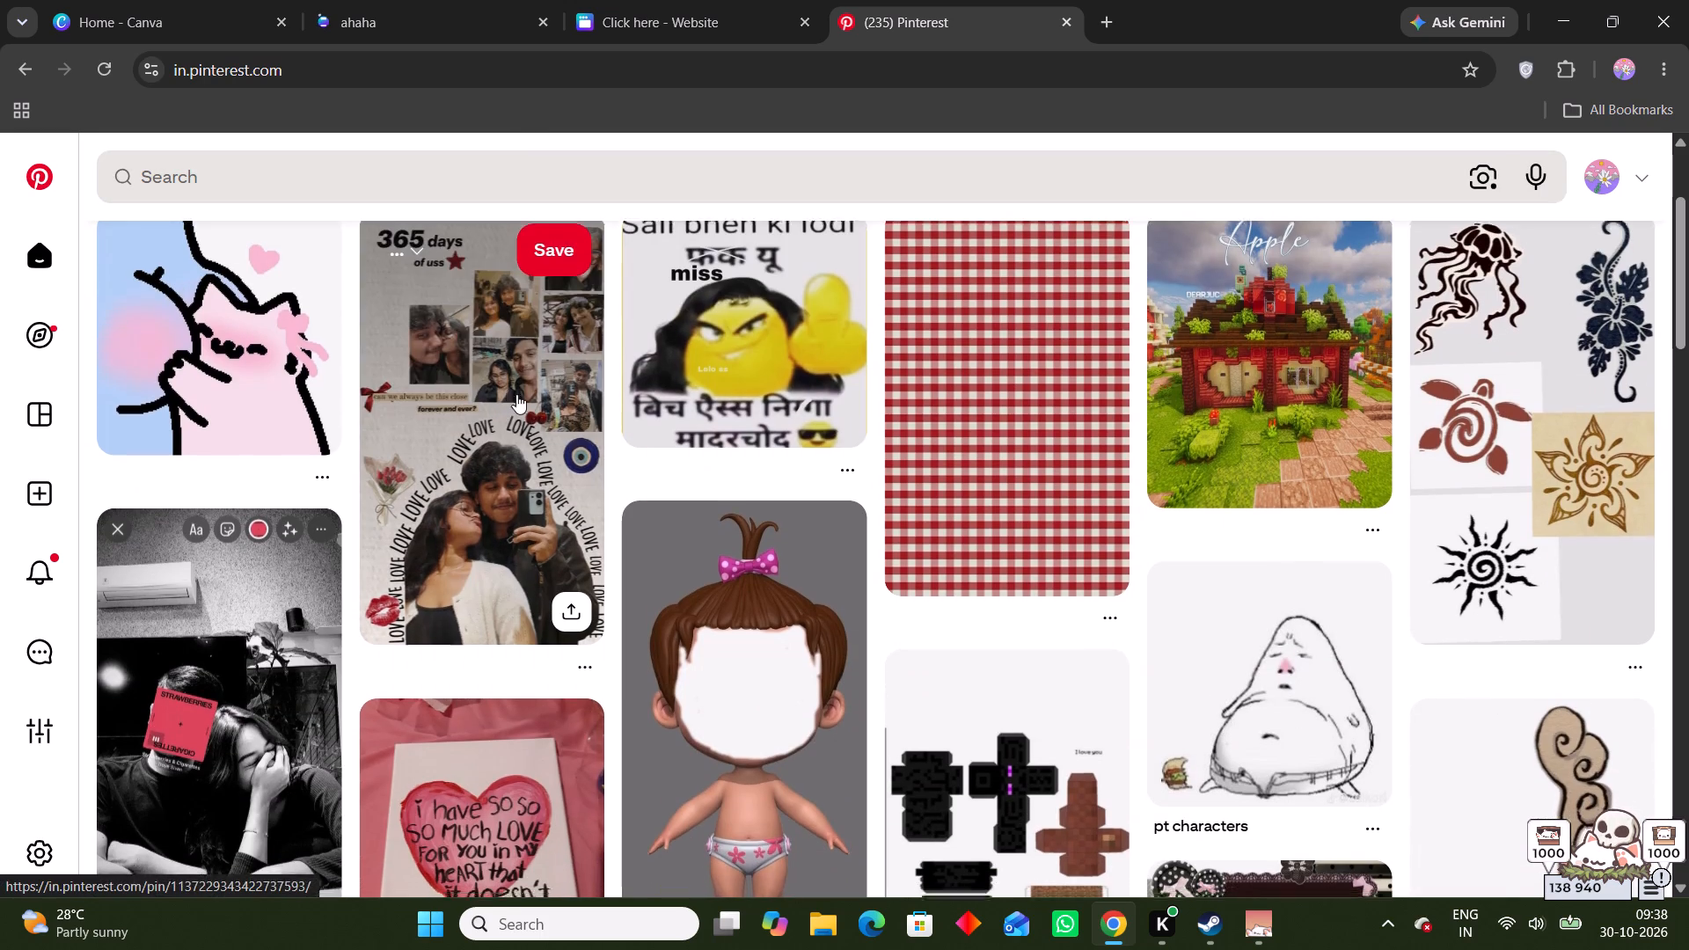
{"action": "scroll", "coordinate": [844, 469], "scroll_direction": "down", "scroll_amount": 2}
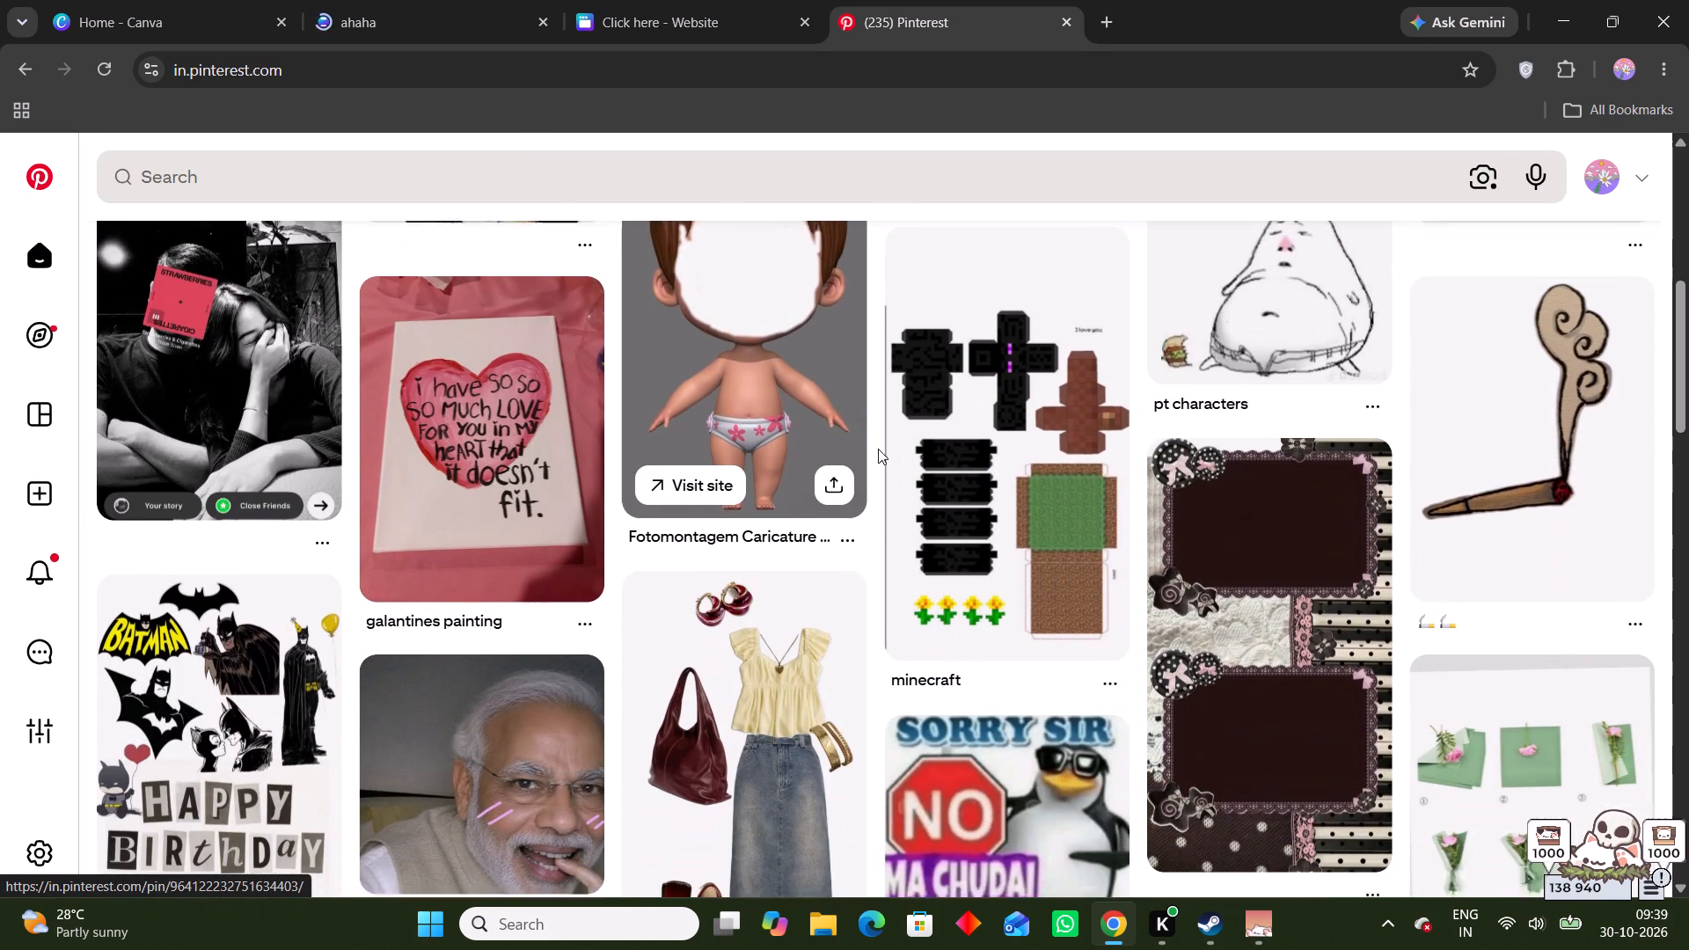
{"action": "scroll", "coordinate": [1096, 436], "scroll_direction": "down", "scroll_amount": 2}
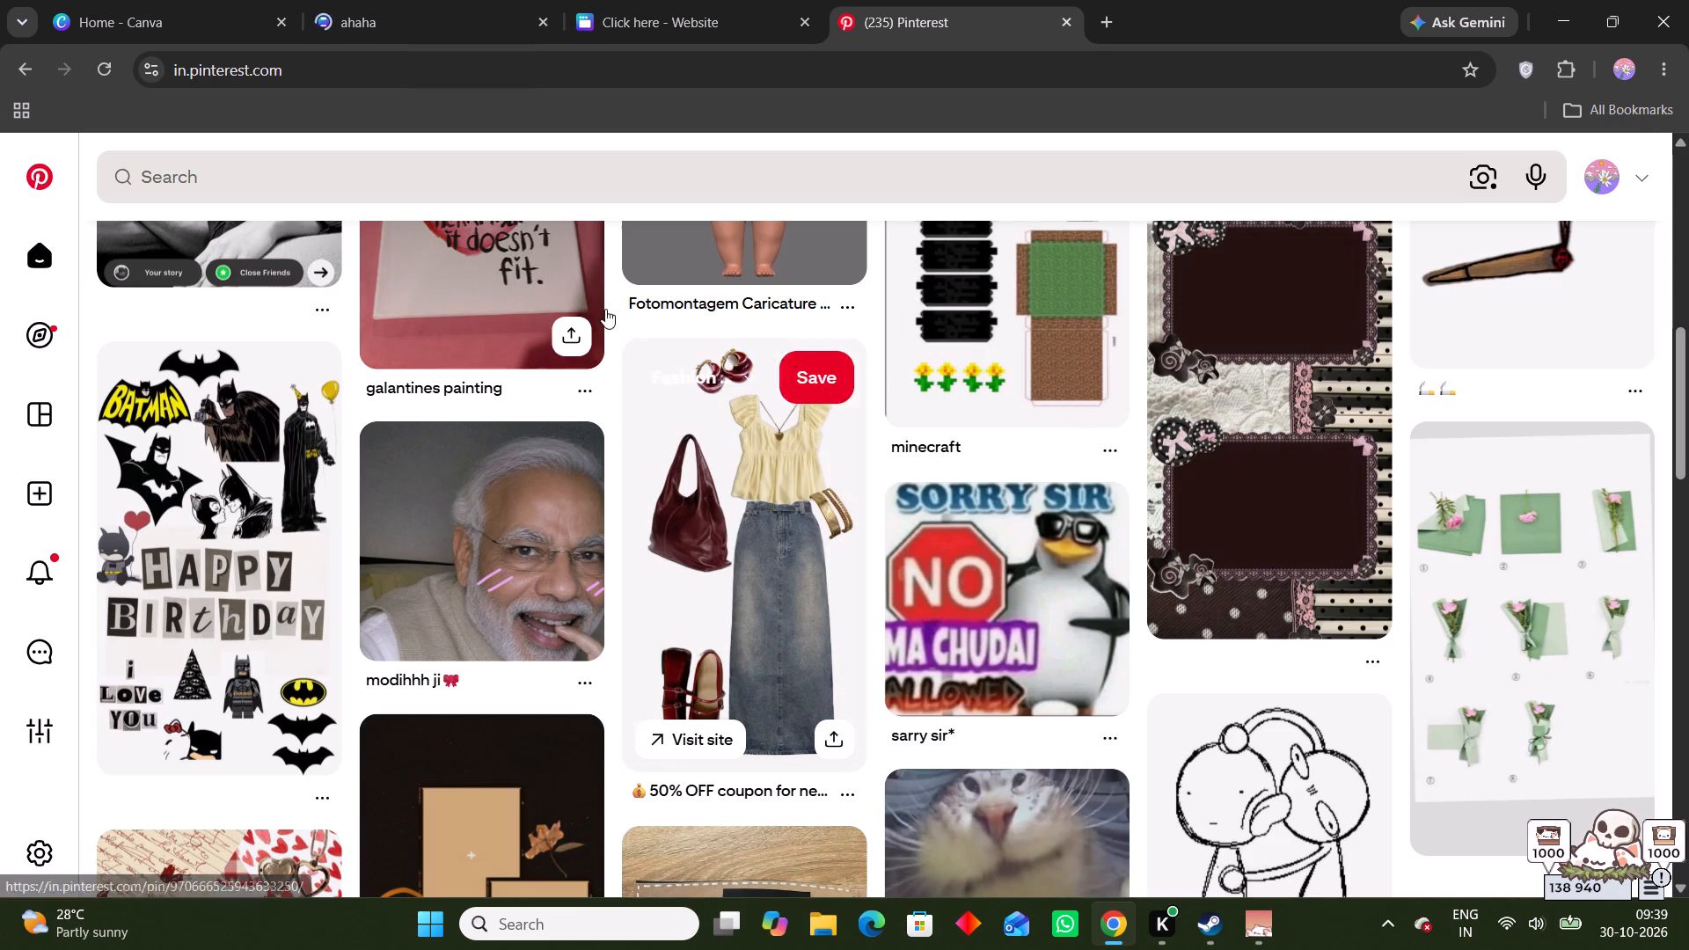
{"action": "left_click", "coordinate": [741, 177]}
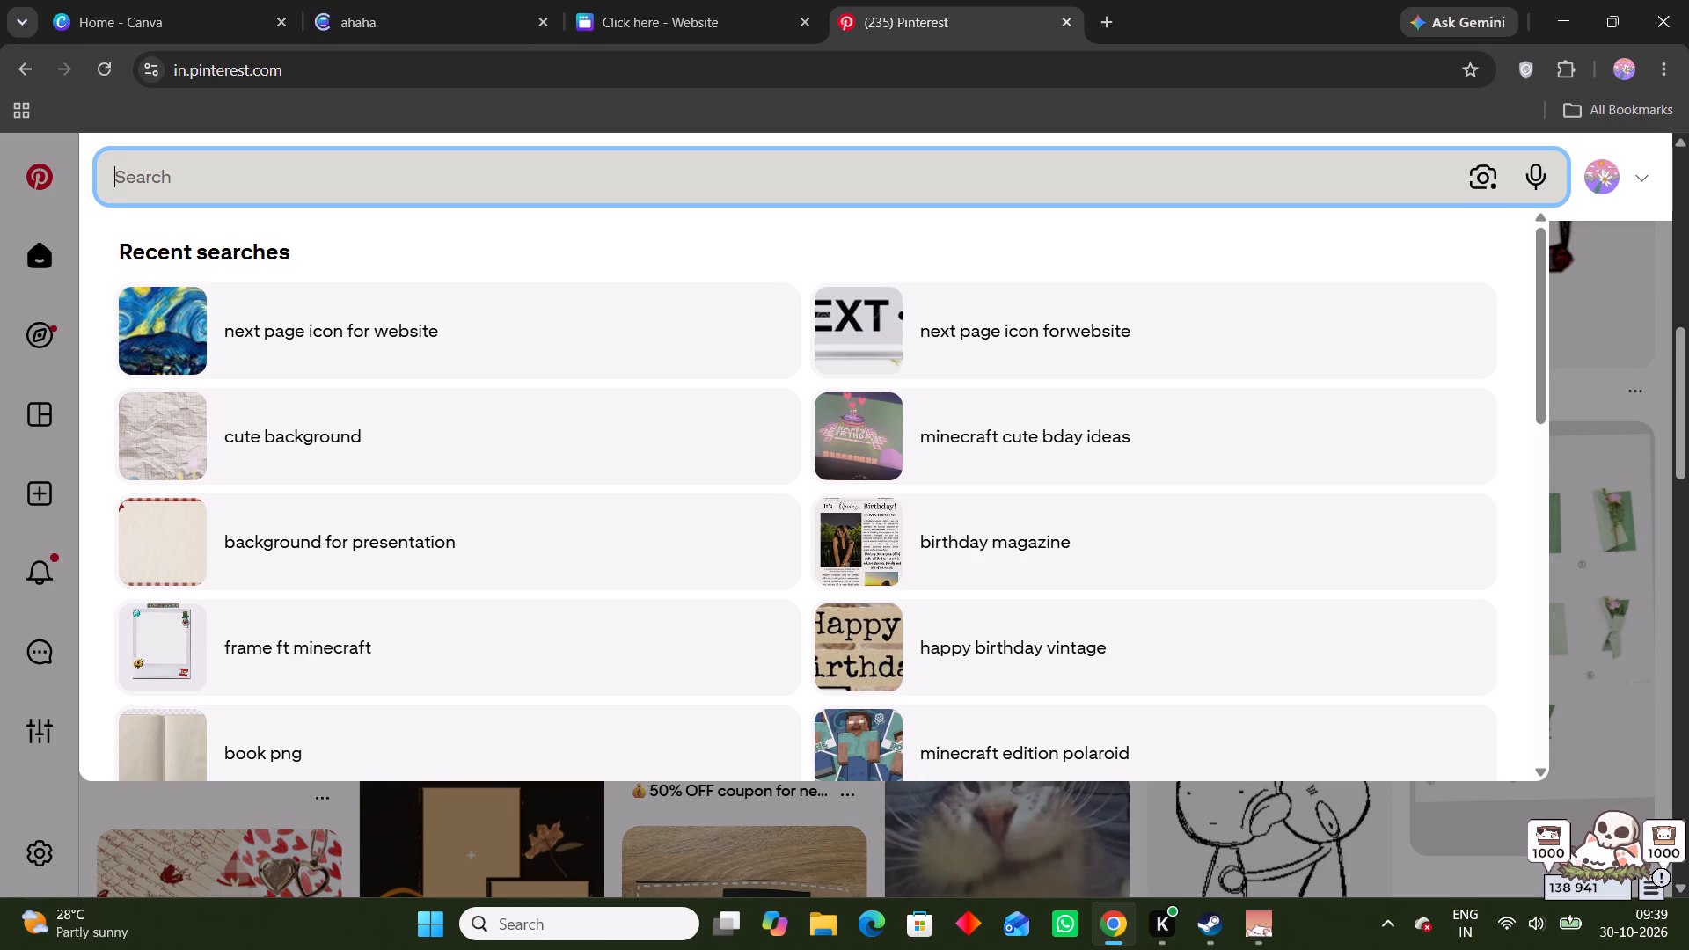
{"action": "type", "text": "pol"}
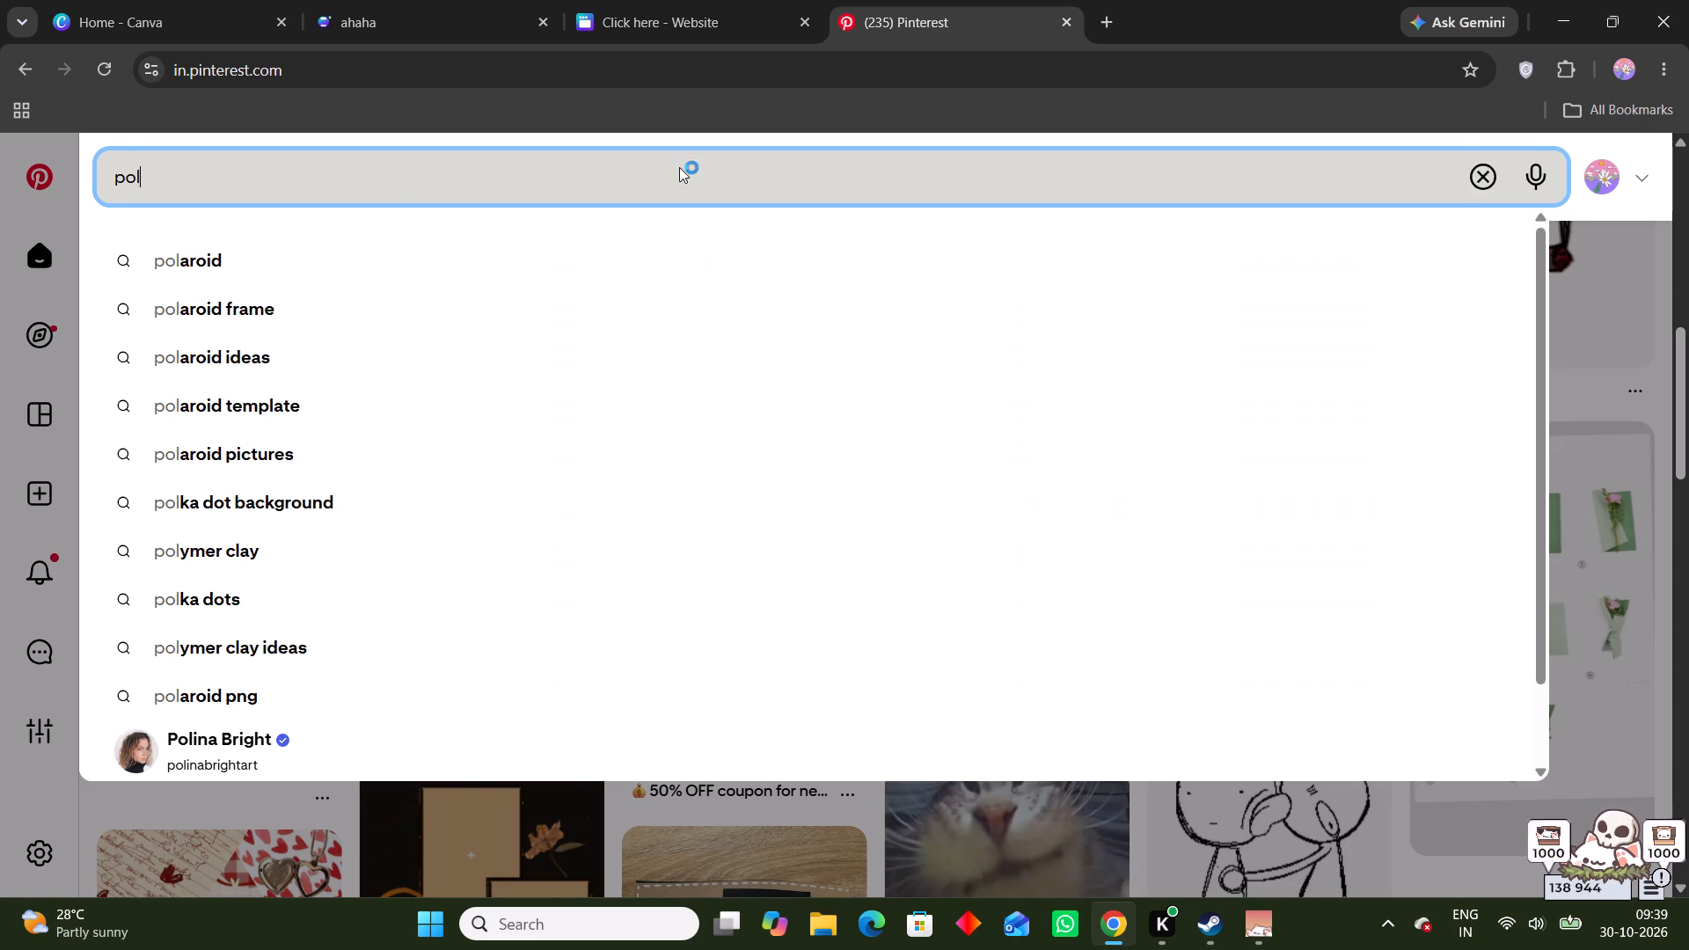
{"action": "left_click", "coordinate": [460, 313]}
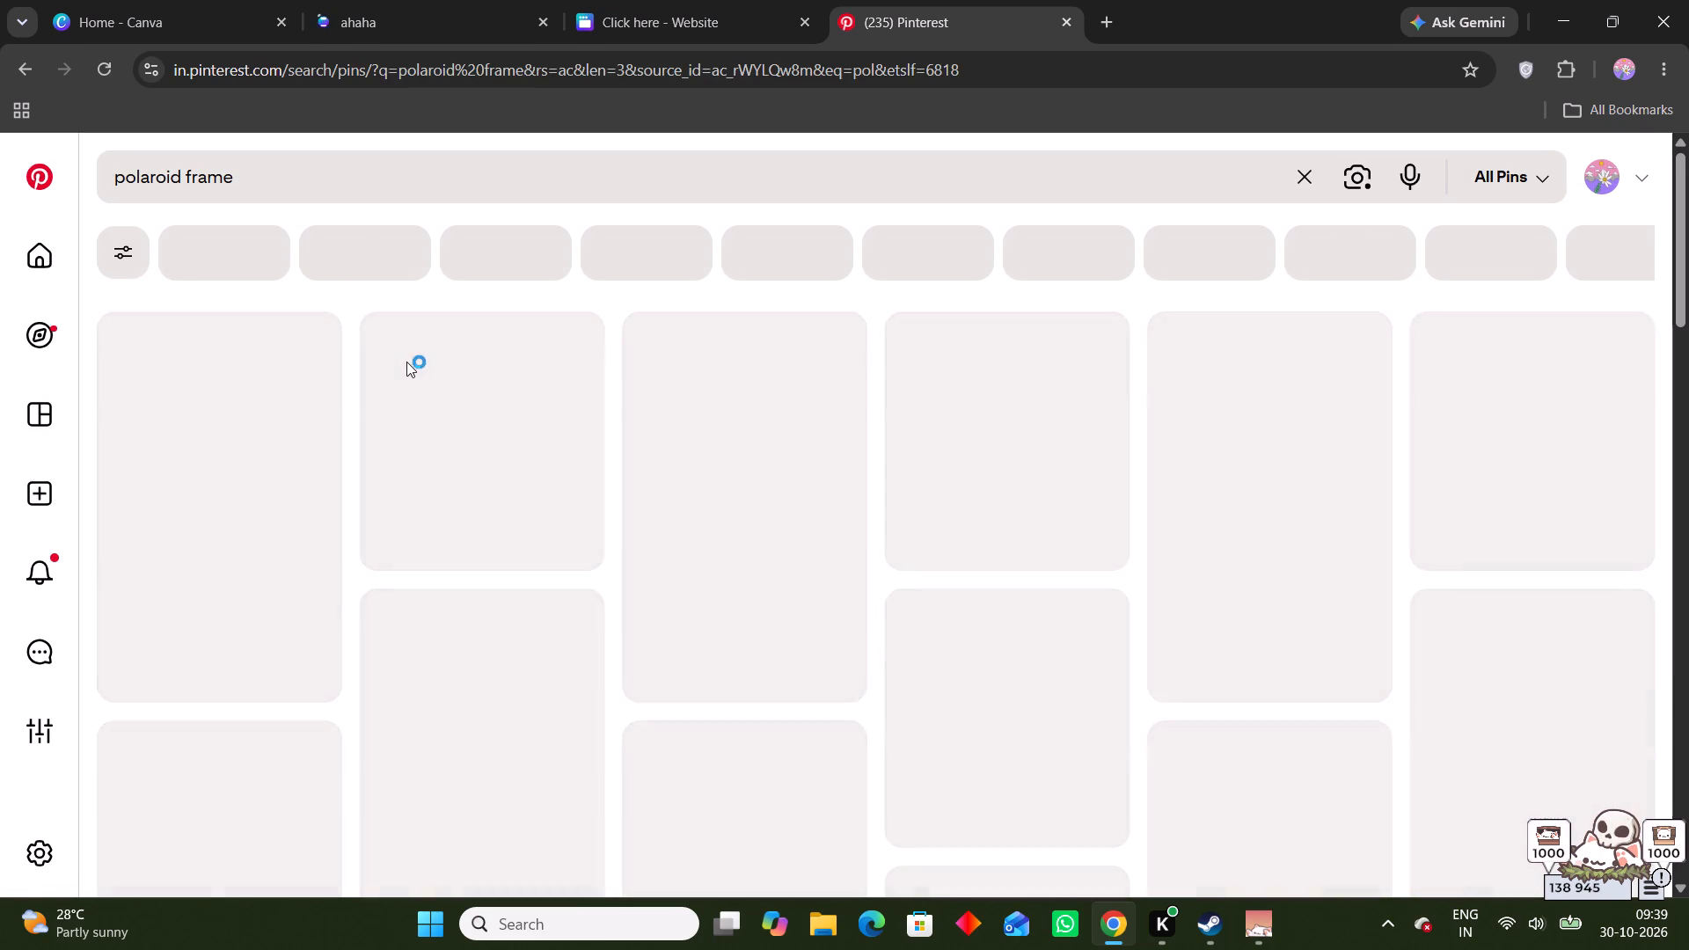
Browse the polaroid frame results, open the dark red frame with white tulips and copy its image.
{"action": "scroll", "coordinate": [564, 428], "scroll_direction": "down", "scroll_amount": 1}
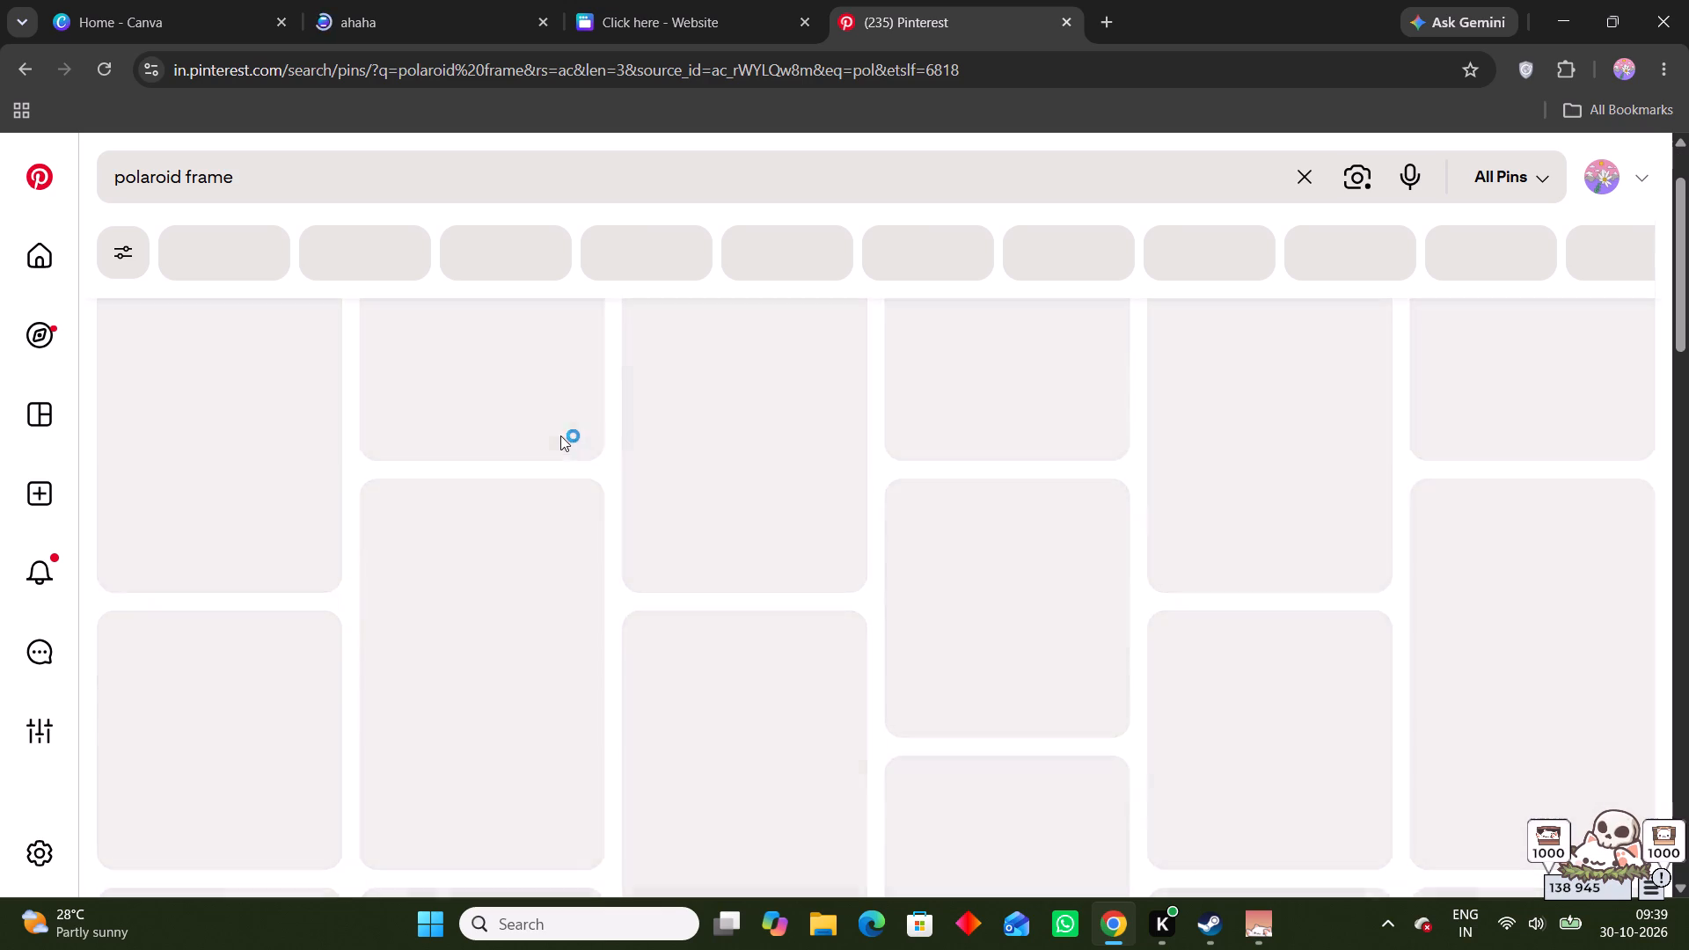
{"action": "scroll", "coordinate": [564, 414], "scroll_direction": "up", "scroll_amount": 3}
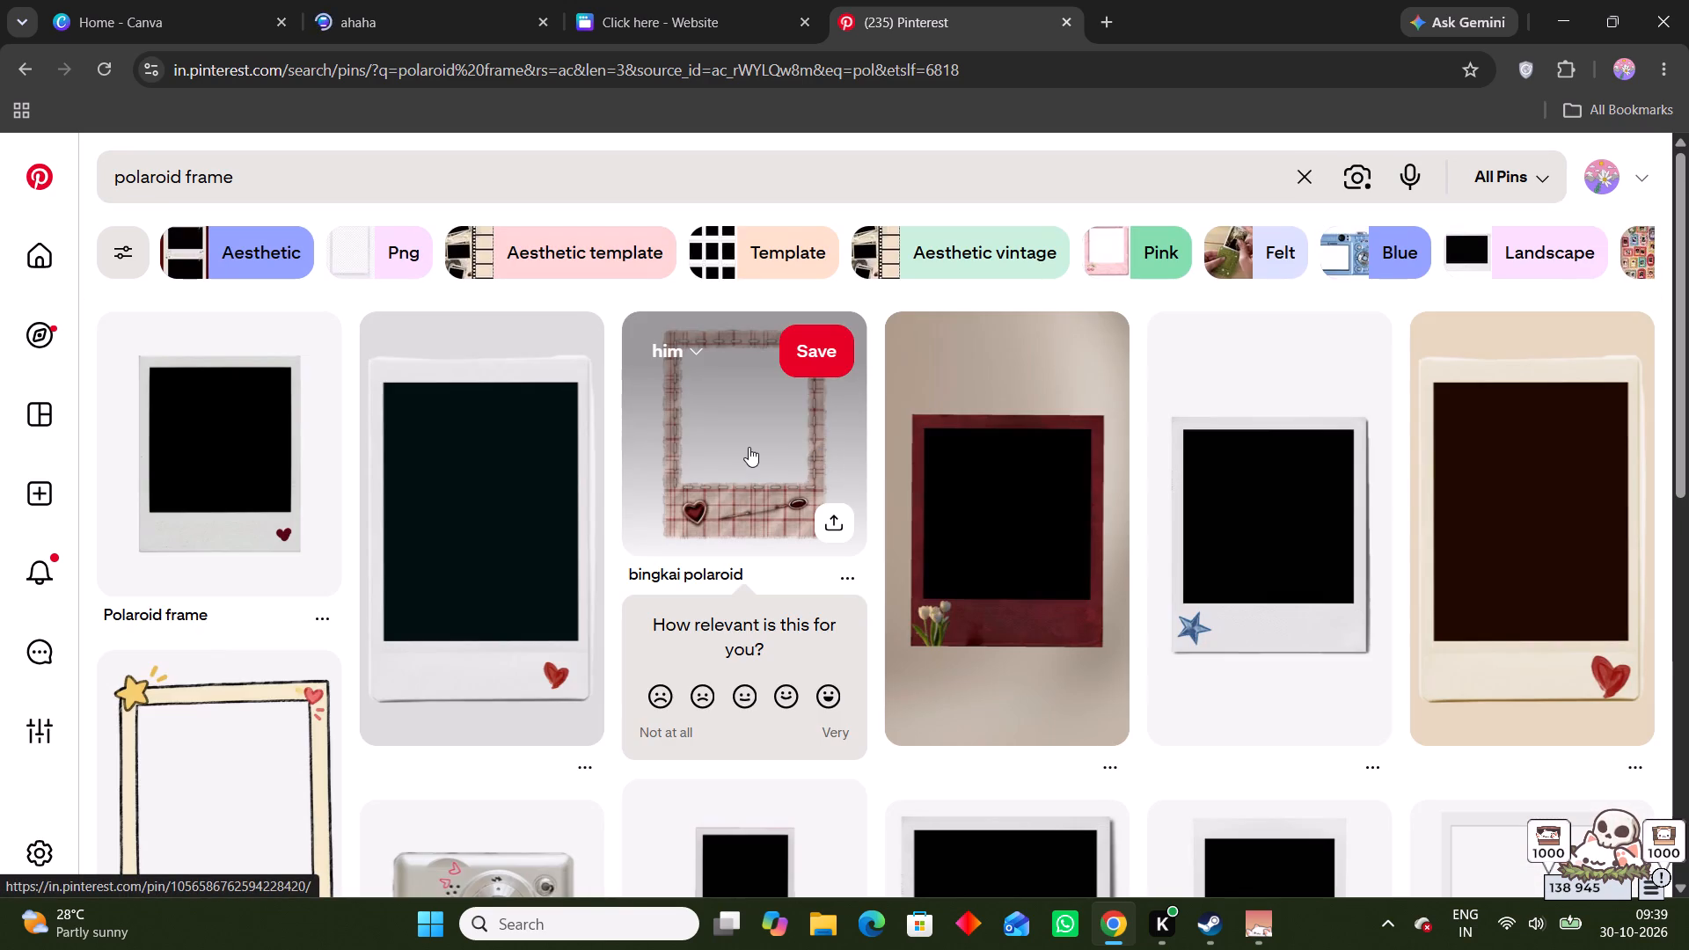
{"action": "scroll", "coordinate": [744, 447], "scroll_direction": "down", "scroll_amount": 7}
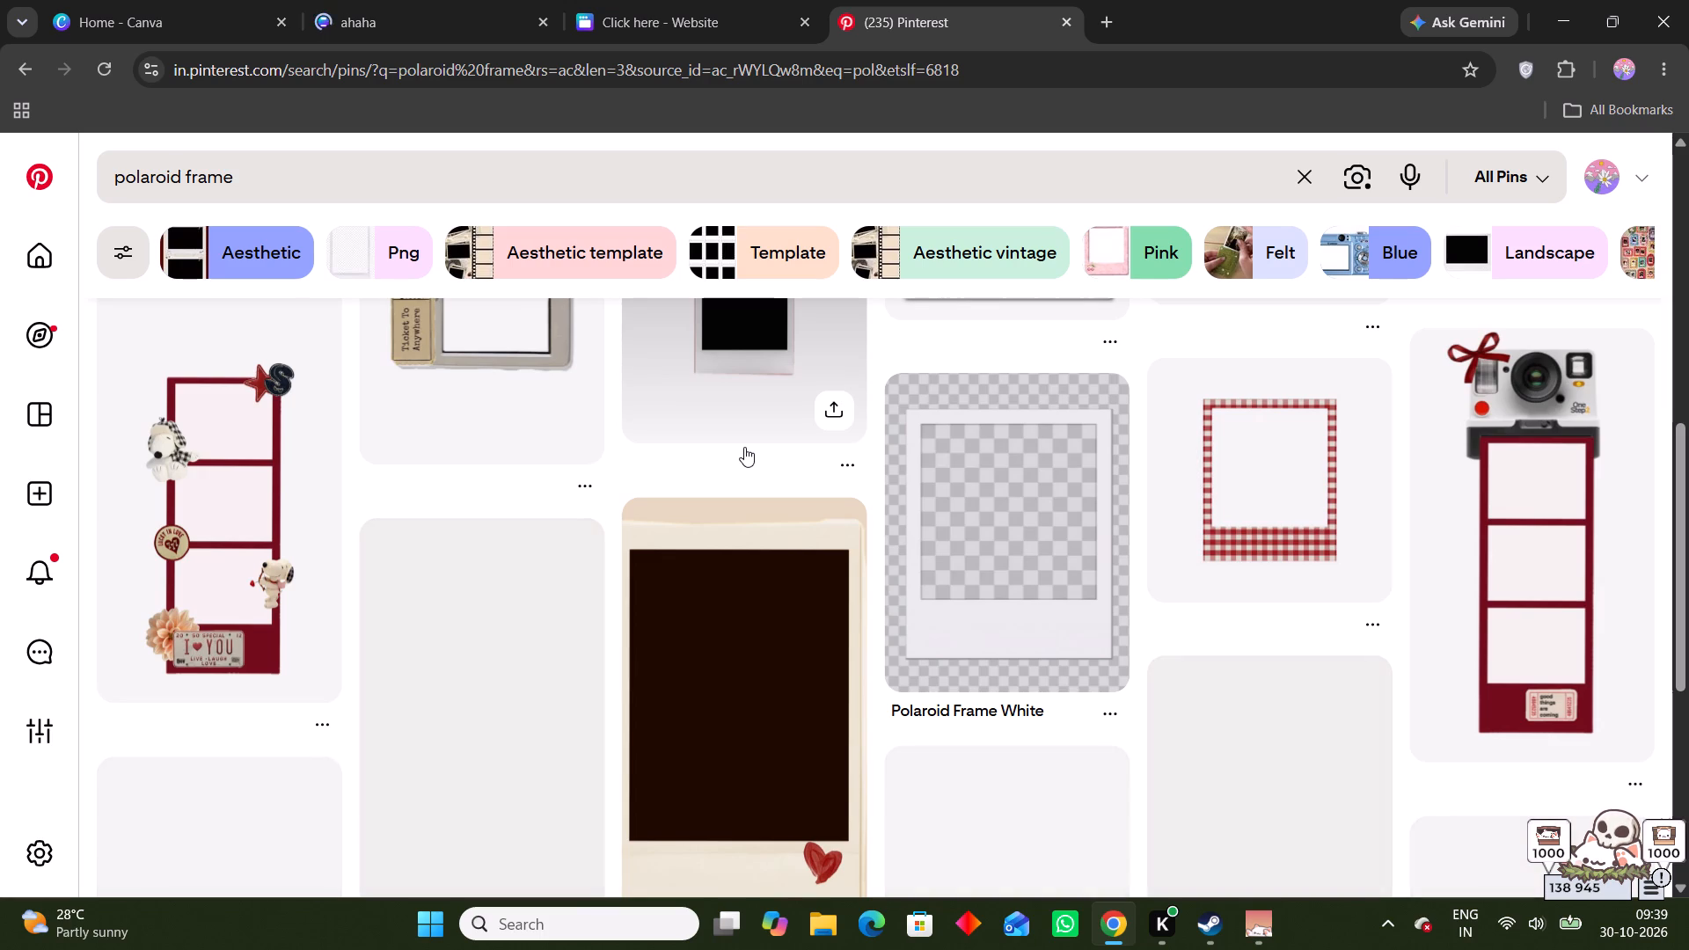
{"action": "scroll", "coordinate": [744, 447], "scroll_direction": "up", "scroll_amount": 7}
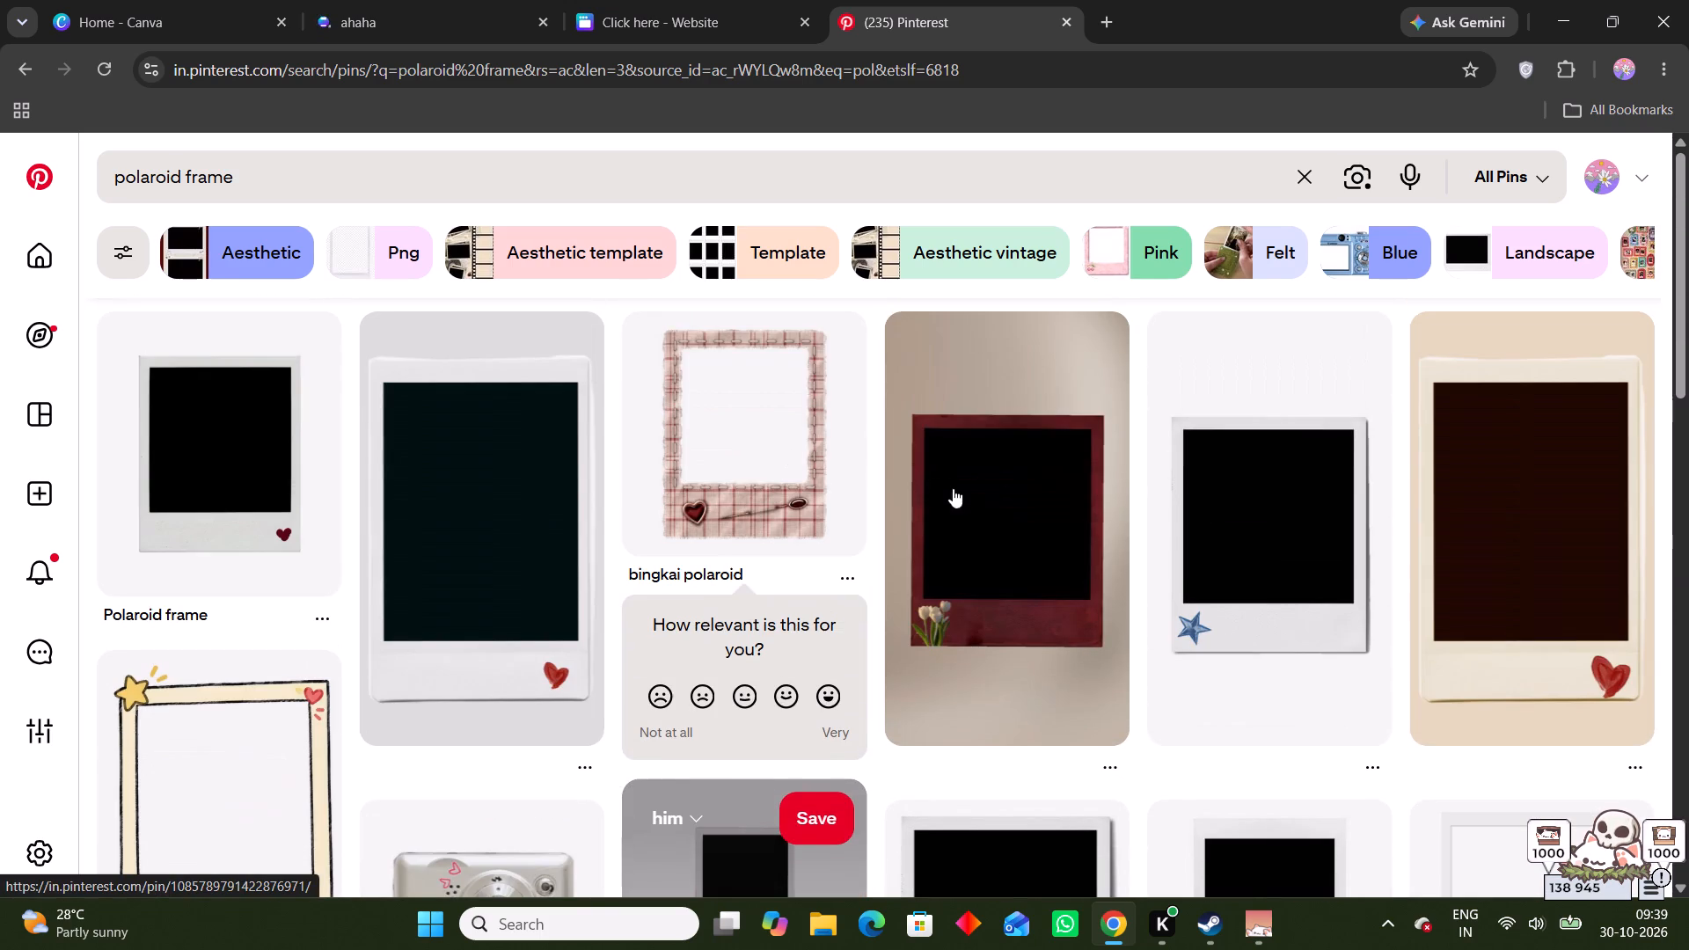
{"action": "left_click", "coordinate": [943, 505]}
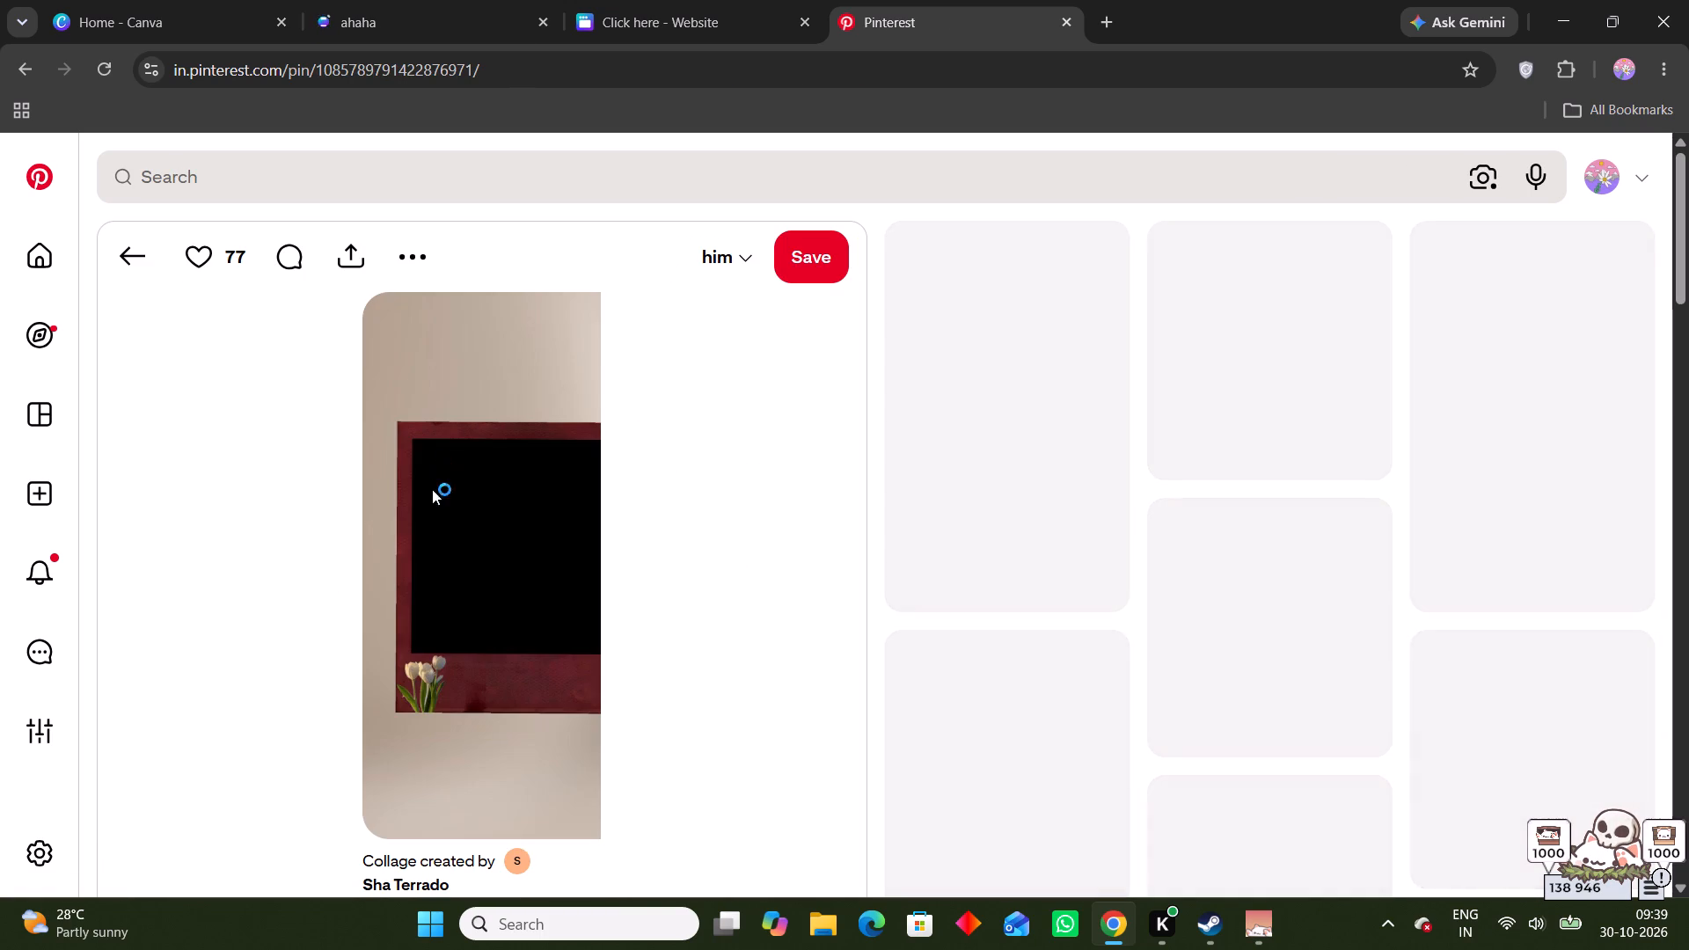
{"action": "right_click", "coordinate": [452, 535]}
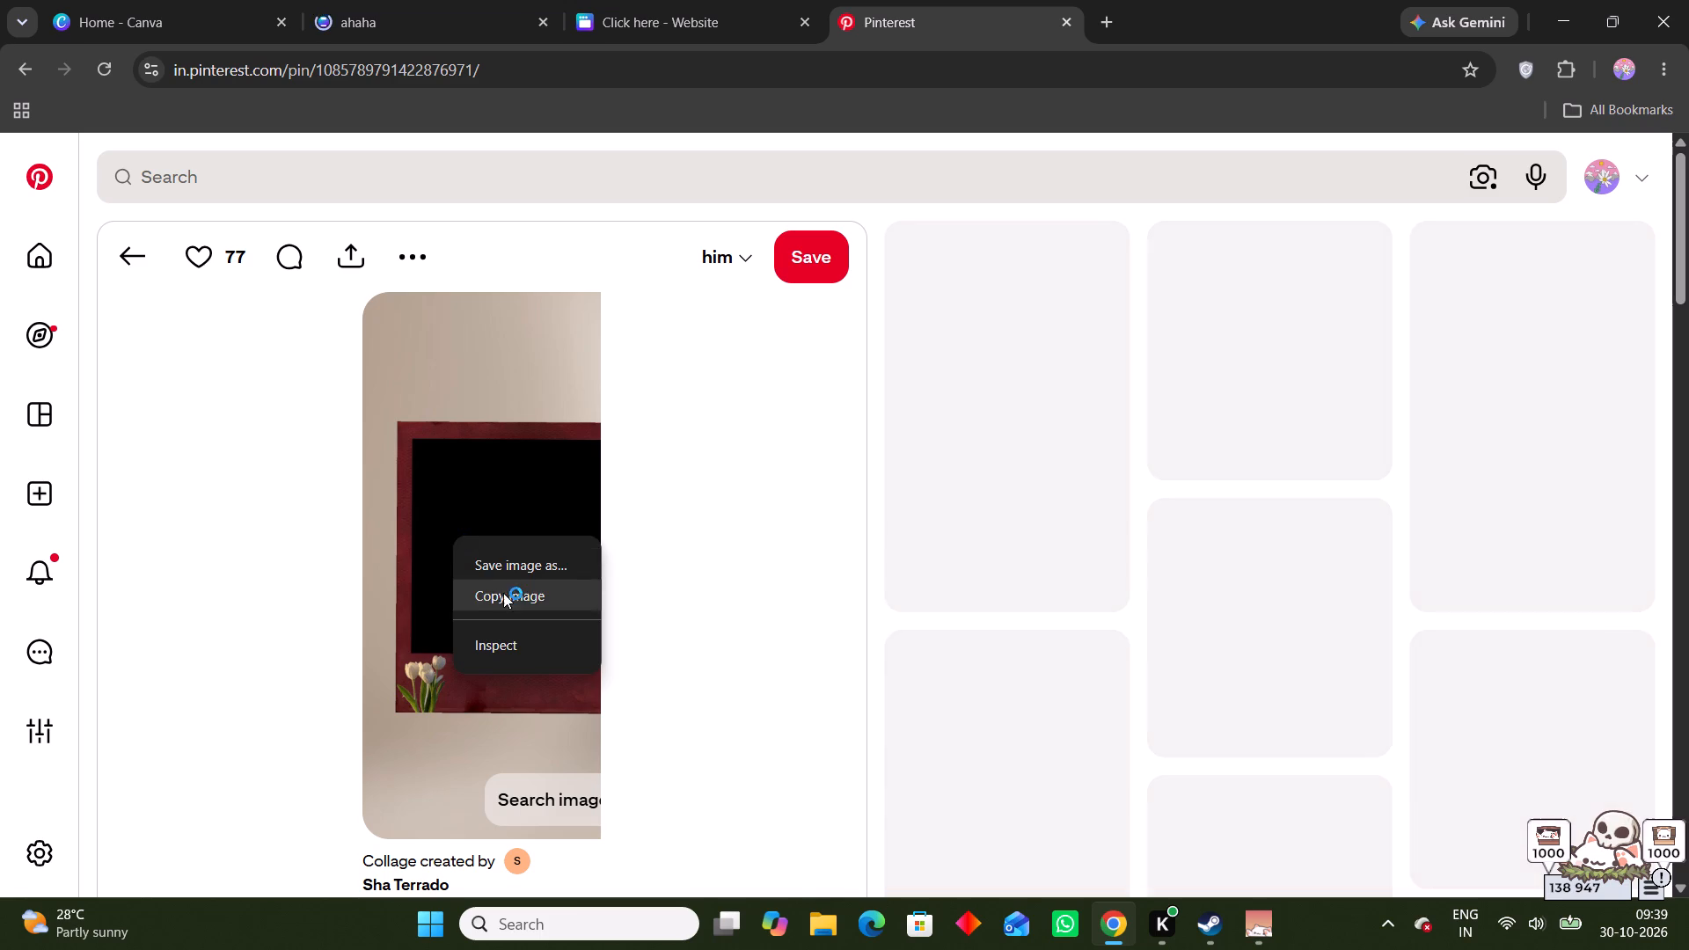
{"action": "left_click", "coordinate": [506, 594]}
Paste the copied image onto page 4 of the "Click here" design and move it down towards the empty area below the paragraph.
{"action": "left_click", "coordinate": [691, 0]}
{"action": "key", "text": "ctrl+v"}
{"action": "key", "text": "ctrl+c"}
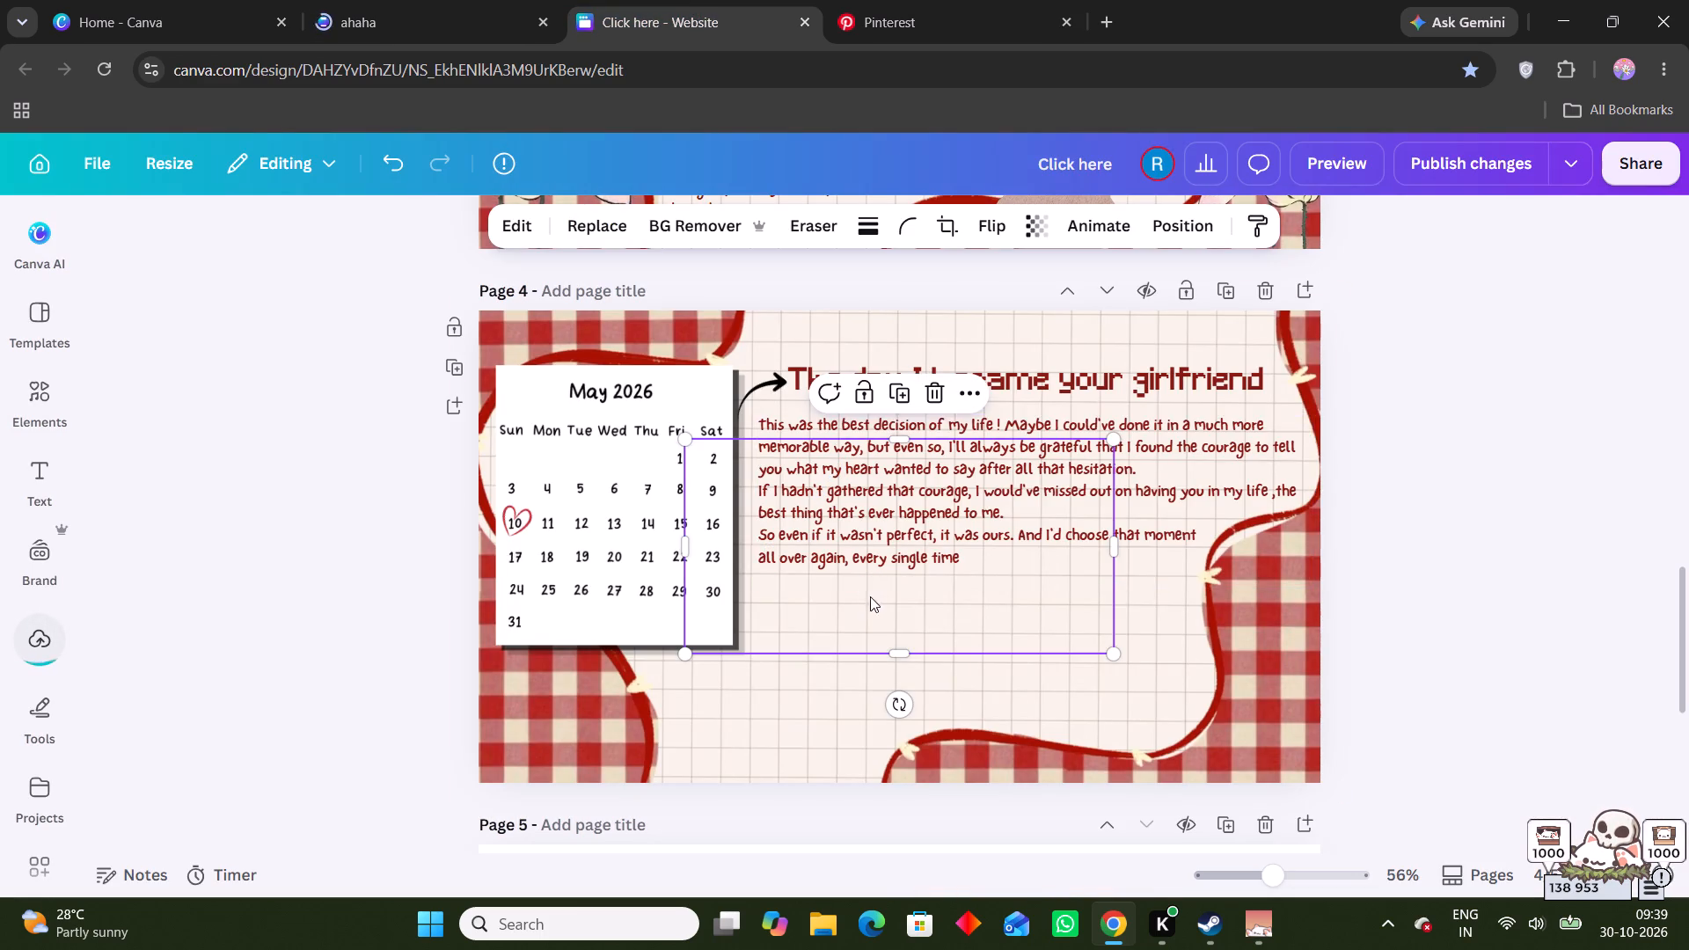
{"action": "left_click_drag", "start_coordinate": [879, 605], "coordinate": [895, 682]}
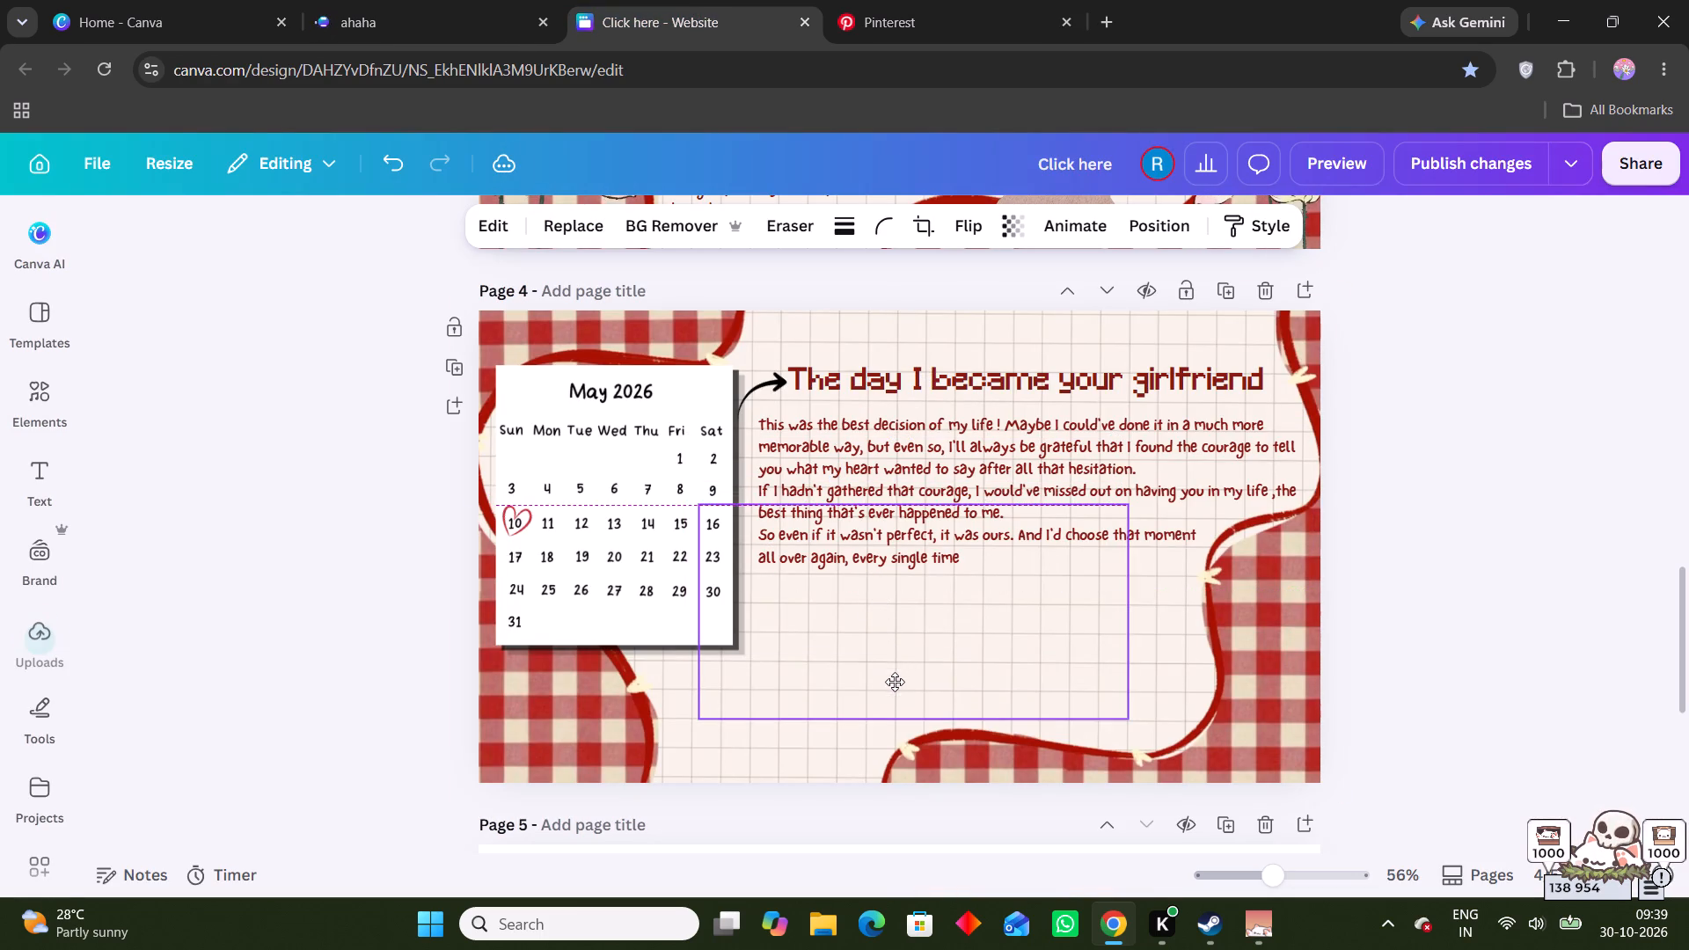
Delete the blank pasted image that overlaps the calendar and paragraph on page 4.
{"action": "left_click_drag", "start_coordinate": [895, 682], "coordinate": [826, 698]}
{"action": "left_click", "coordinate": [771, 672]}
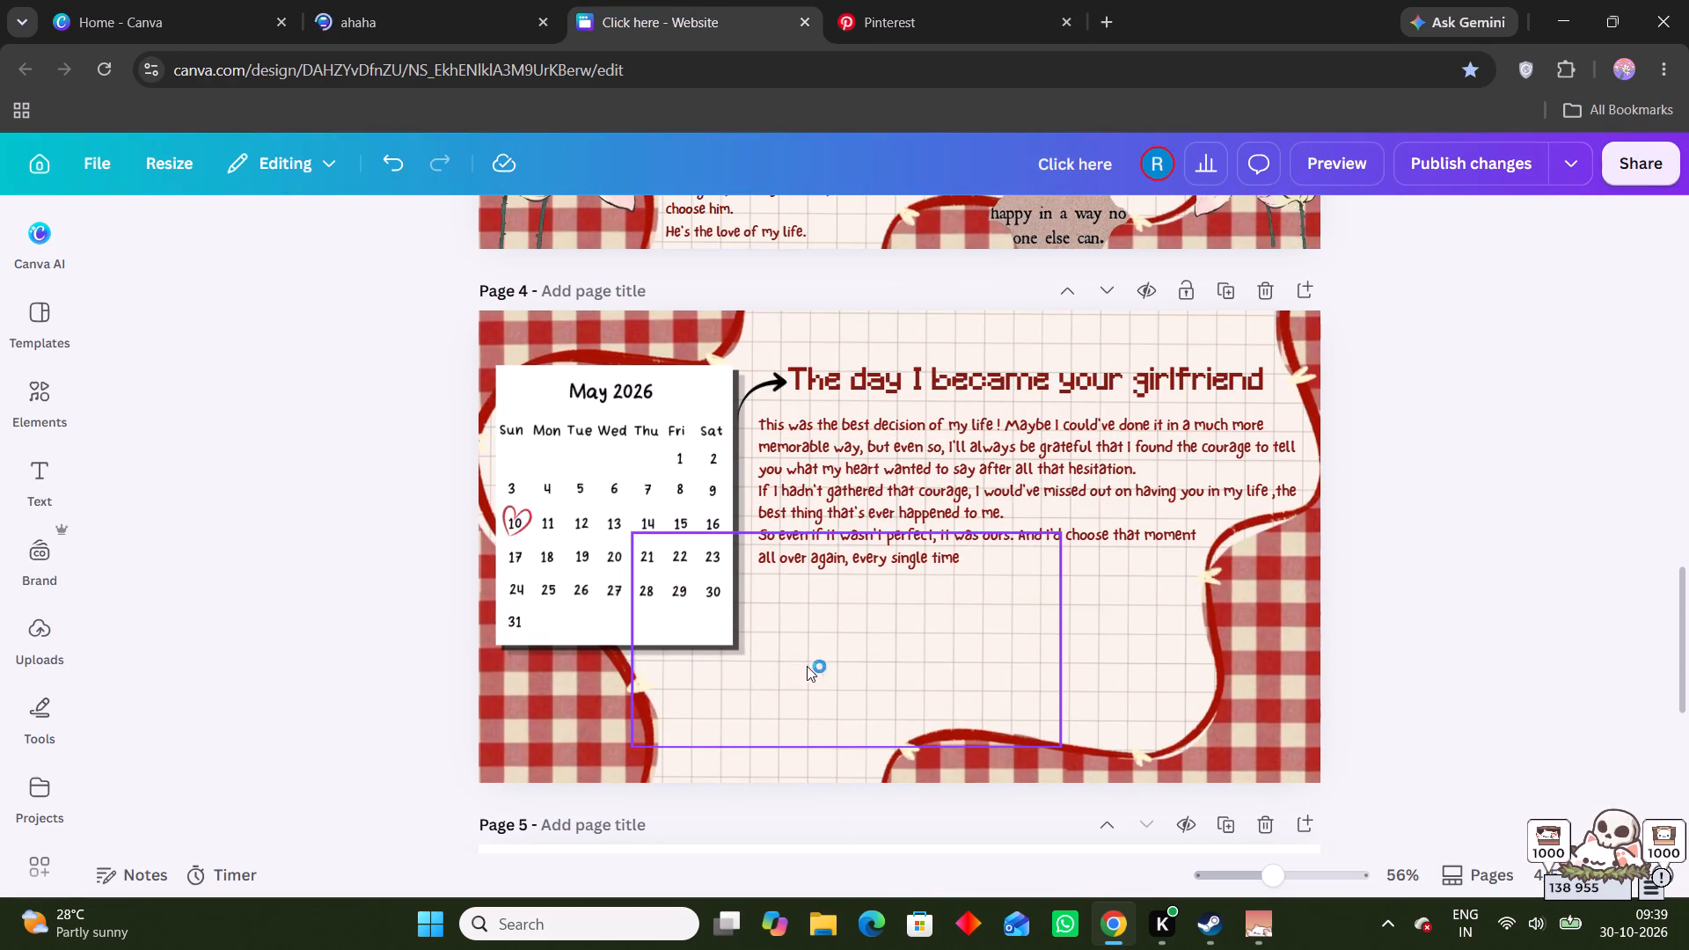
{"action": "key", "text": "Delete"}
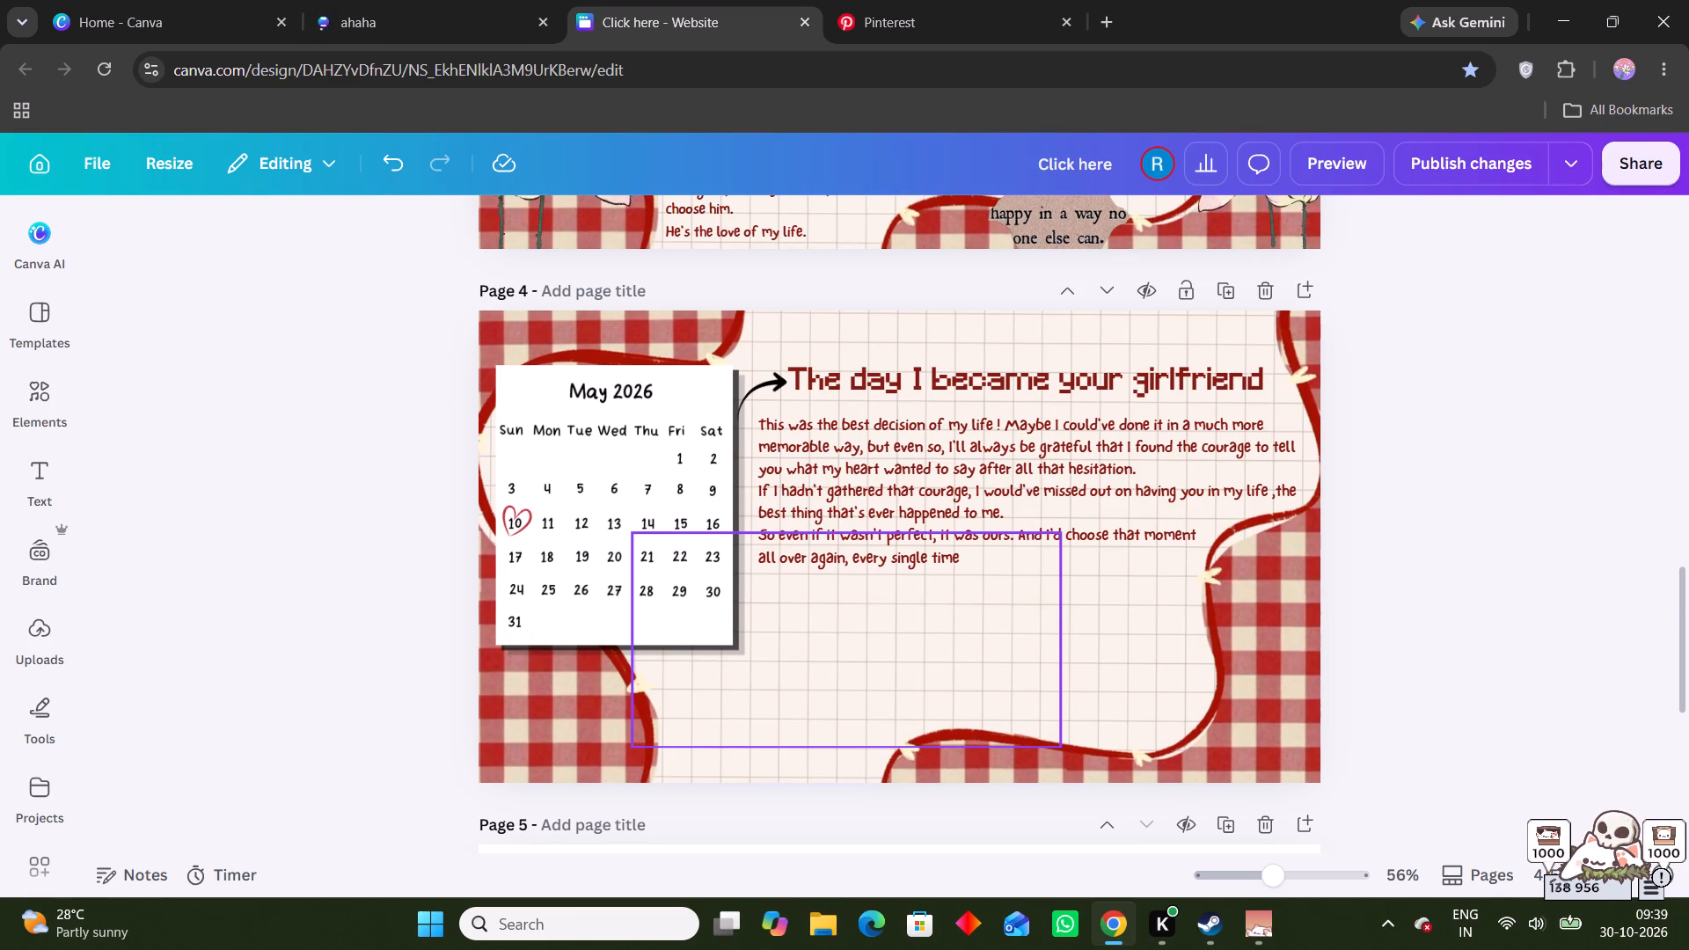
Return to the Pinterest pin of the dark red polaroid frame with white tulips and copy its image again.
{"action": "left_click", "coordinate": [889, 0]}
{"action": "left_click", "coordinate": [574, 565]}
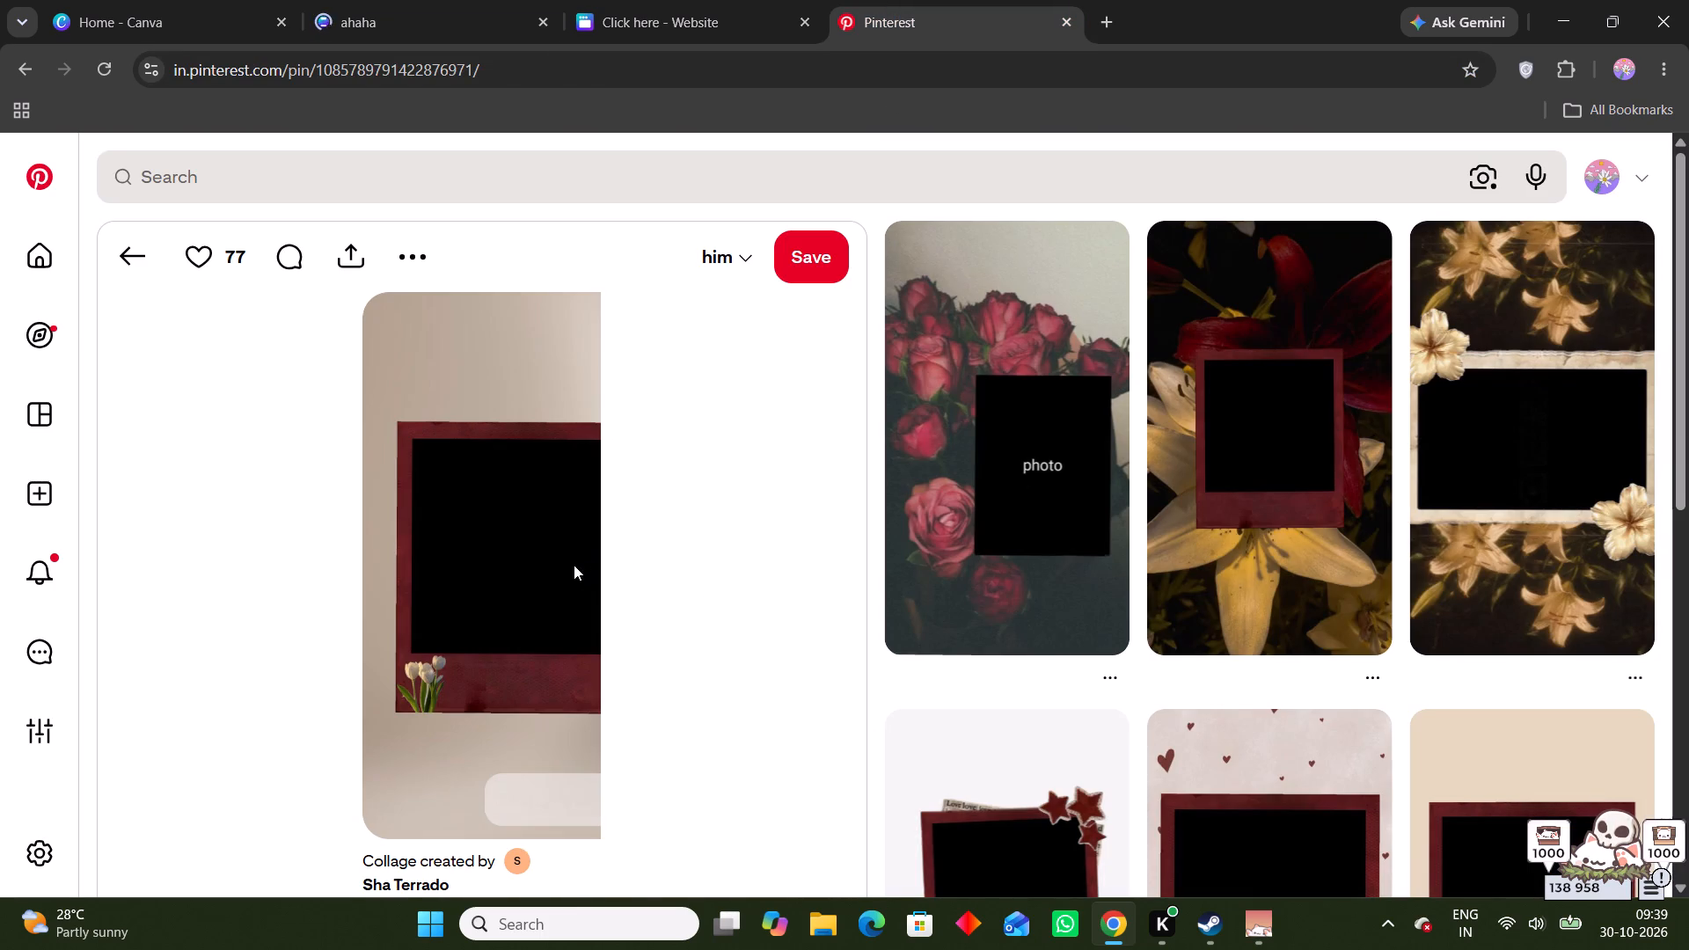
{"action": "right_click", "coordinate": [515, 523]}
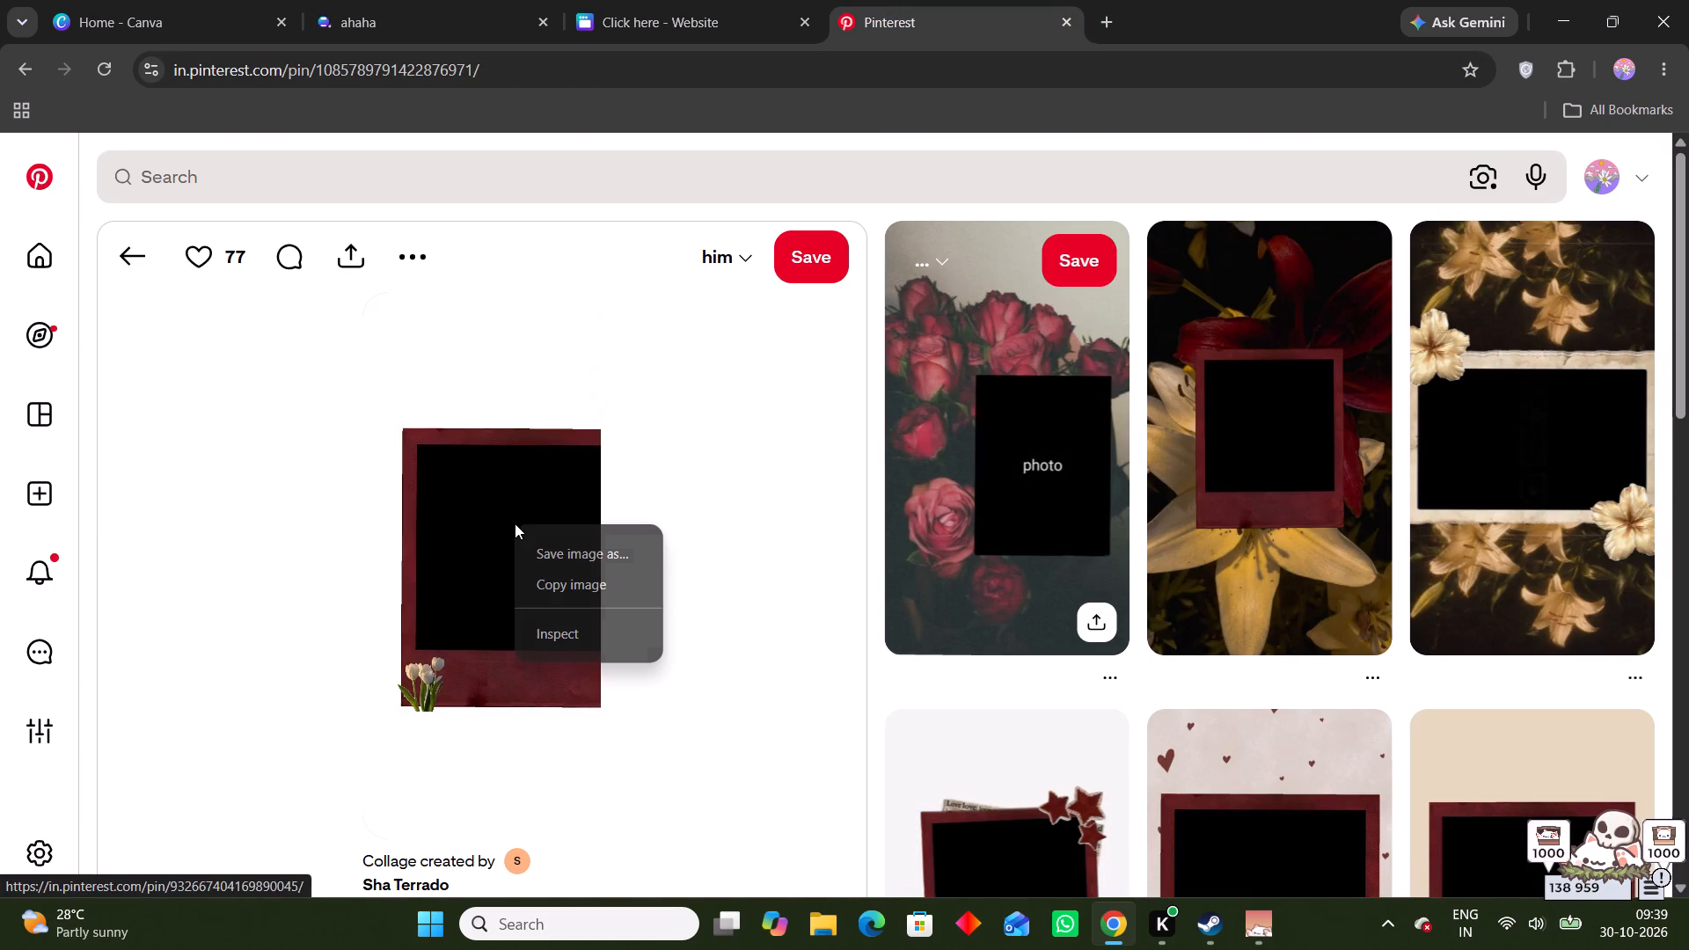
{"action": "left_click", "coordinate": [579, 589]}
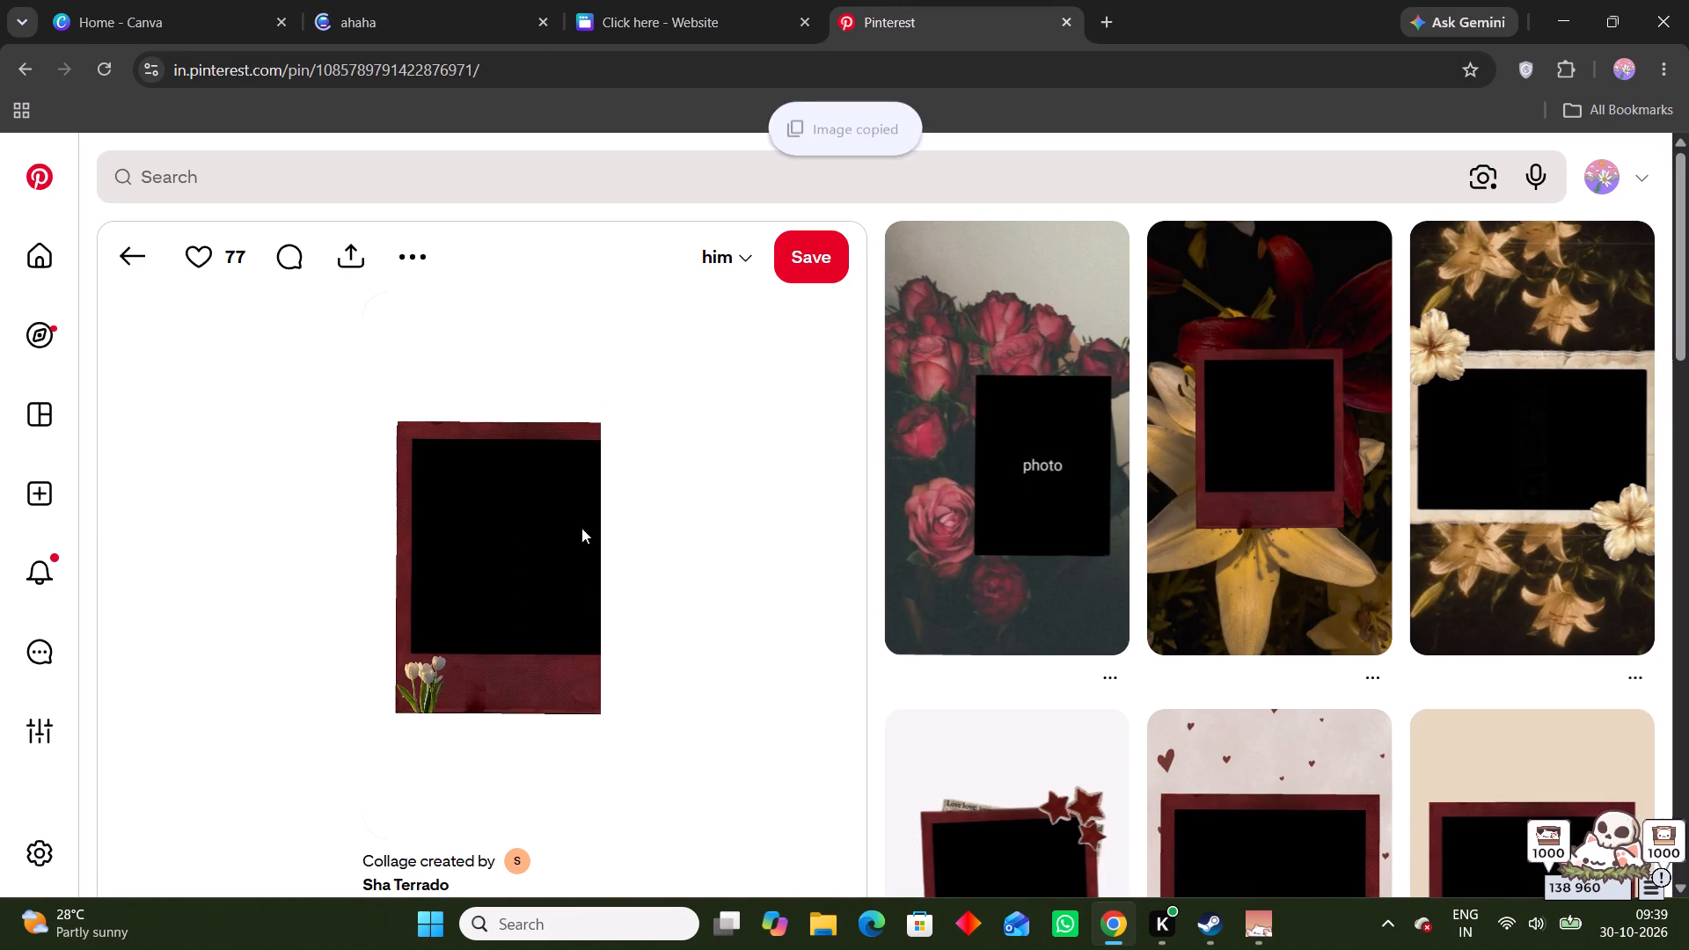
Paste the copied polaroid frame onto page 4 of the "Click here" design and move it below the right part of the paragraph.
{"action": "left_click", "coordinate": [711, 0]}
{"action": "key", "text": "ctrl+v"}
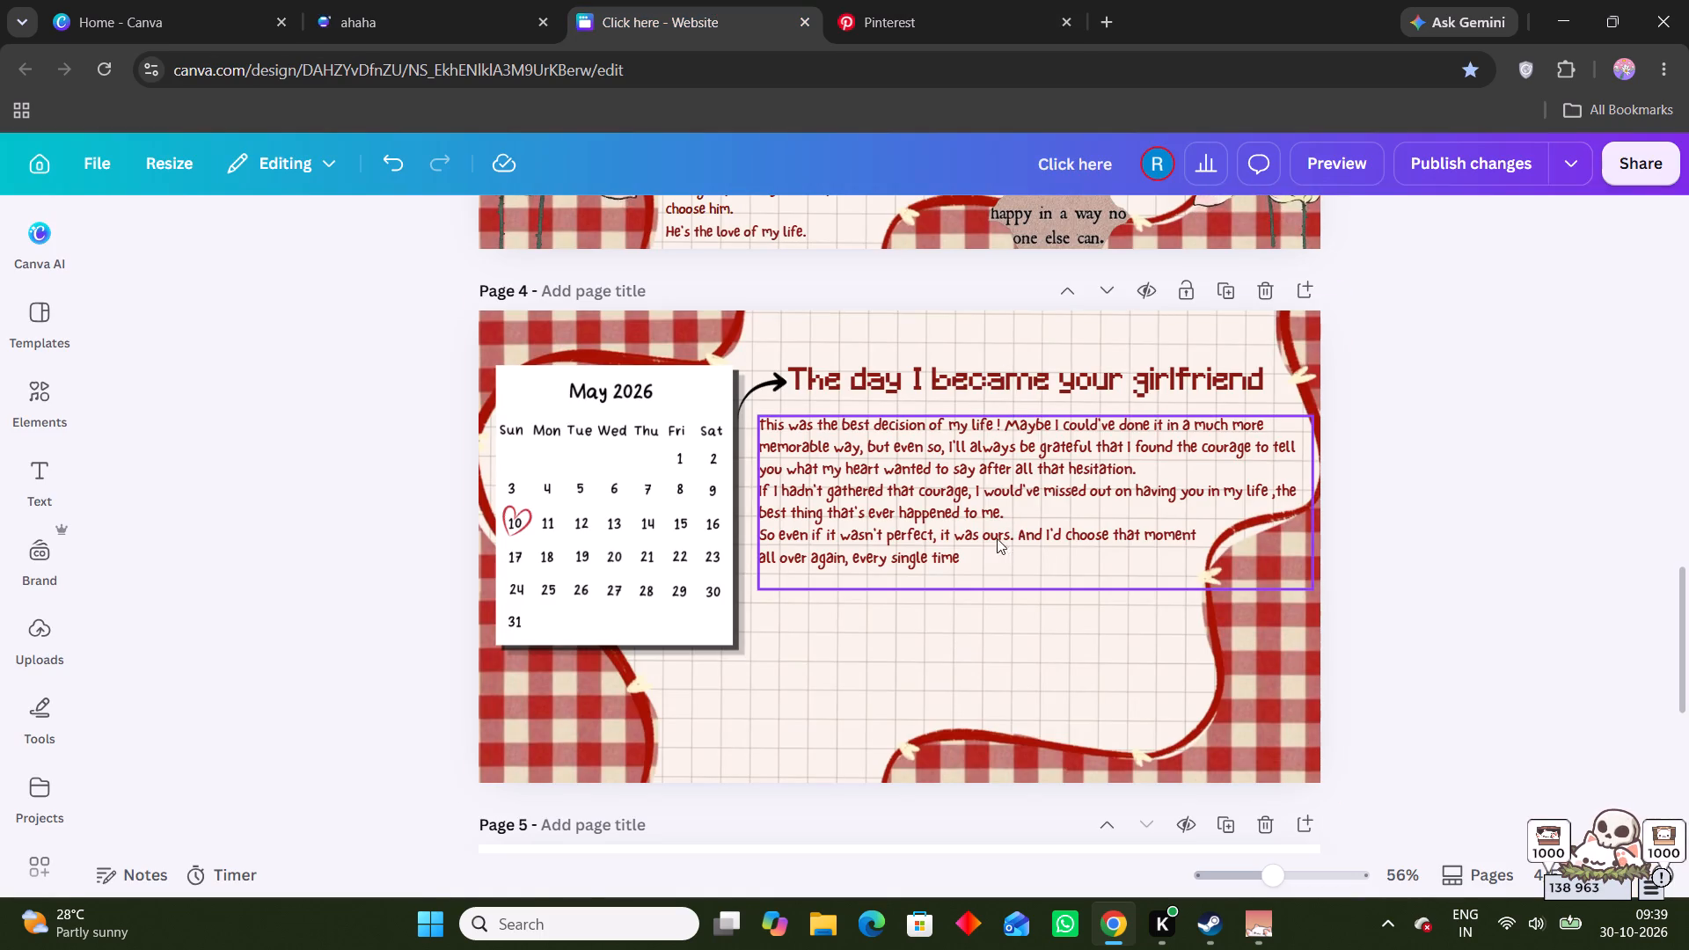
{"action": "left_click_drag", "start_coordinate": [942, 622], "coordinate": [992, 686]}
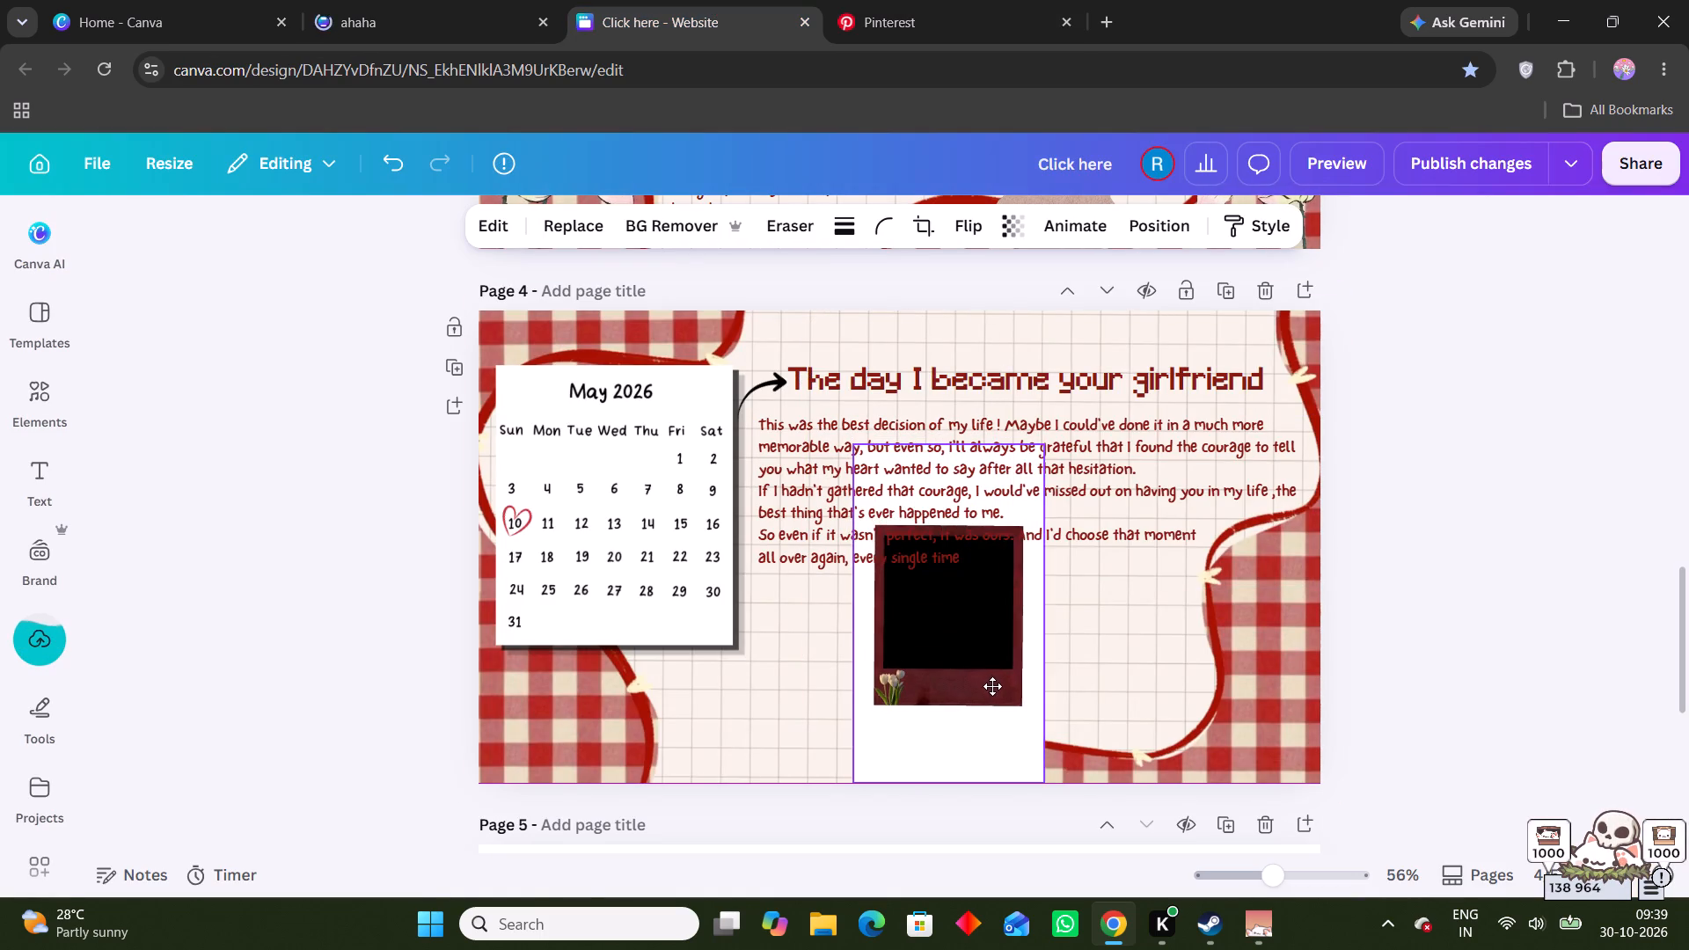
{"action": "left_click_drag", "start_coordinate": [992, 686], "coordinate": [845, 725]}
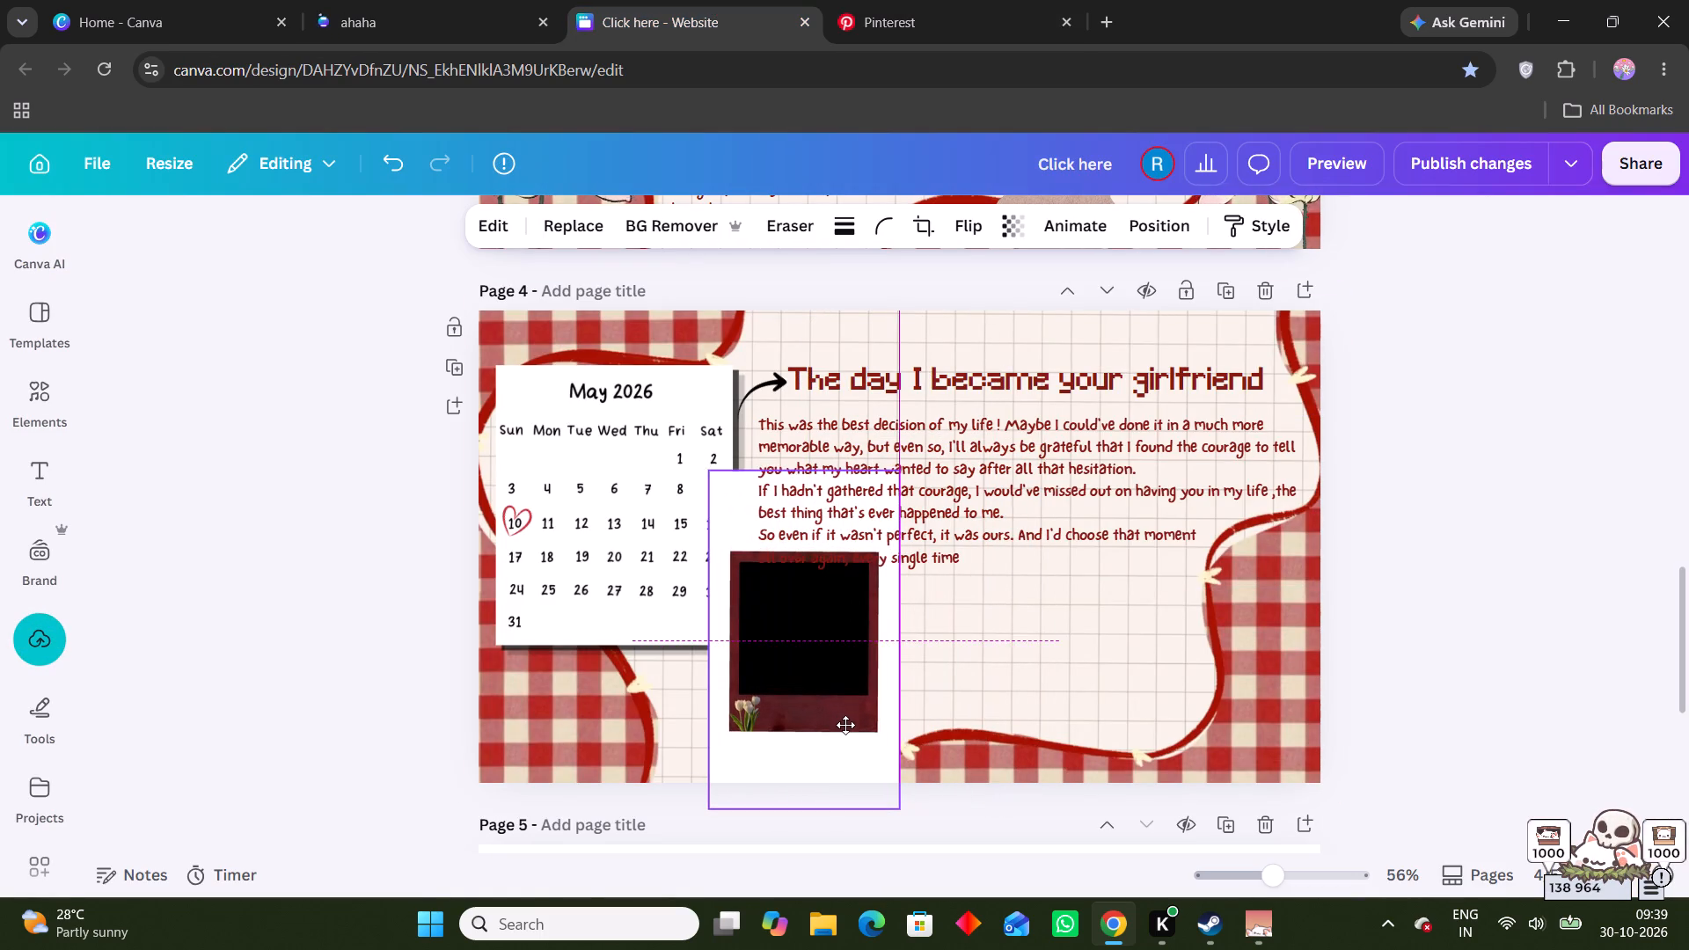
{"action": "left_click_drag", "start_coordinate": [845, 725], "coordinate": [1202, 730]}
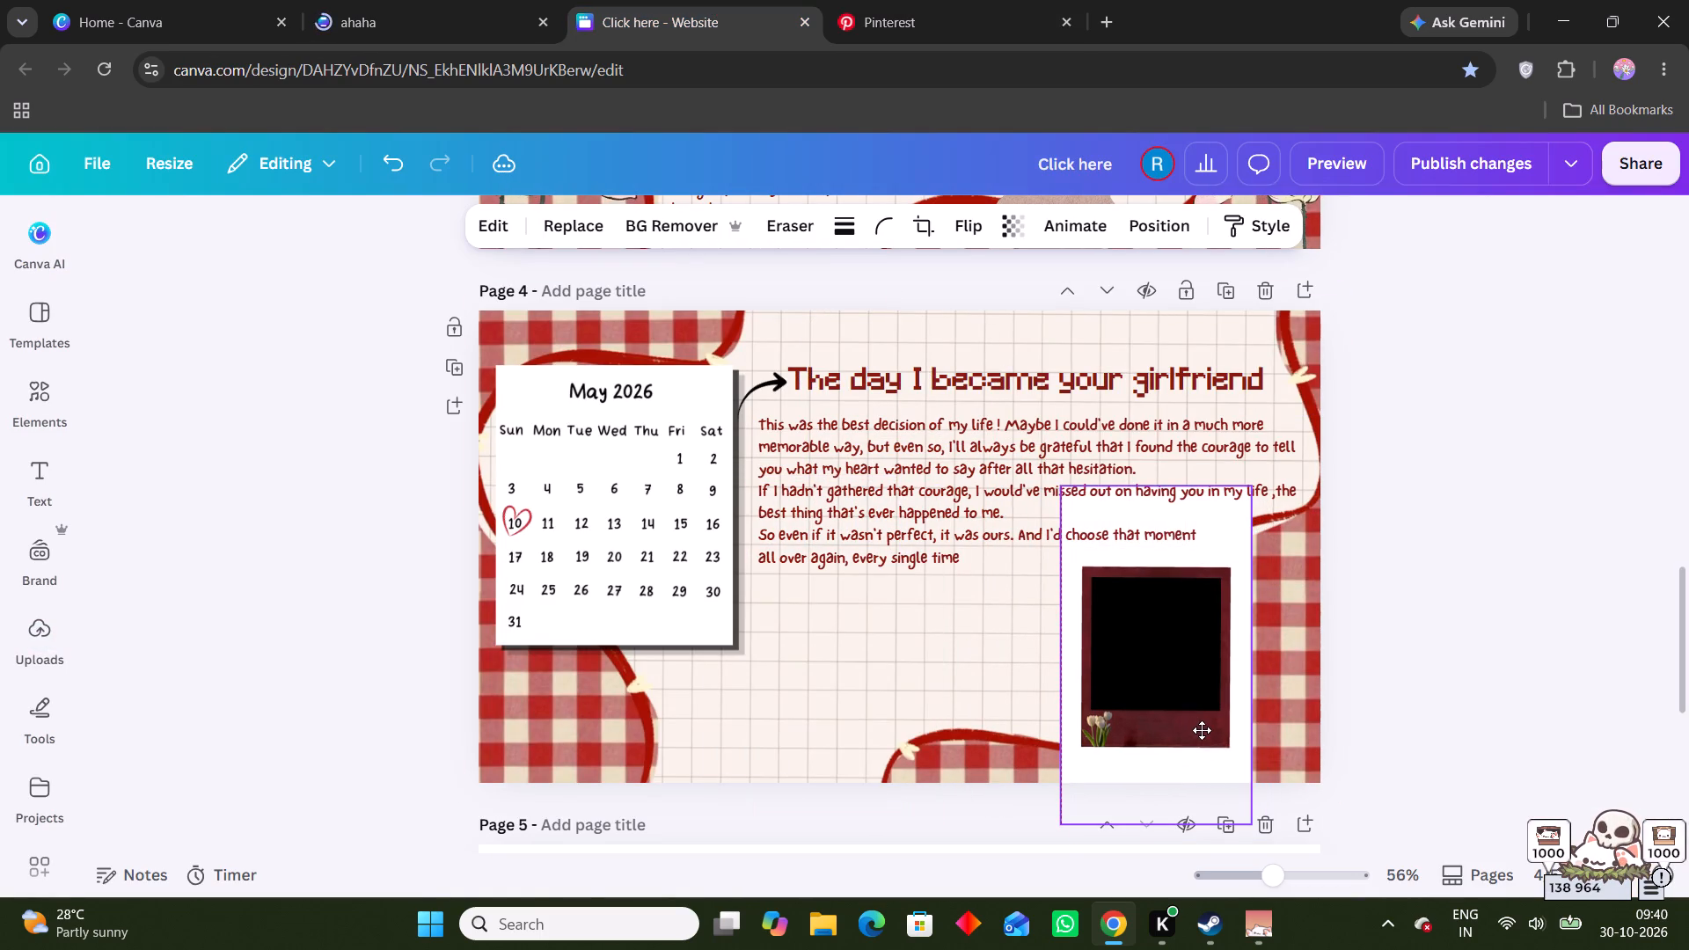
{"action": "left_click_drag", "start_coordinate": [1202, 730], "coordinate": [1158, 738]}
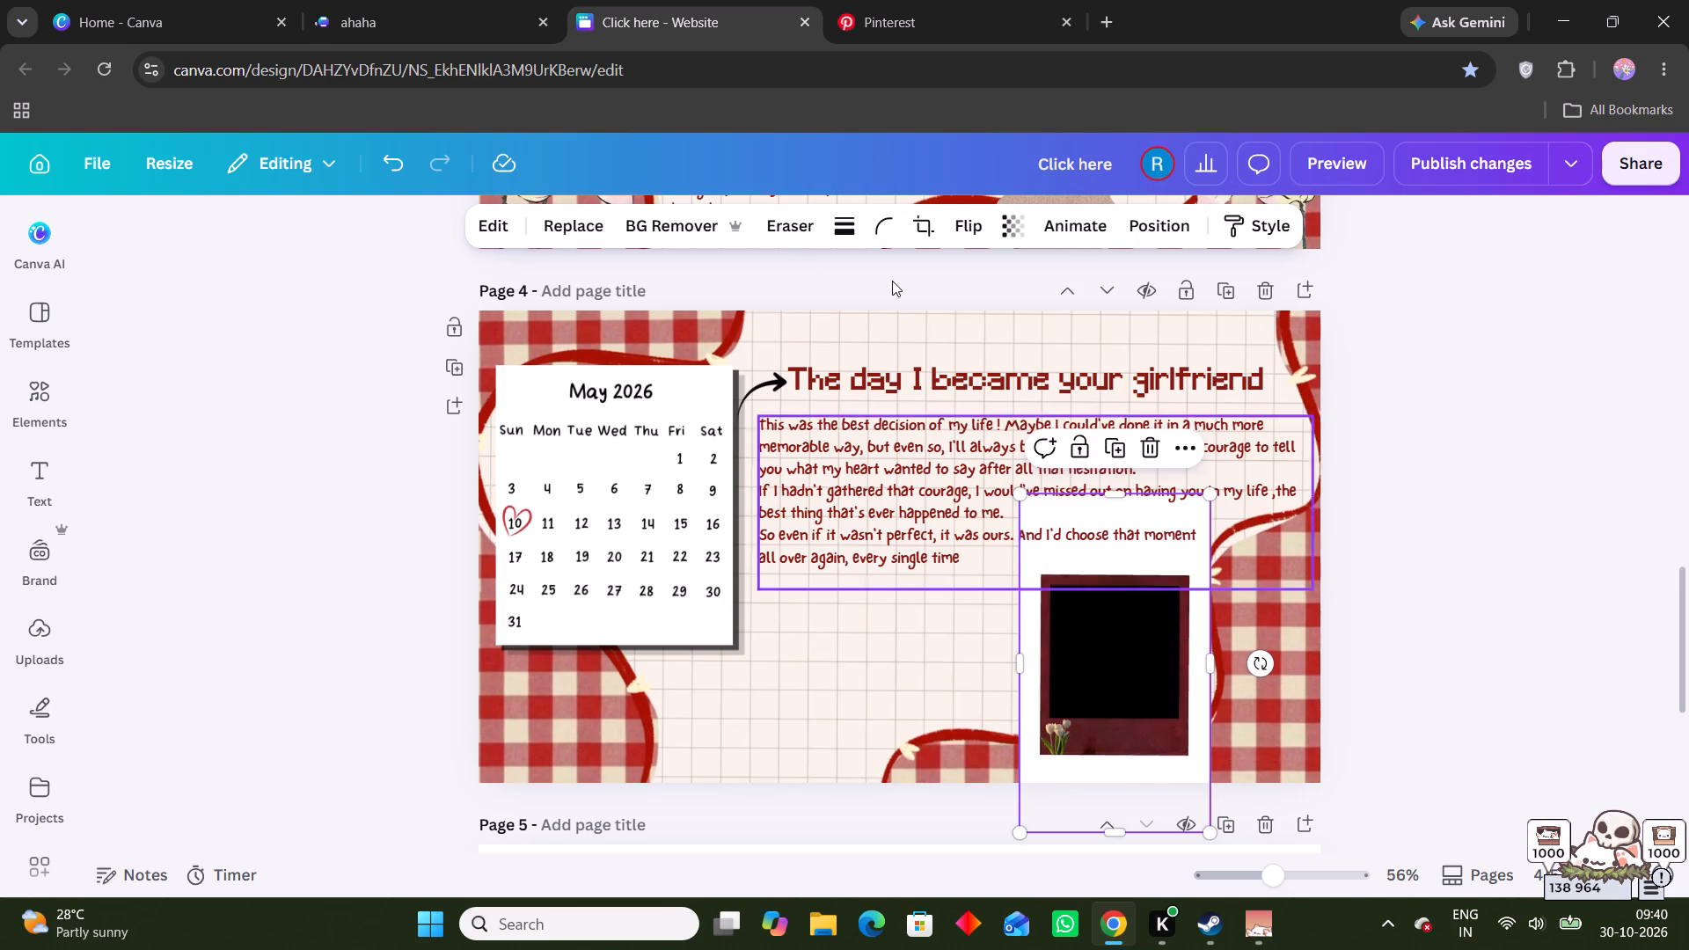
Remove the white background from the polaroid frame image.
{"action": "left_click", "coordinate": [701, 231]}
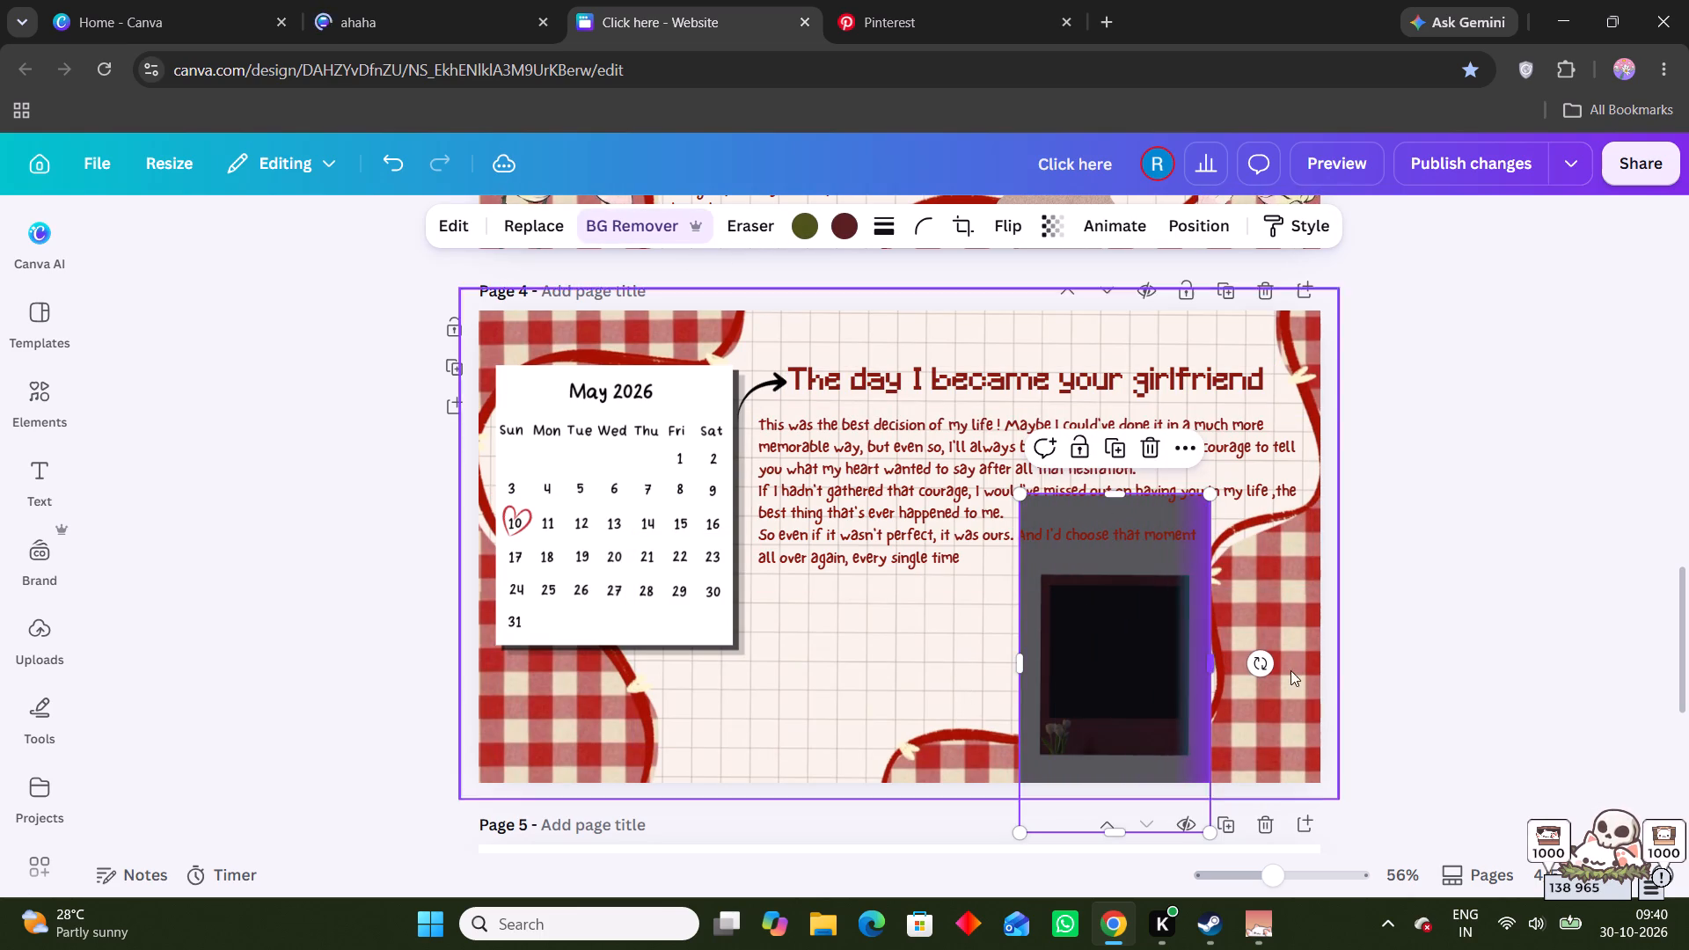
Tilt the polaroid frame about 7° clockwise, enlarge it slightly and place it just below the paragraph, beside the page's right-hand red ribbon.
{"action": "left_click_drag", "start_coordinate": [1269, 667], "coordinate": [1269, 684]}
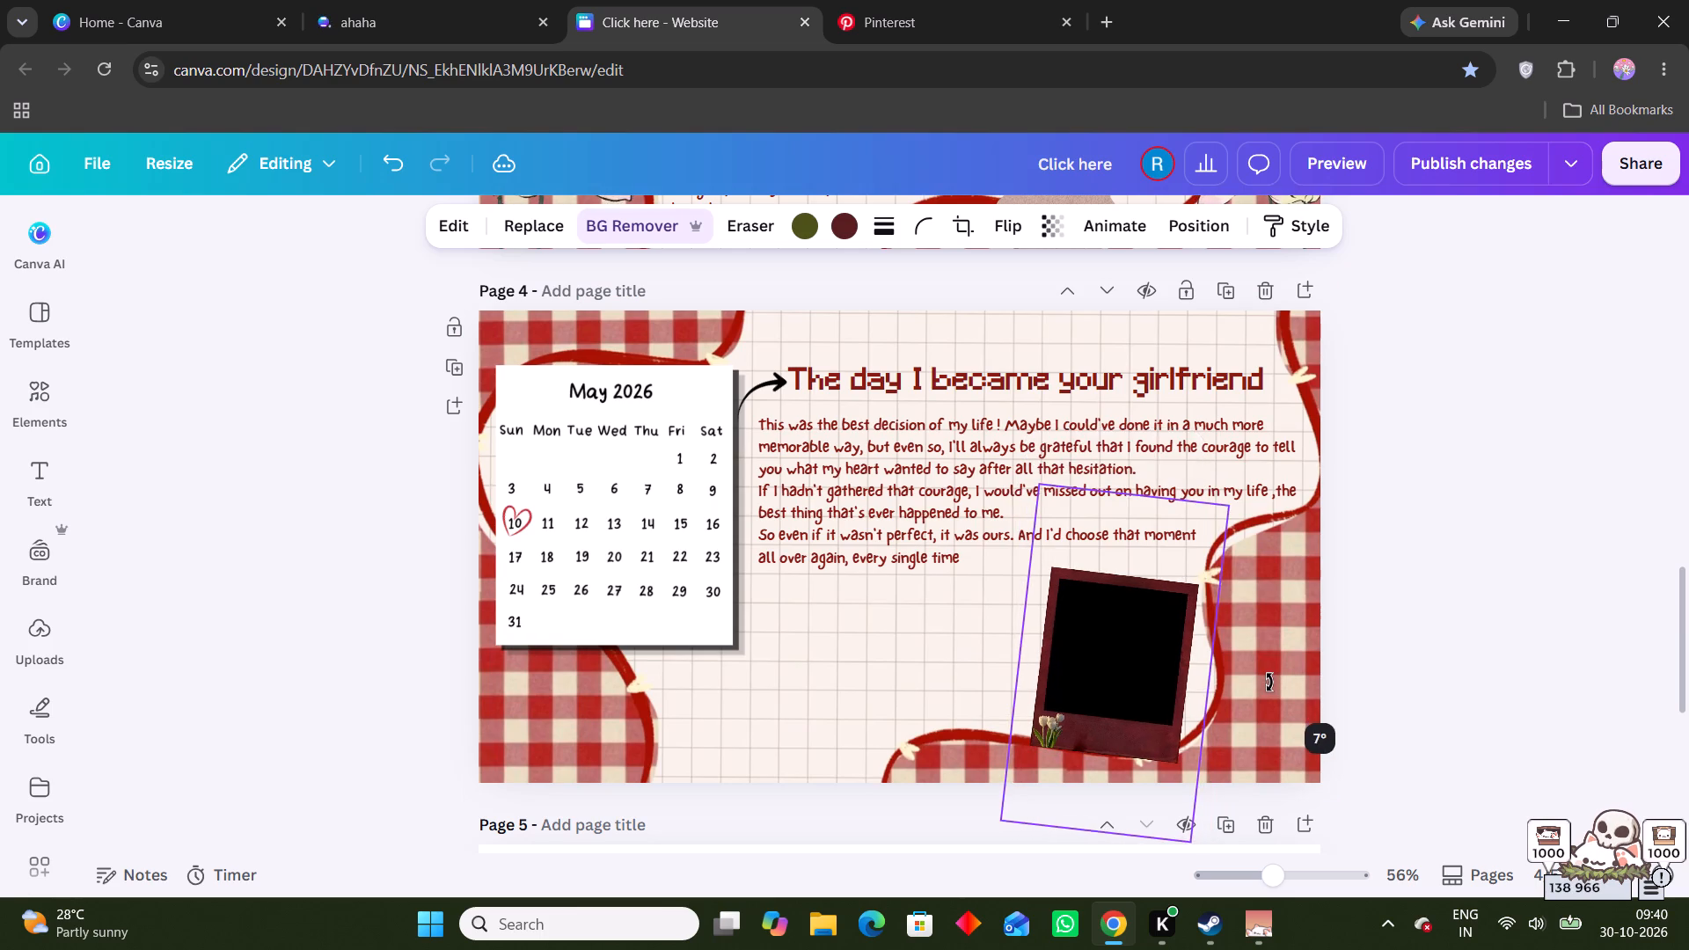
{"action": "left_click_drag", "start_coordinate": [1002, 824], "coordinate": [954, 853]}
{"action": "left_click_drag", "start_coordinate": [1061, 714], "coordinate": [1061, 702]}
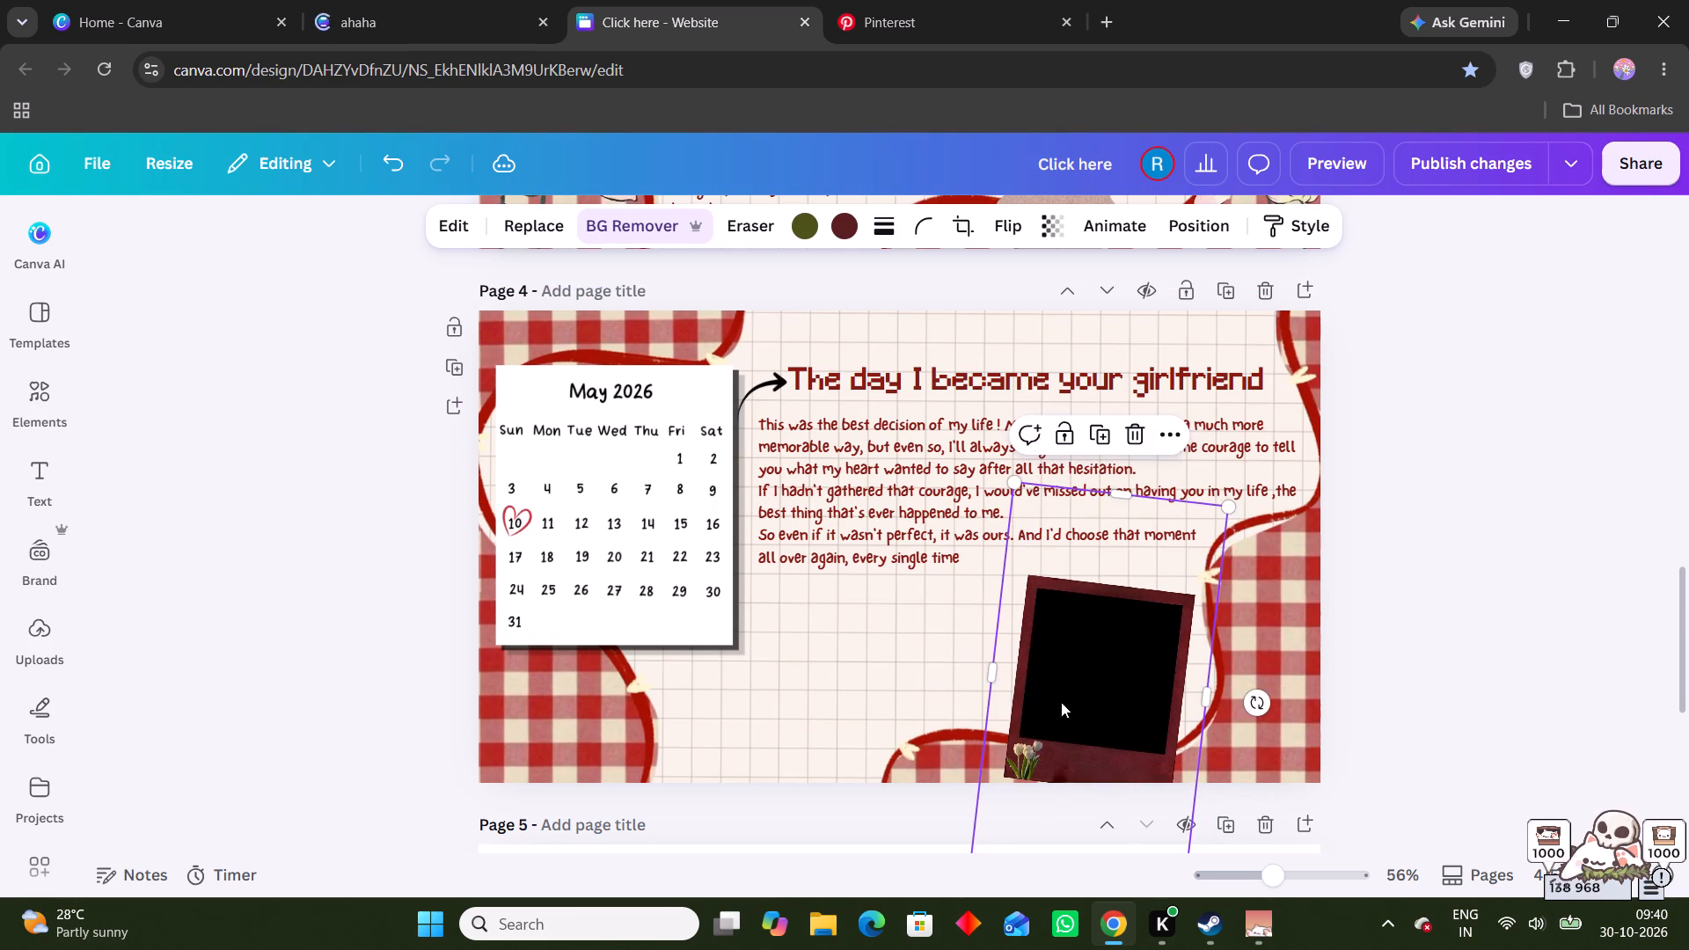
{"action": "left_click_drag", "start_coordinate": [1061, 702], "coordinate": [1026, 698]}
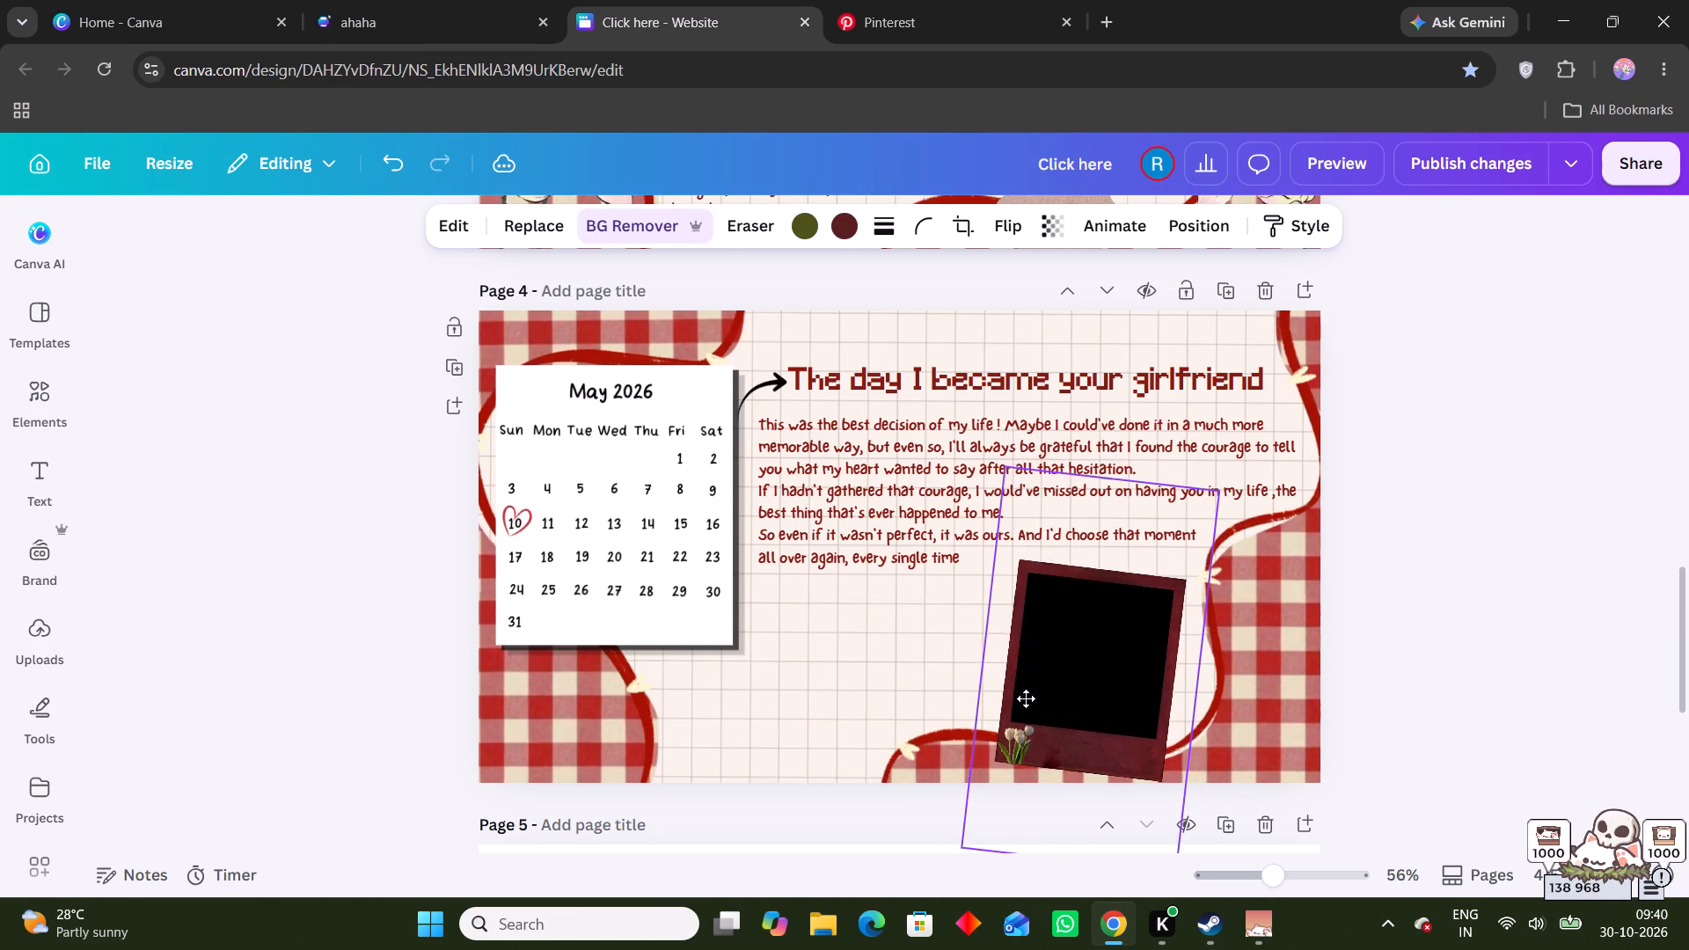
{"action": "left_click_drag", "start_coordinate": [1026, 698], "coordinate": [1042, 696]}
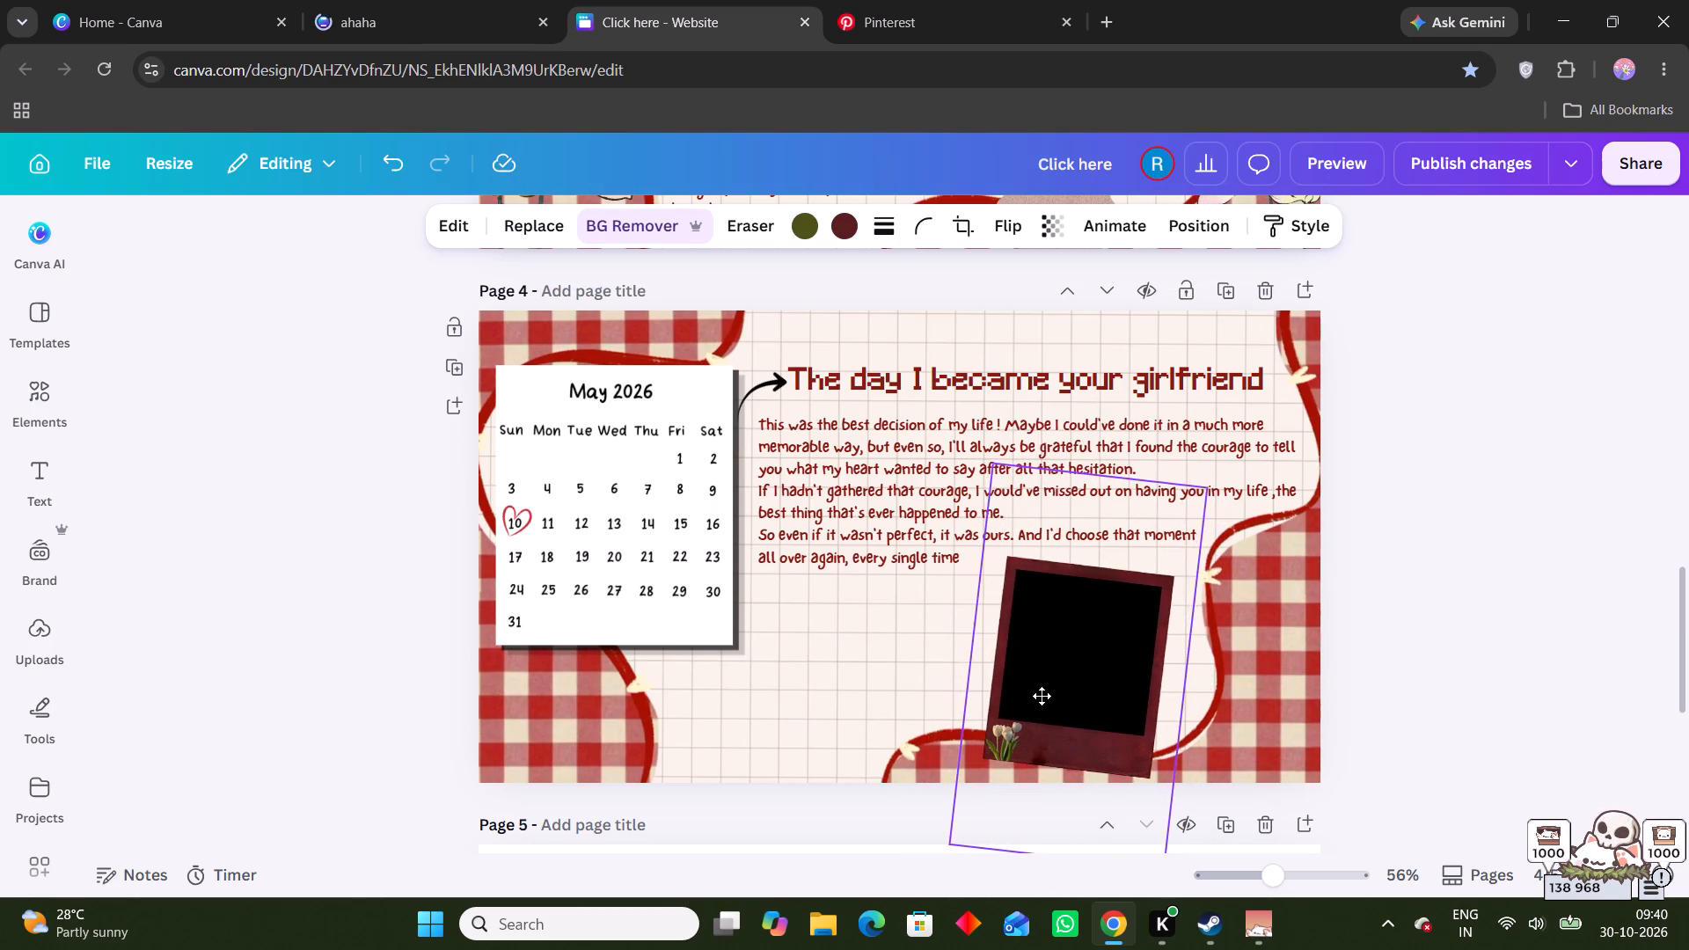
{"action": "left_click_drag", "start_coordinate": [1042, 696], "coordinate": [1043, 696]}
Search Pinterest for "tape sticker".
{"action": "left_click", "coordinate": [914, 30]}
{"action": "left_click", "coordinate": [650, 156]}
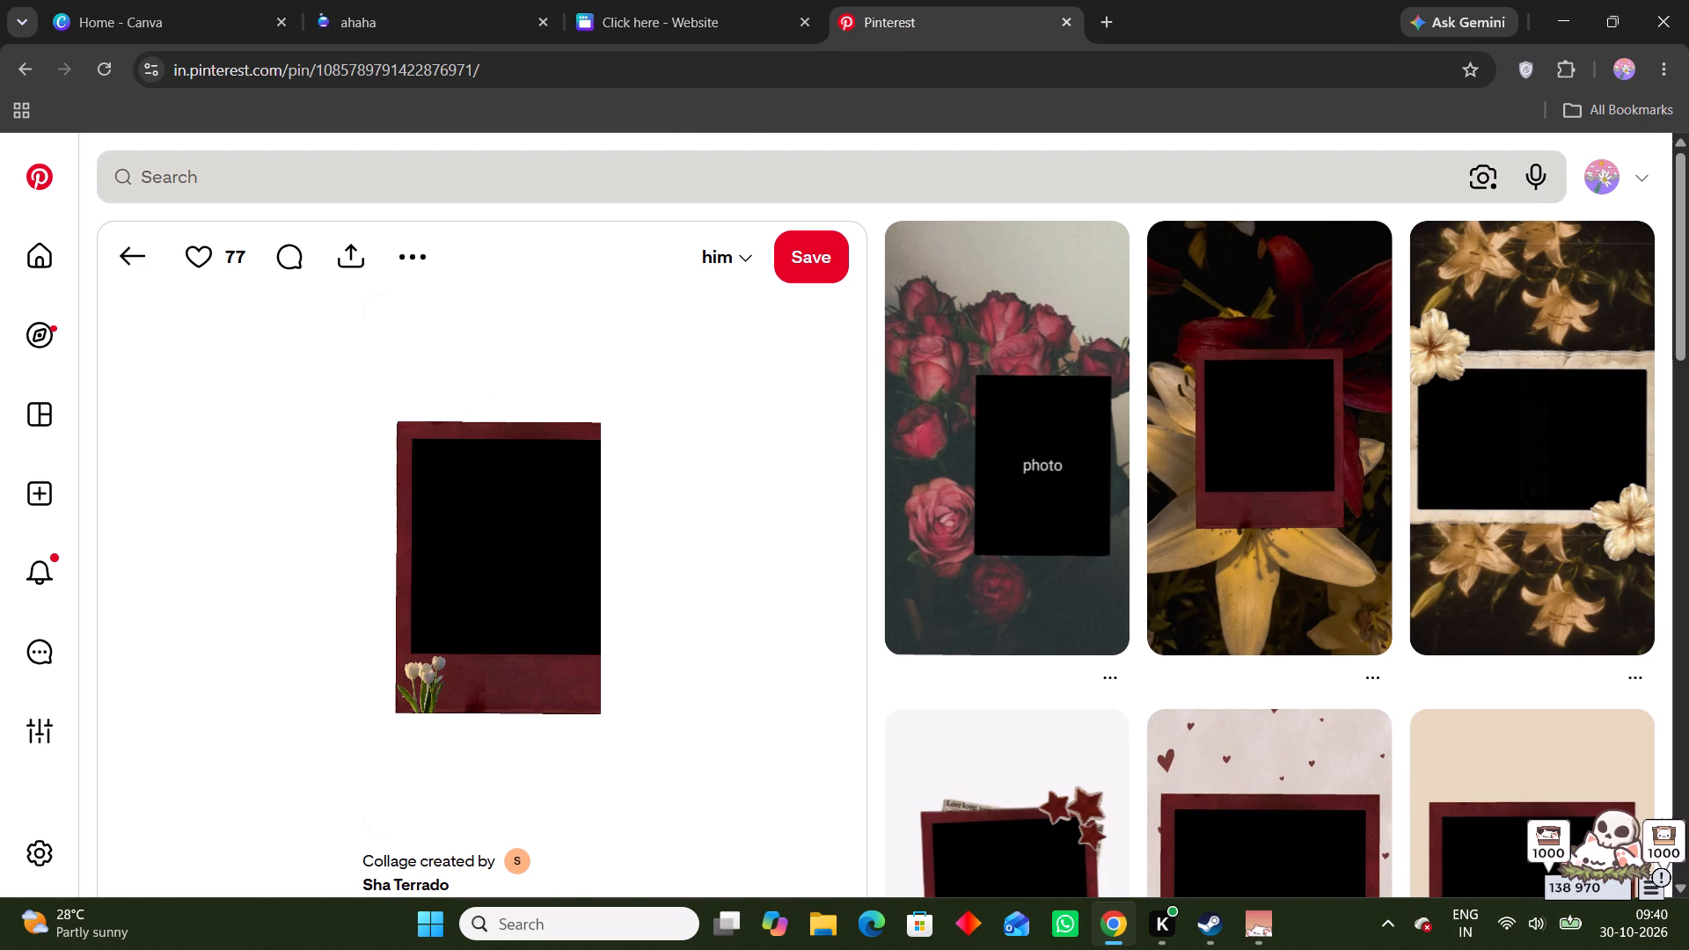
{"action": "type", "text": "tape"}
{"action": "key", "text": "space"}
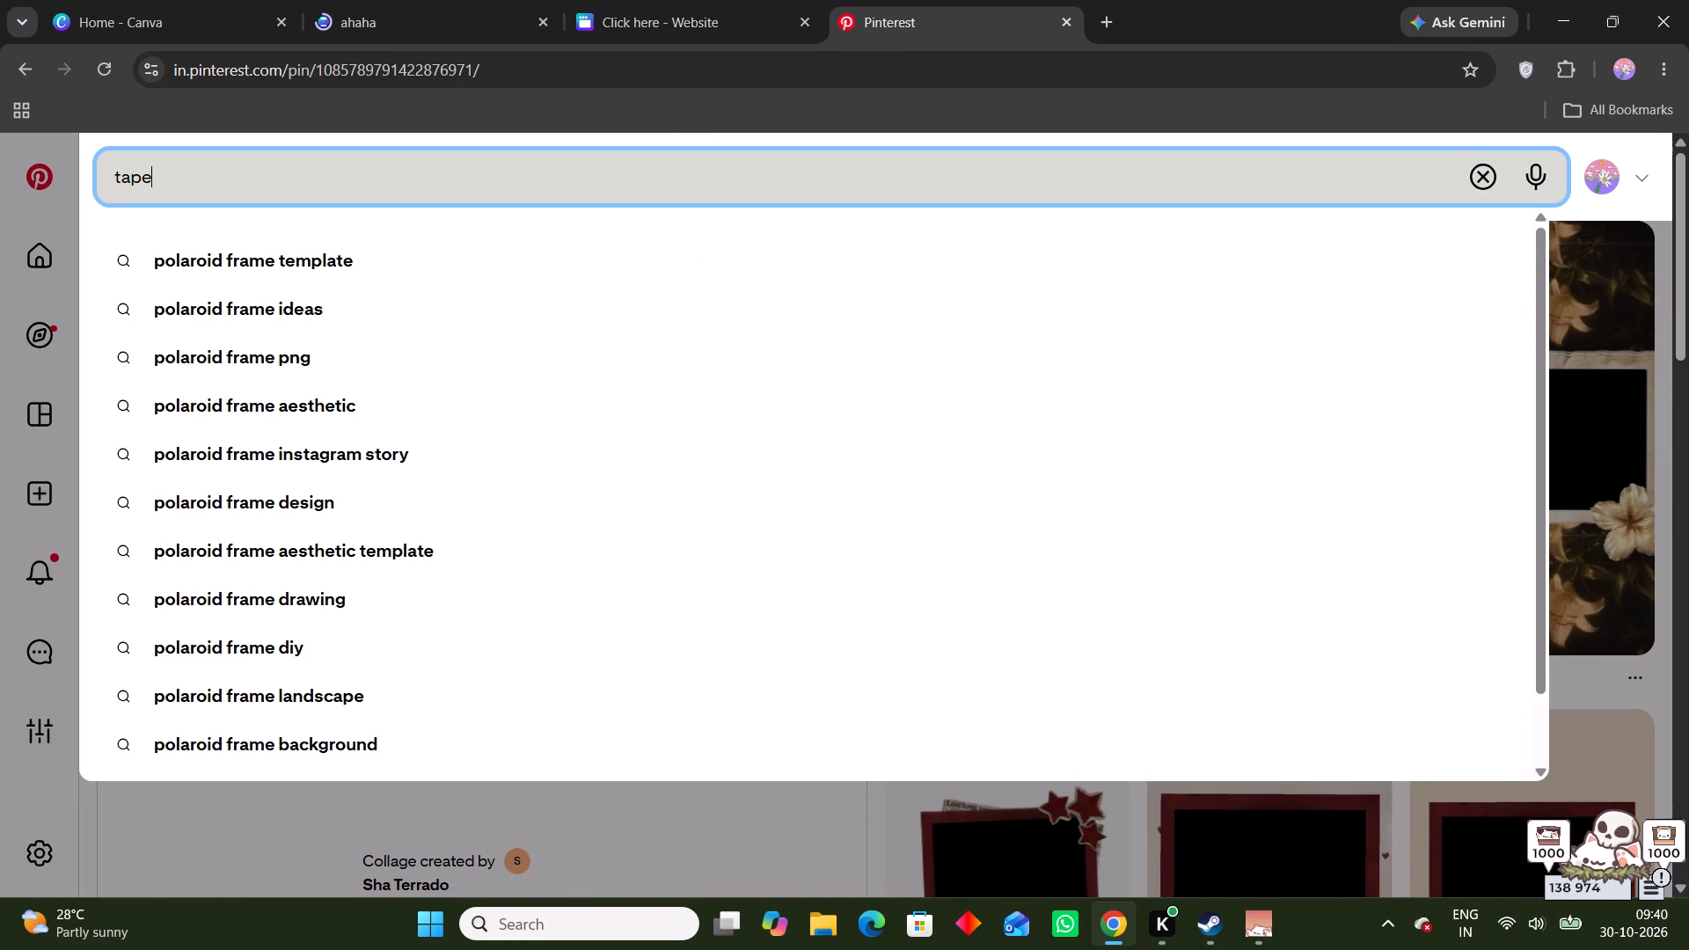
{"action": "key", "text": "Down"}
{"action": "key", "text": "Down"}
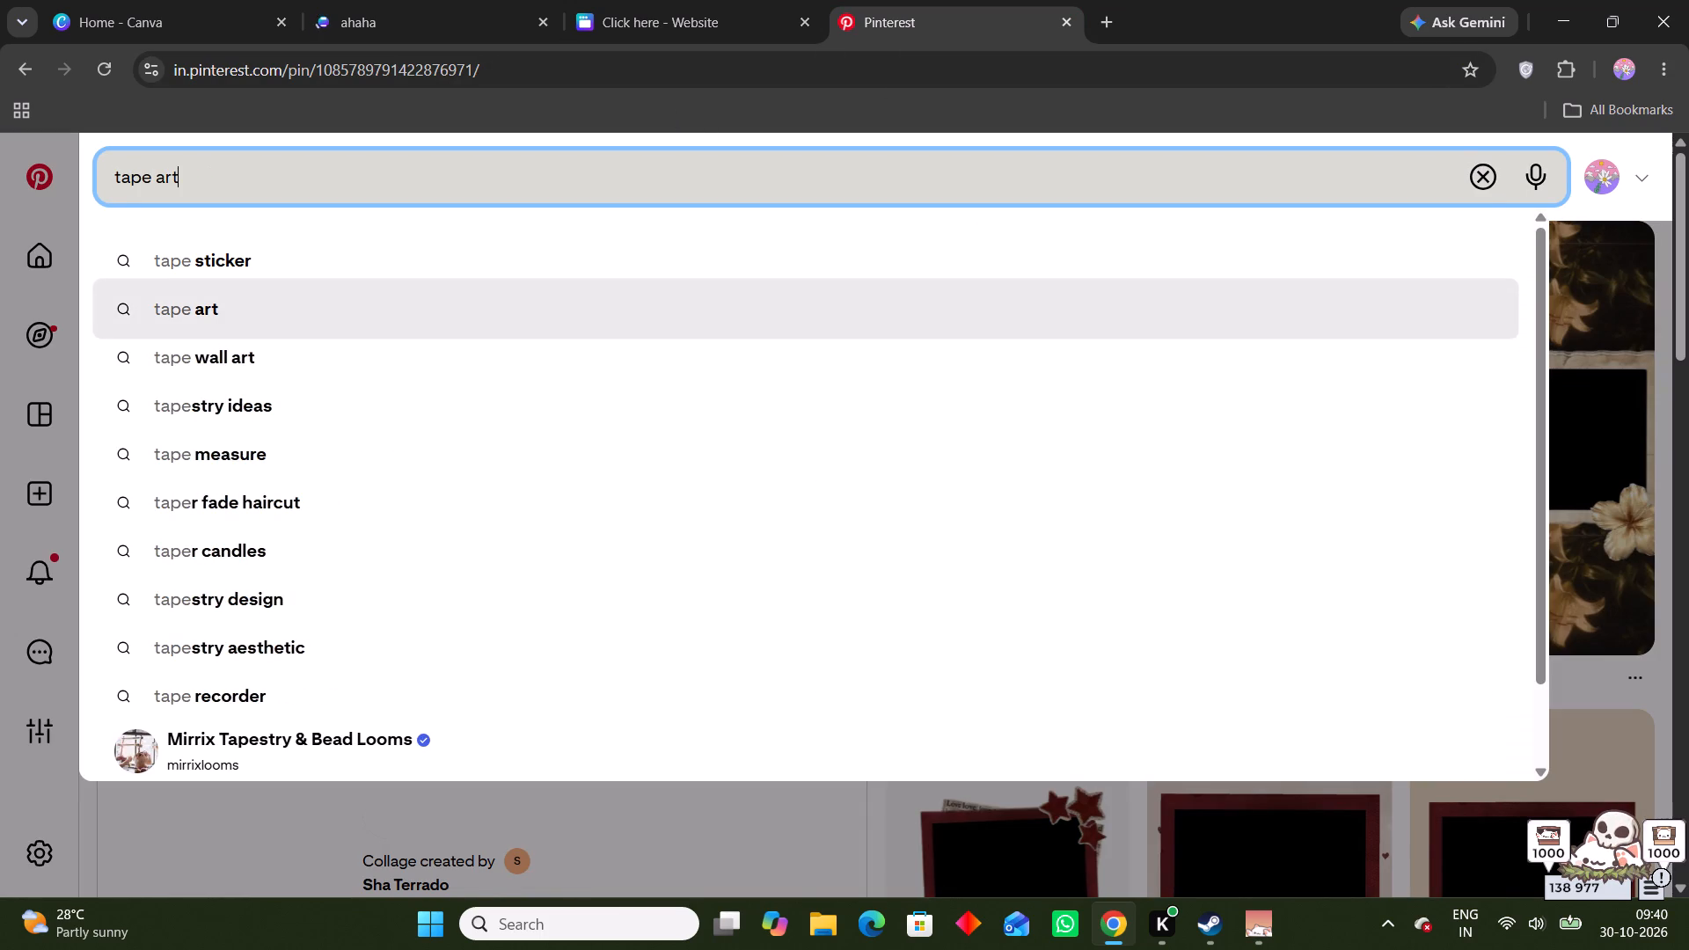
{"action": "key", "text": "Up"}
{"action": "key", "text": "Return"}
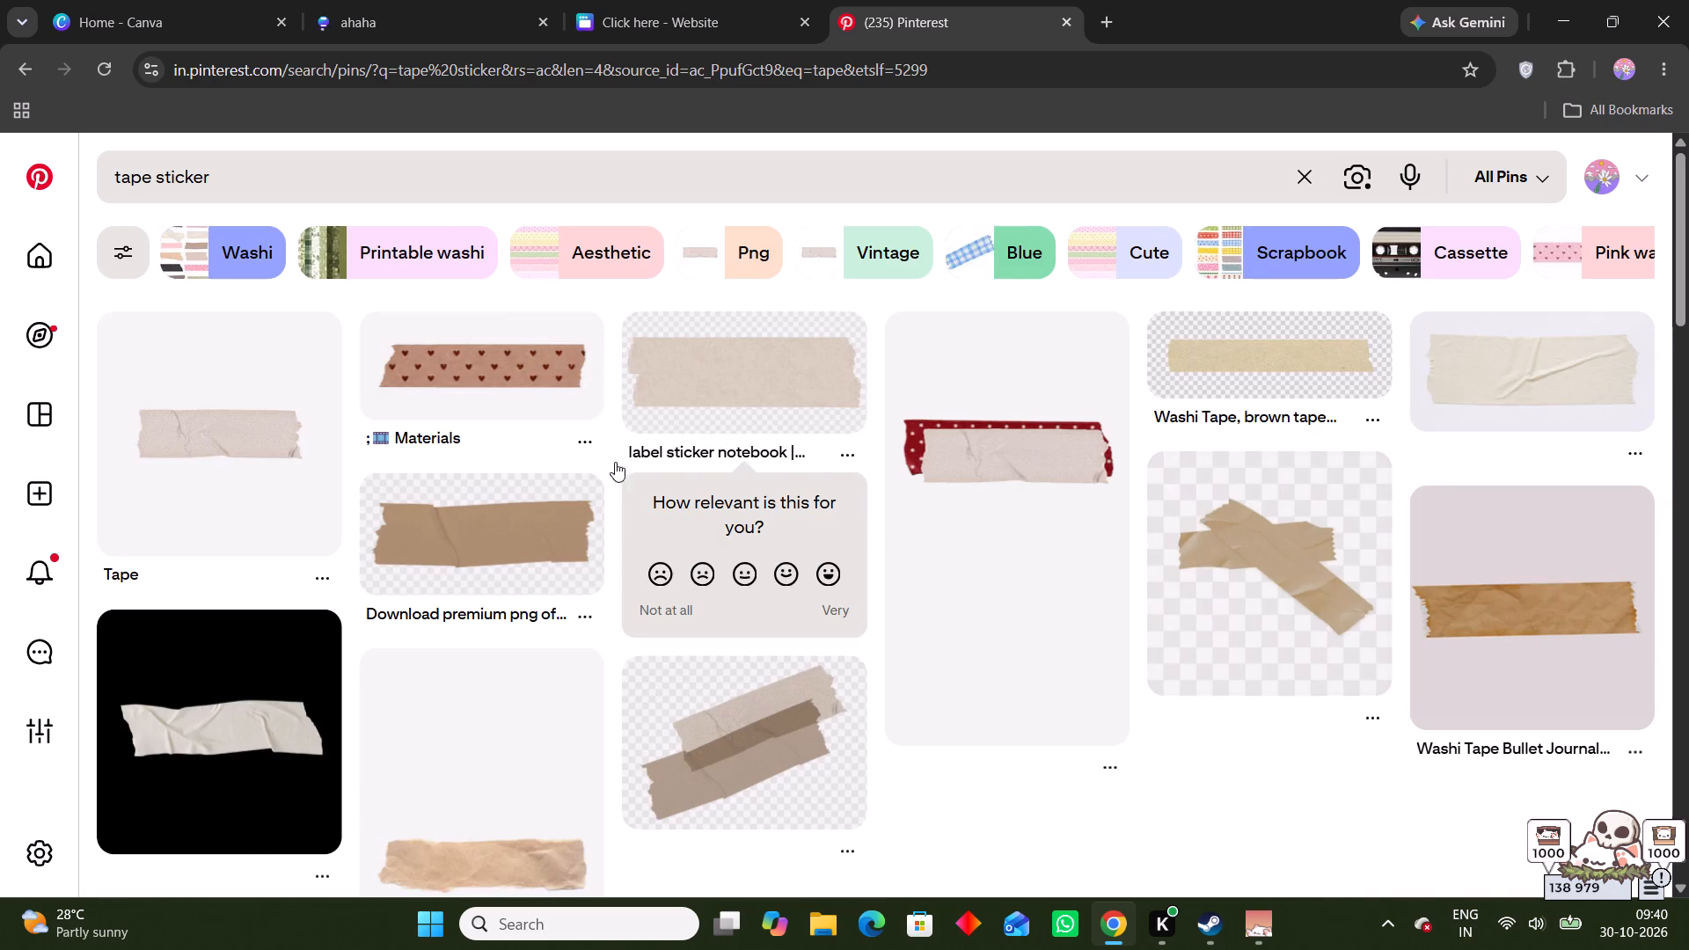
Browse the tape sticker results for a piece of tape that suits the polaroid frame.
{"action": "scroll", "coordinate": [975, 537], "scroll_direction": "down", "scroll_amount": 2}
{"action": "scroll", "coordinate": [1105, 513], "scroll_direction": "down", "scroll_amount": 3}
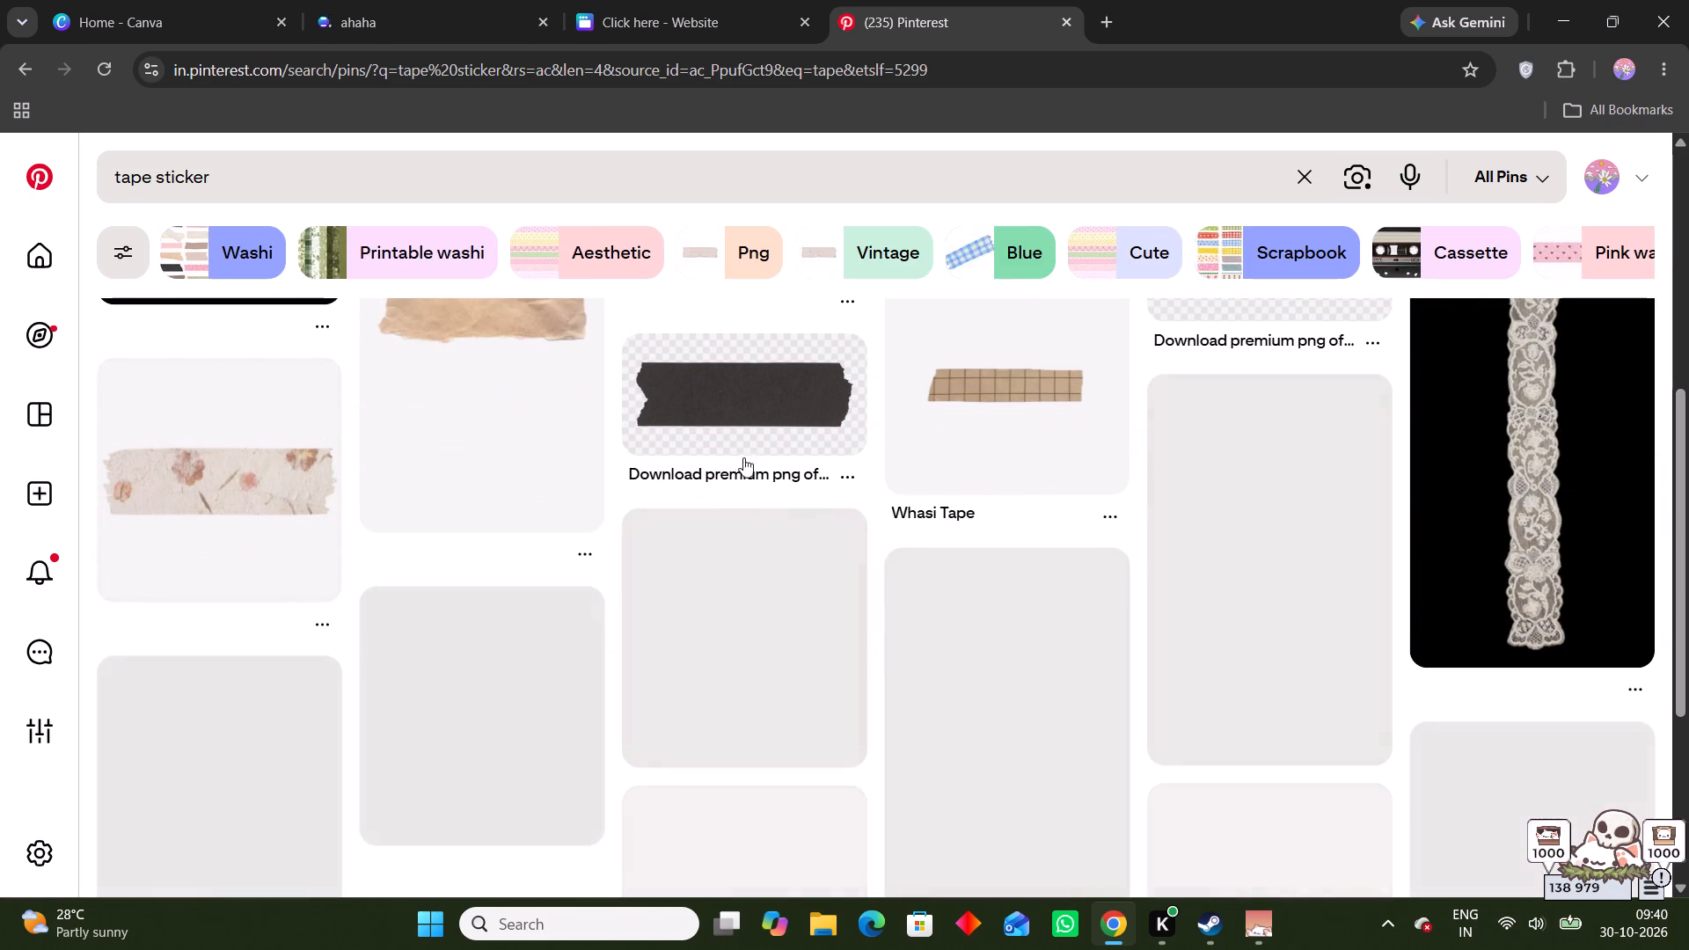
{"action": "scroll", "coordinate": [666, 540], "scroll_direction": "down", "scroll_amount": 2}
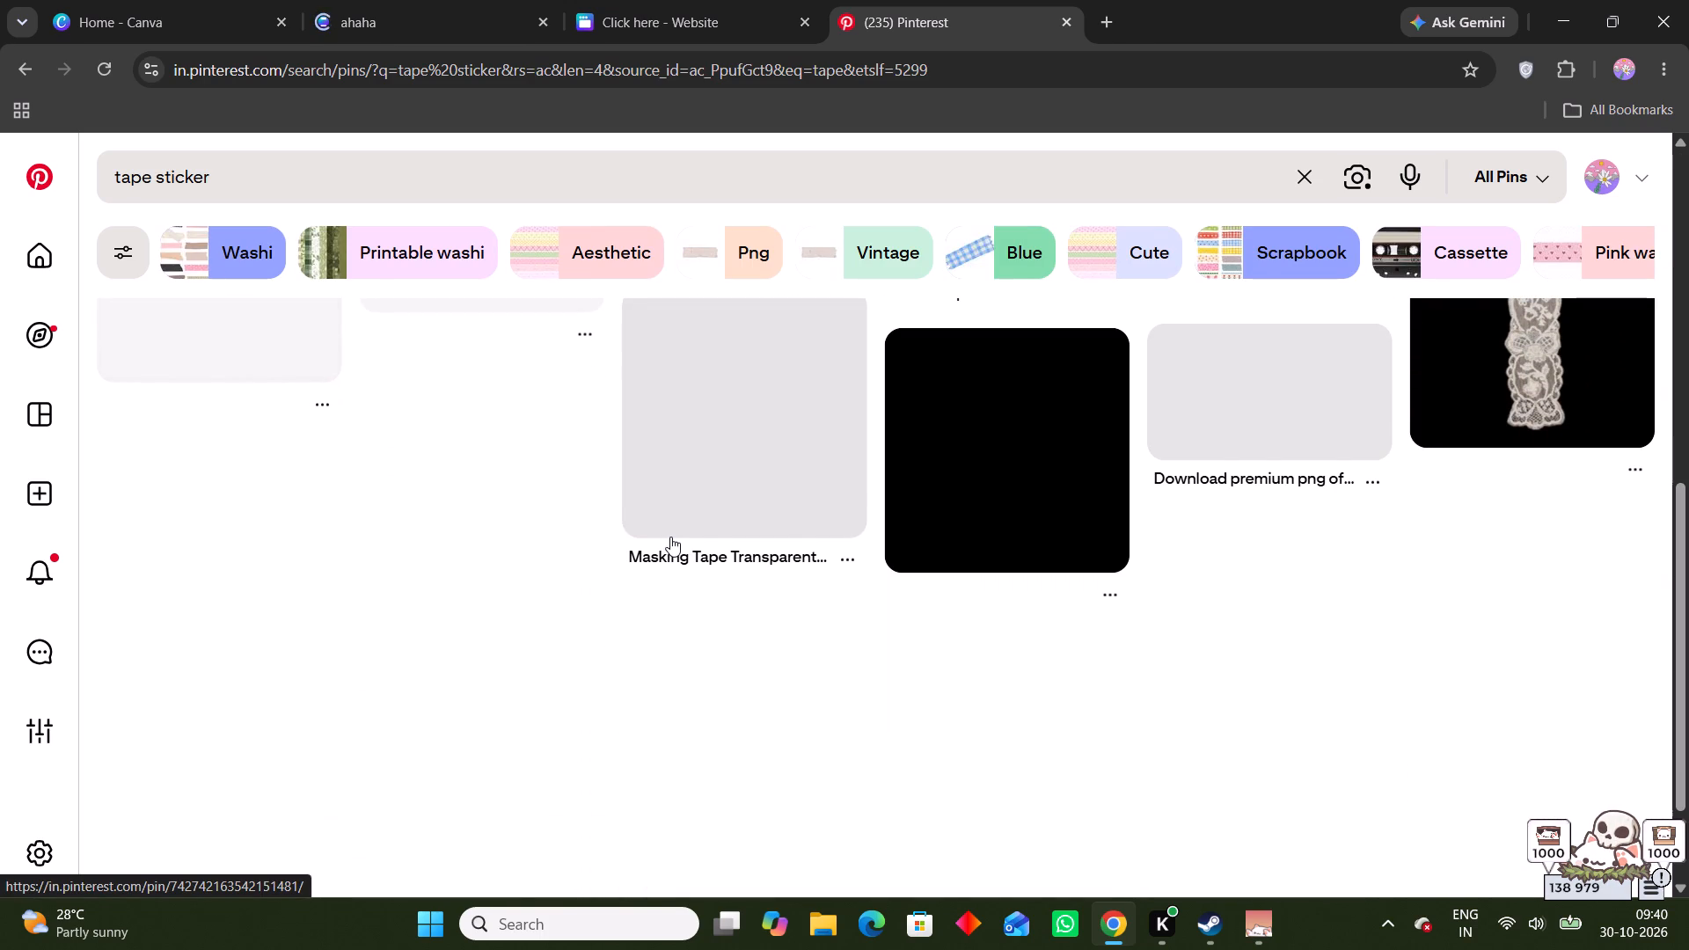
{"action": "scroll", "coordinate": [1194, 555], "scroll_direction": "down", "scroll_amount": 1}
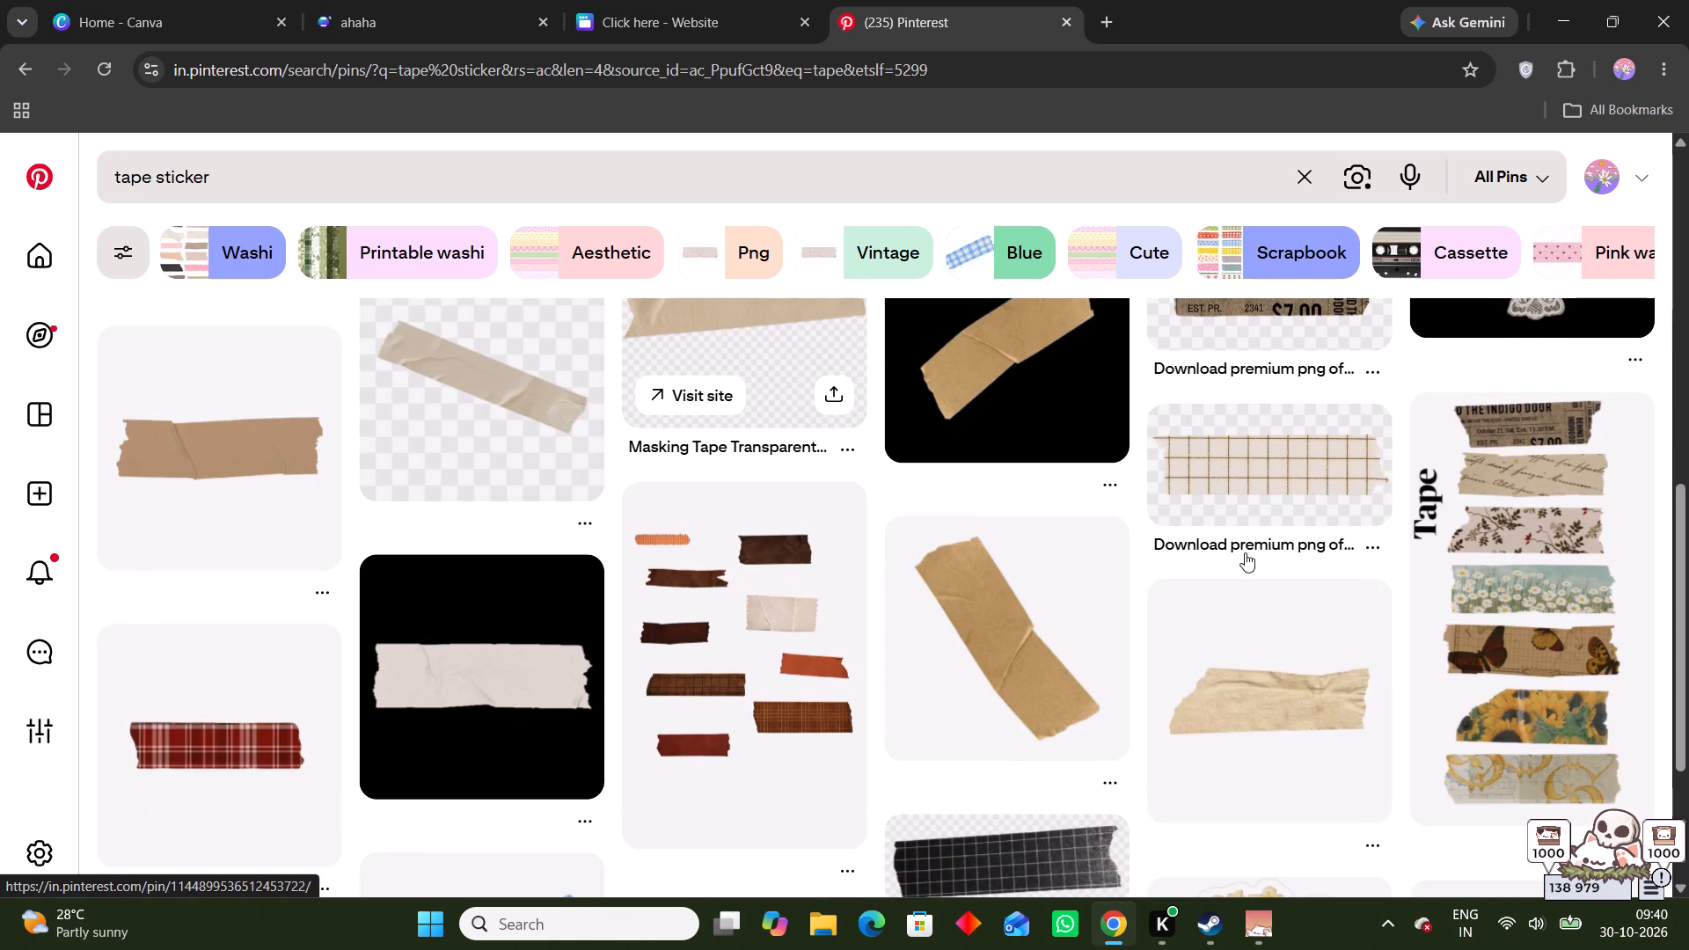
{"action": "scroll", "coordinate": [807, 613], "scroll_direction": "down", "scroll_amount": 5}
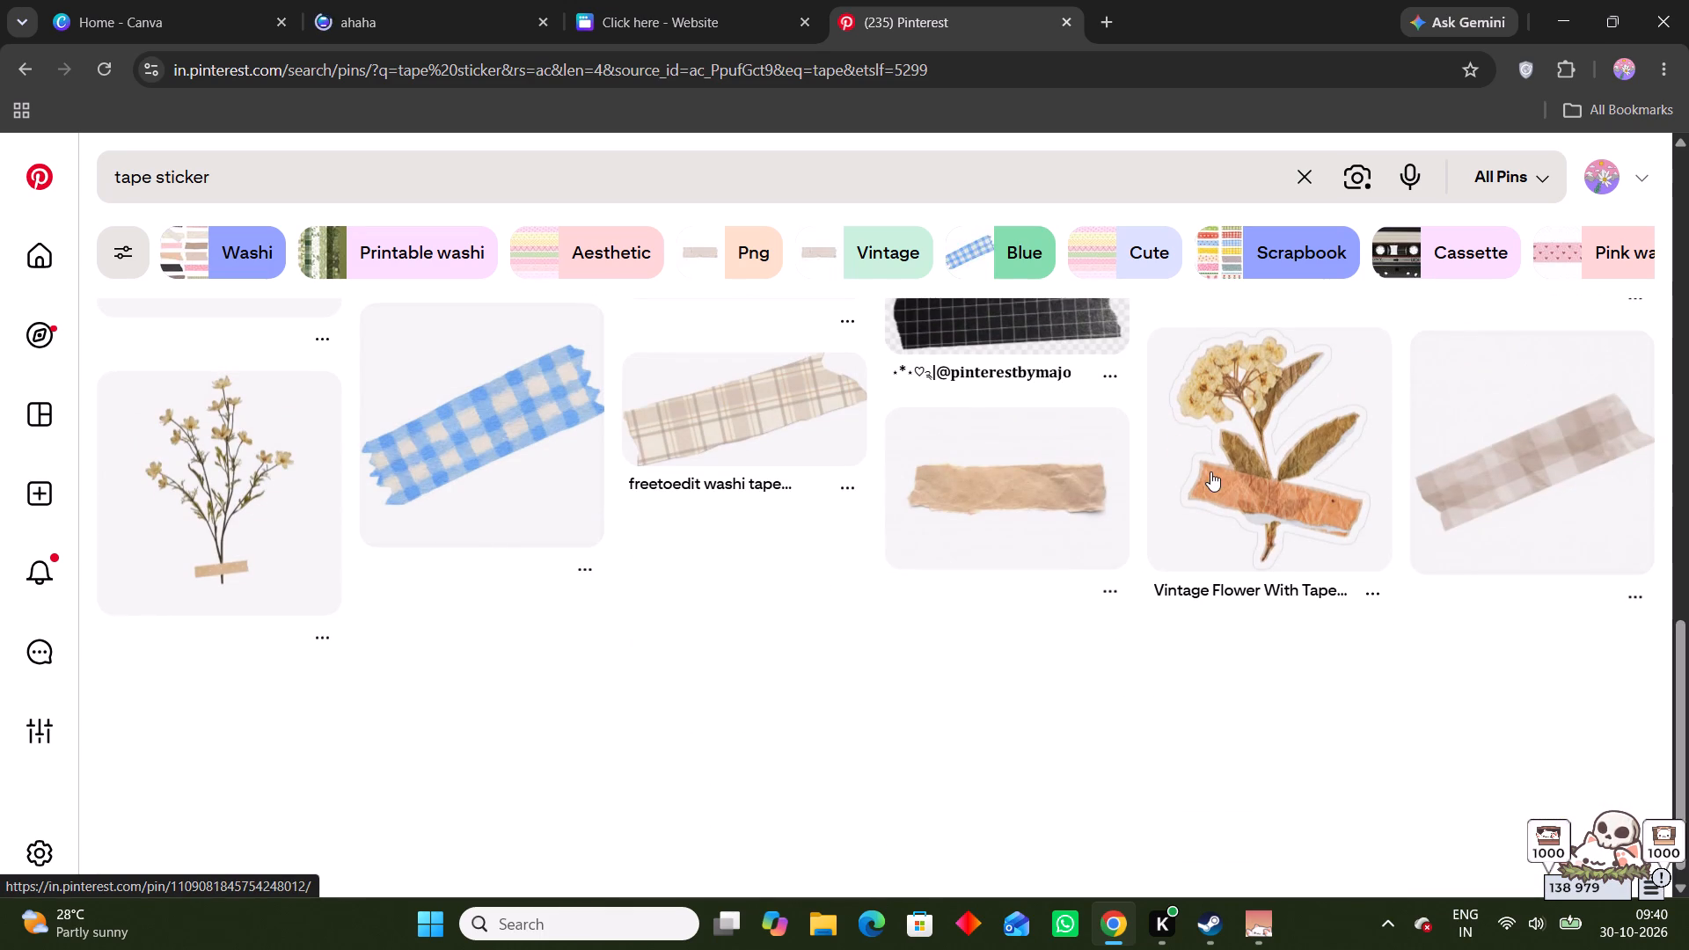
{"action": "scroll", "coordinate": [1112, 499], "scroll_direction": "down", "scroll_amount": 1}
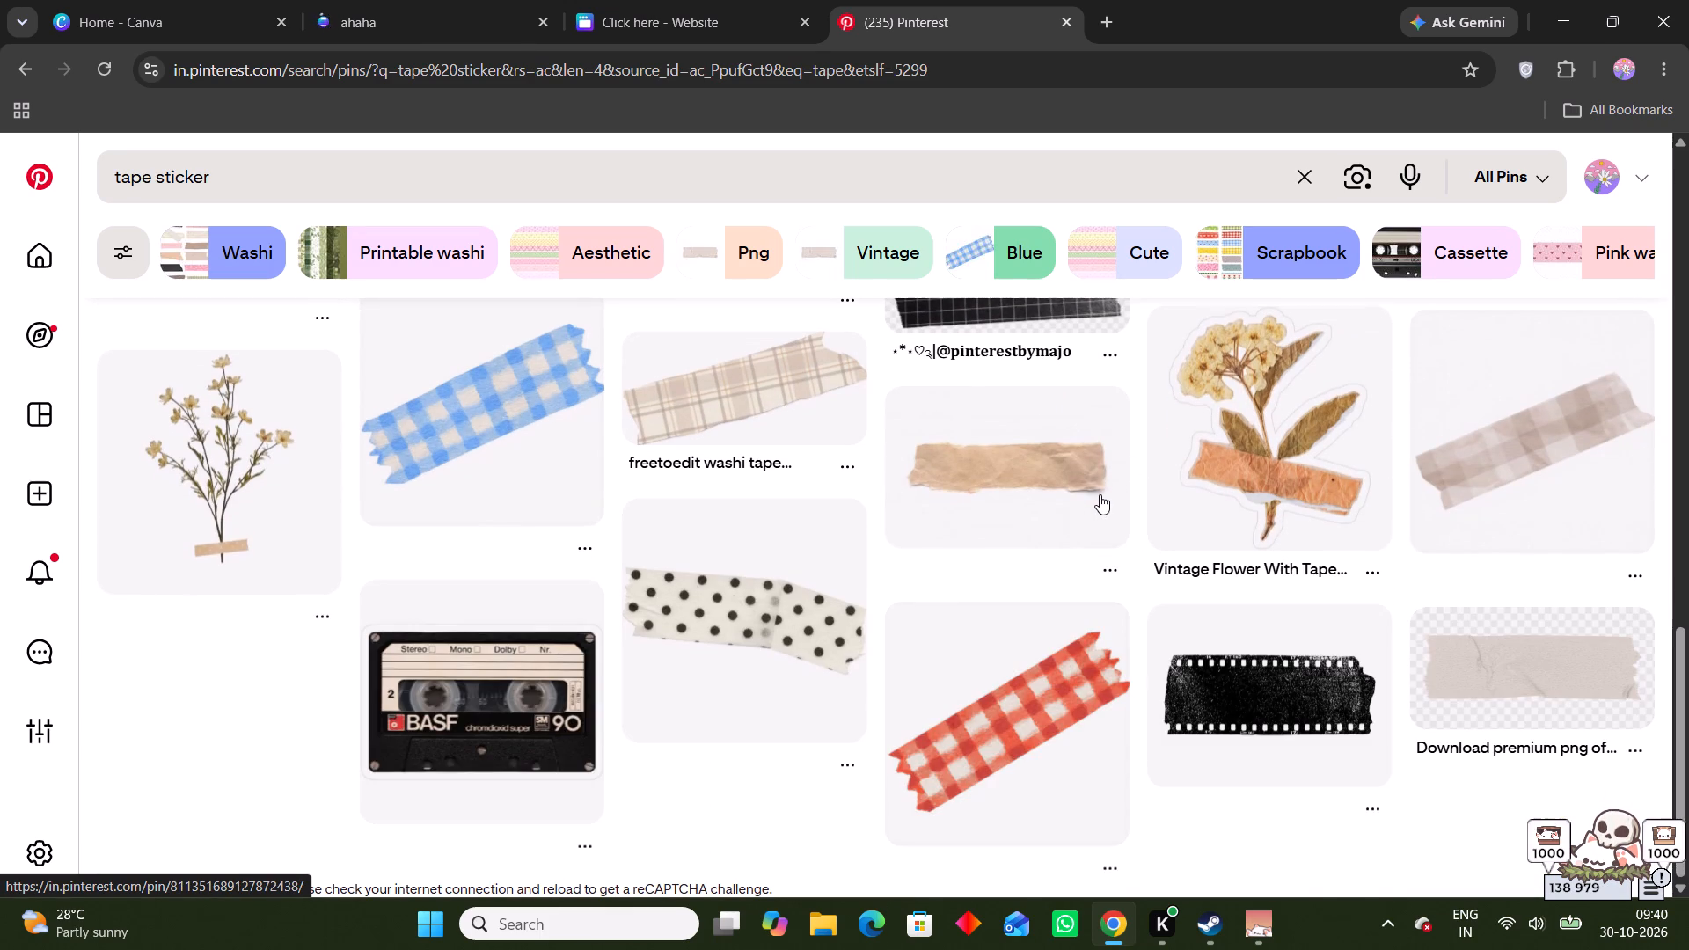
{"action": "scroll", "coordinate": [1100, 494], "scroll_direction": "down", "scroll_amount": 4}
{"action": "scroll", "coordinate": [1099, 494], "scroll_direction": "up", "scroll_amount": 4}
{"action": "scroll", "coordinate": [973, 554], "scroll_direction": "up", "scroll_amount": 8}
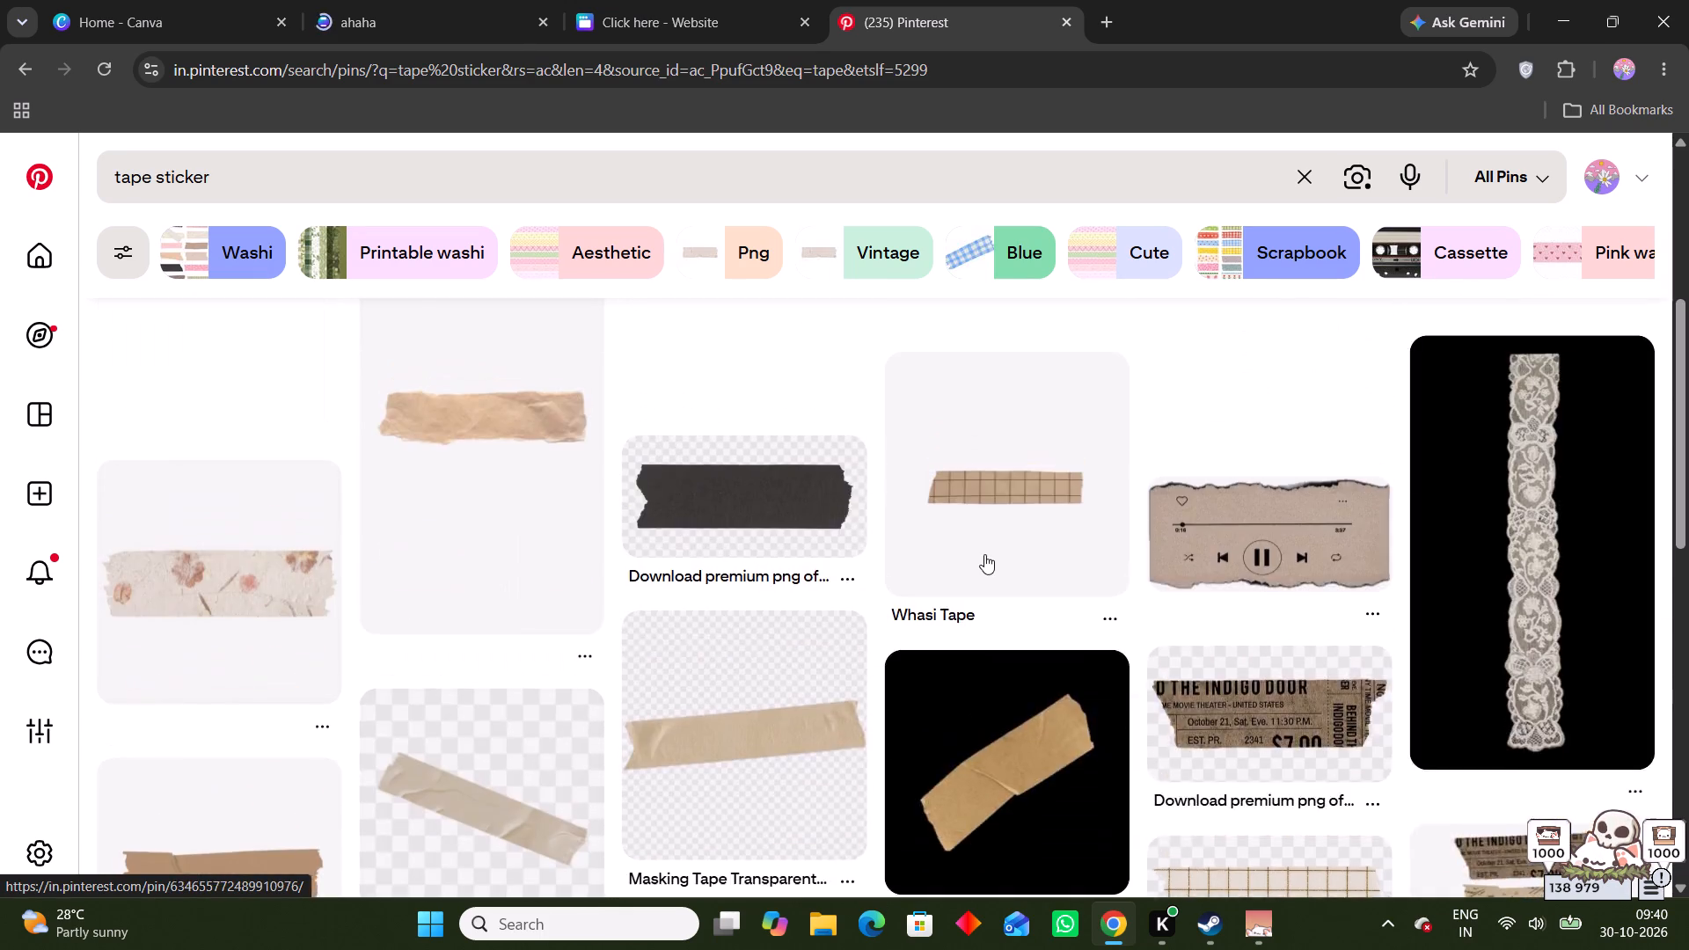
{"action": "scroll", "coordinate": [904, 560], "scroll_direction": "up", "scroll_amount": 4}
{"action": "scroll", "coordinate": [871, 565], "scroll_direction": "down", "scroll_amount": 4}
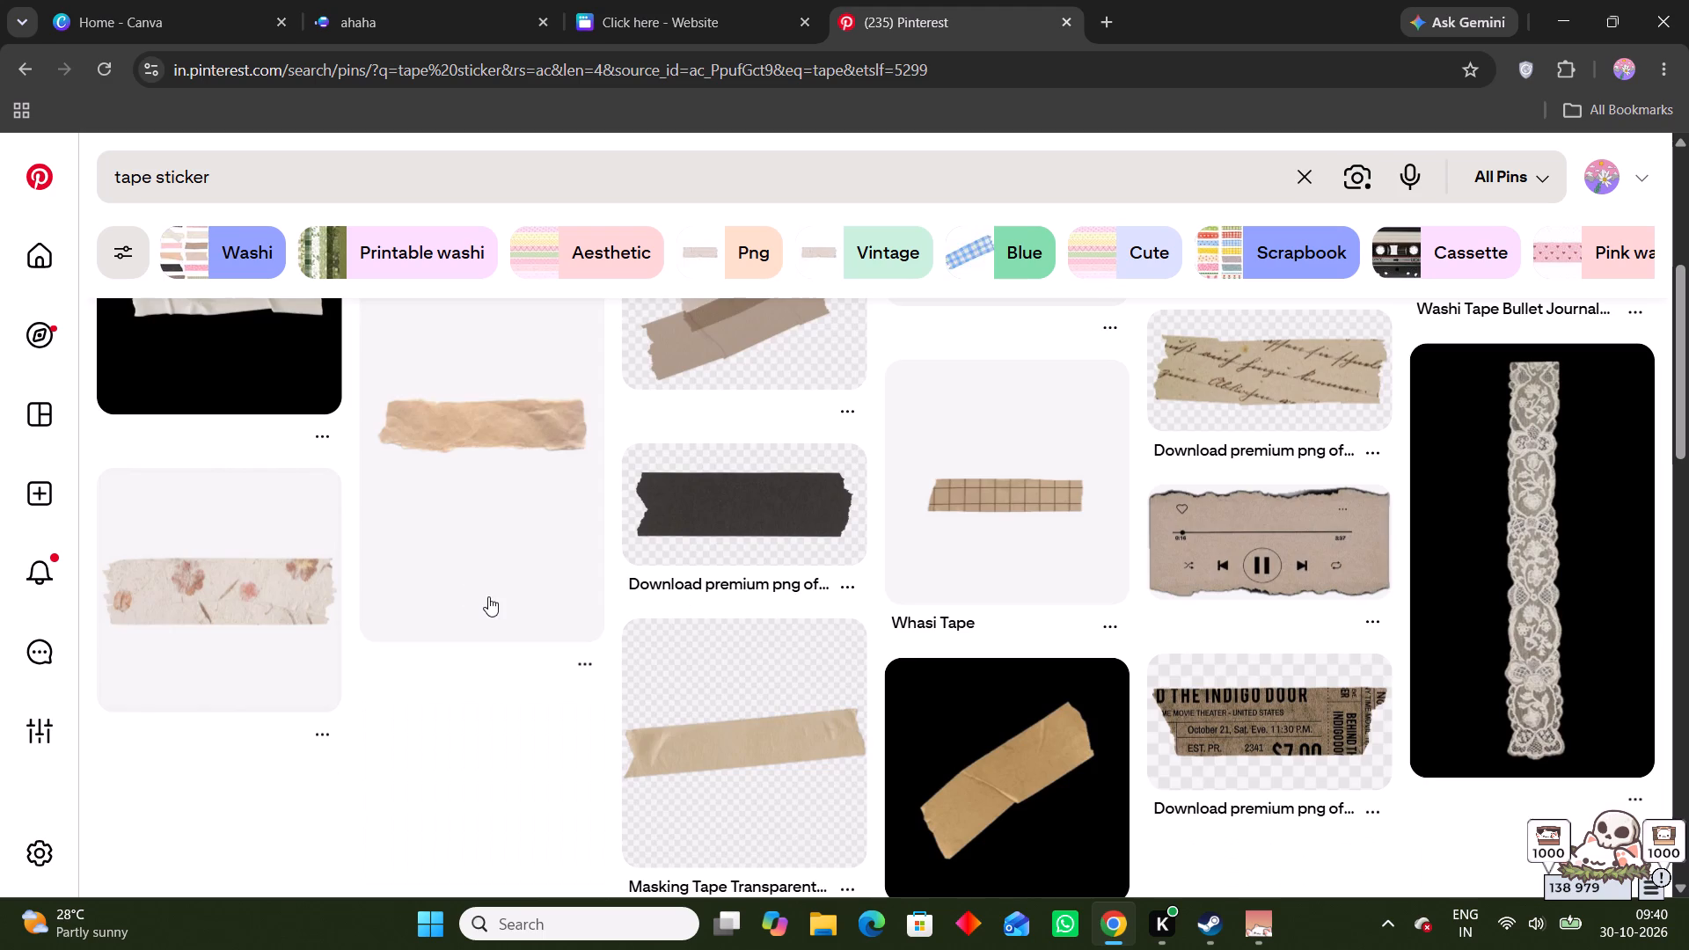
{"action": "scroll", "coordinate": [406, 603], "scroll_direction": "up", "scroll_amount": 3}
{"action": "scroll", "coordinate": [720, 601], "scroll_direction": "up", "scroll_amount": 4}
{"action": "scroll", "coordinate": [611, 610], "scroll_direction": "down", "scroll_amount": 4}
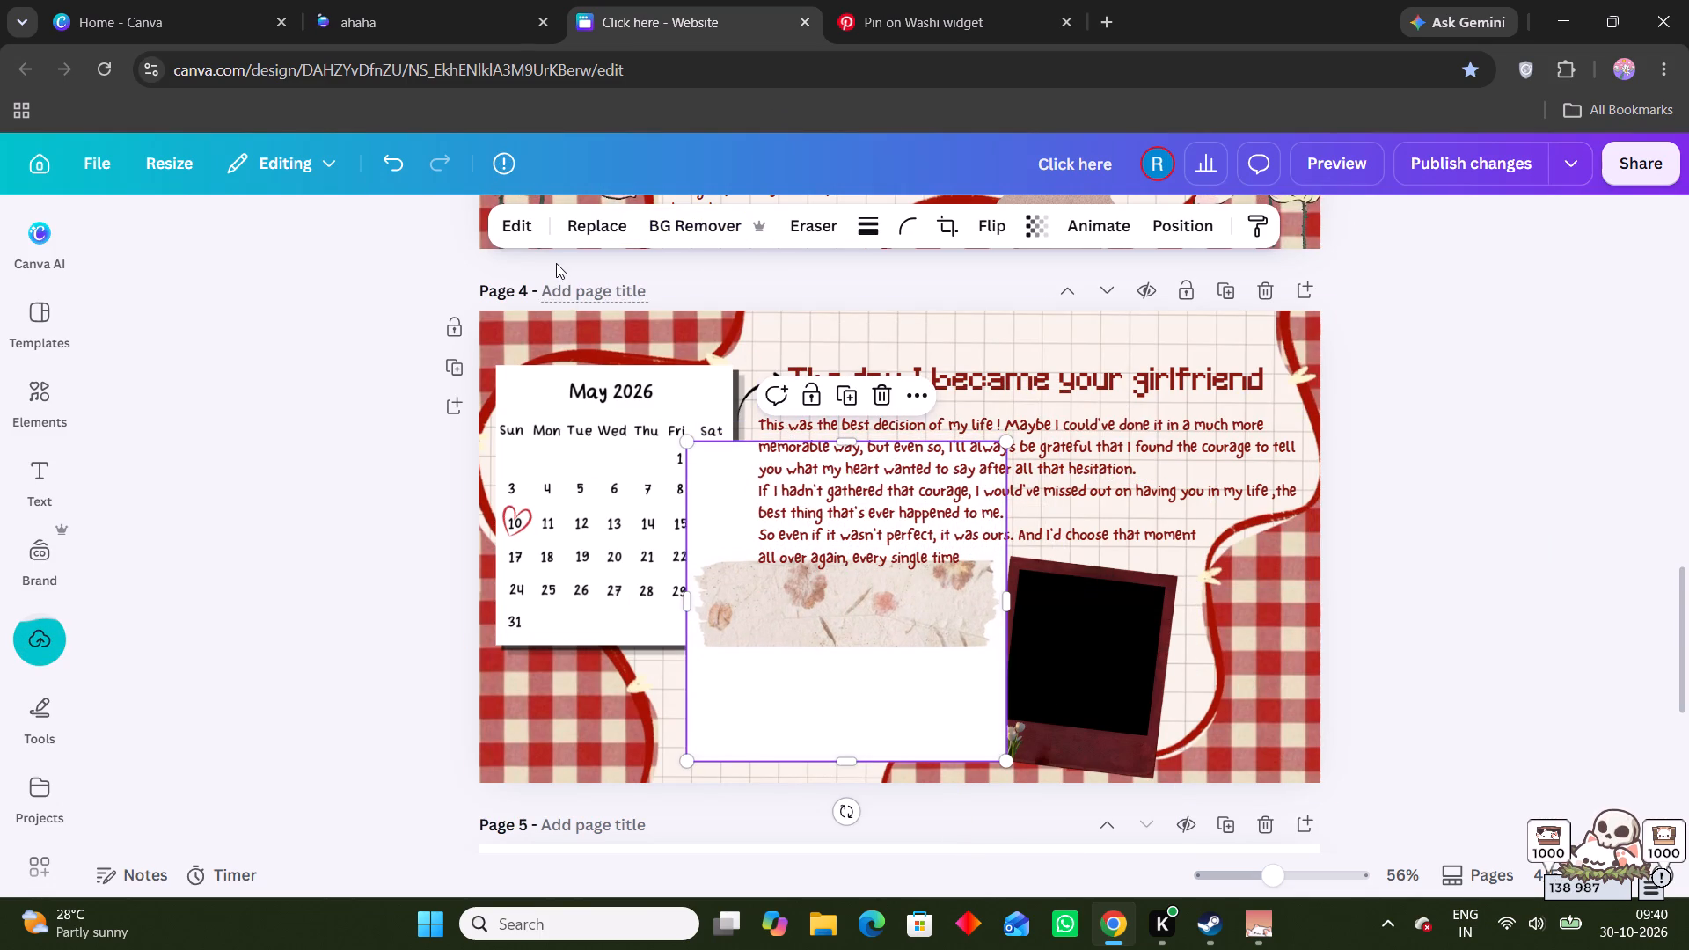
{"action": "left_click", "coordinate": [676, 219]}
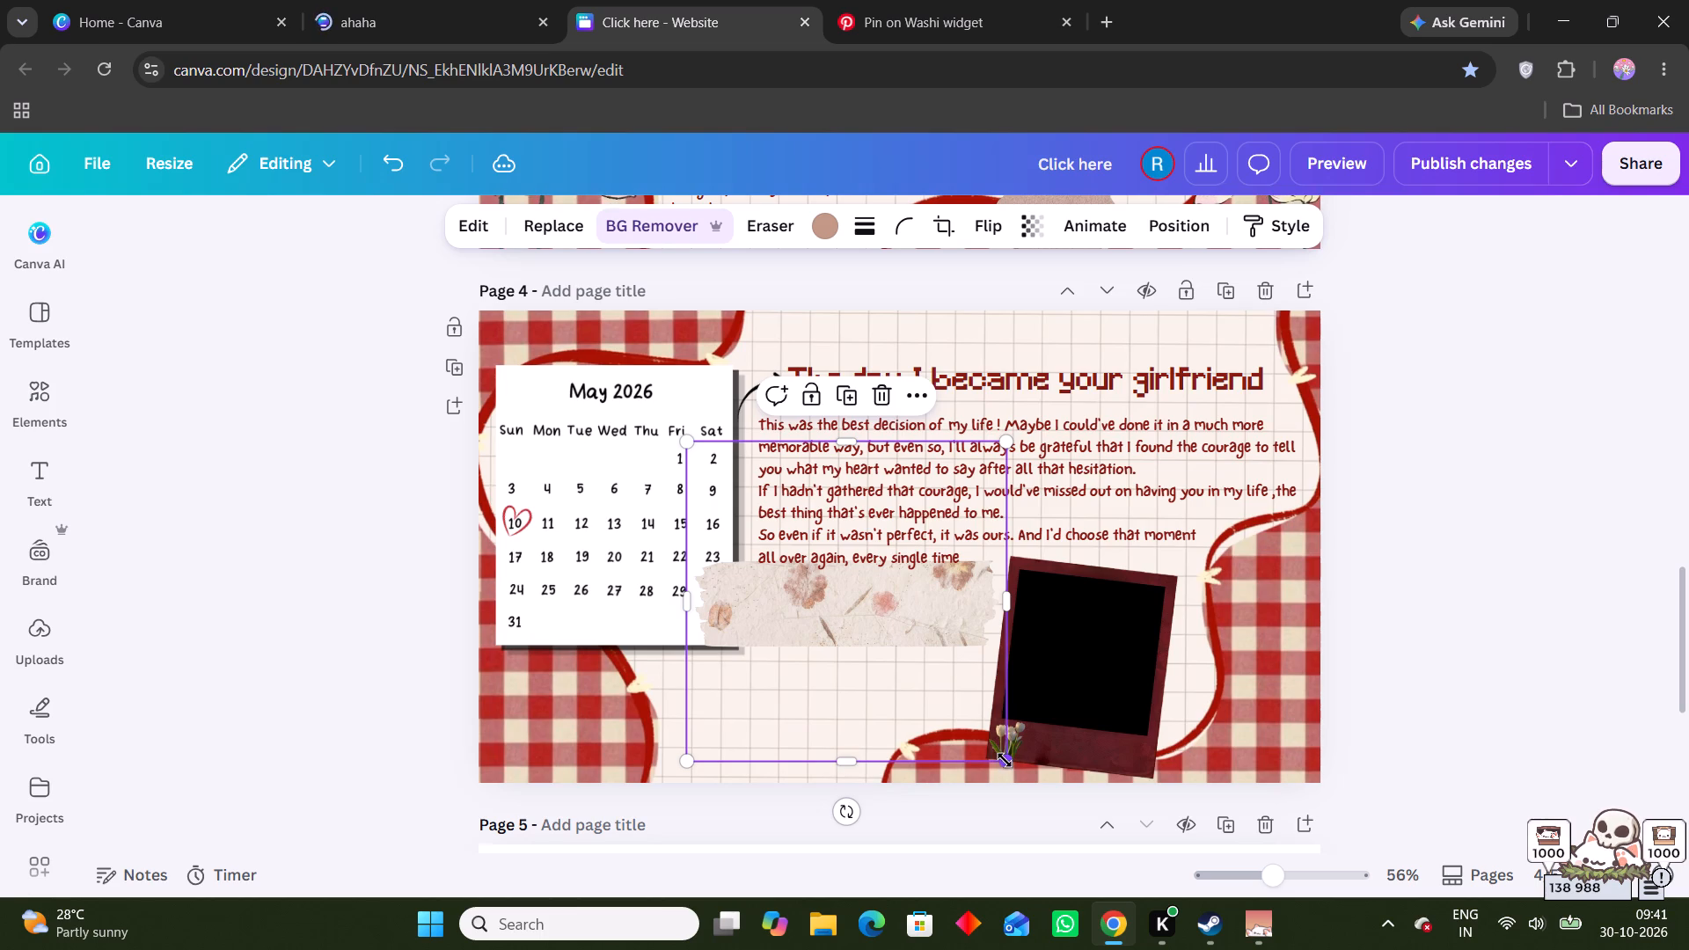
Shrink the floral washi tape to roughly half its size, tilt it counterclockwise and place it over the polaroid's top-left corner.
{"action": "left_click_drag", "start_coordinate": [1005, 760], "coordinate": [804, 676]}
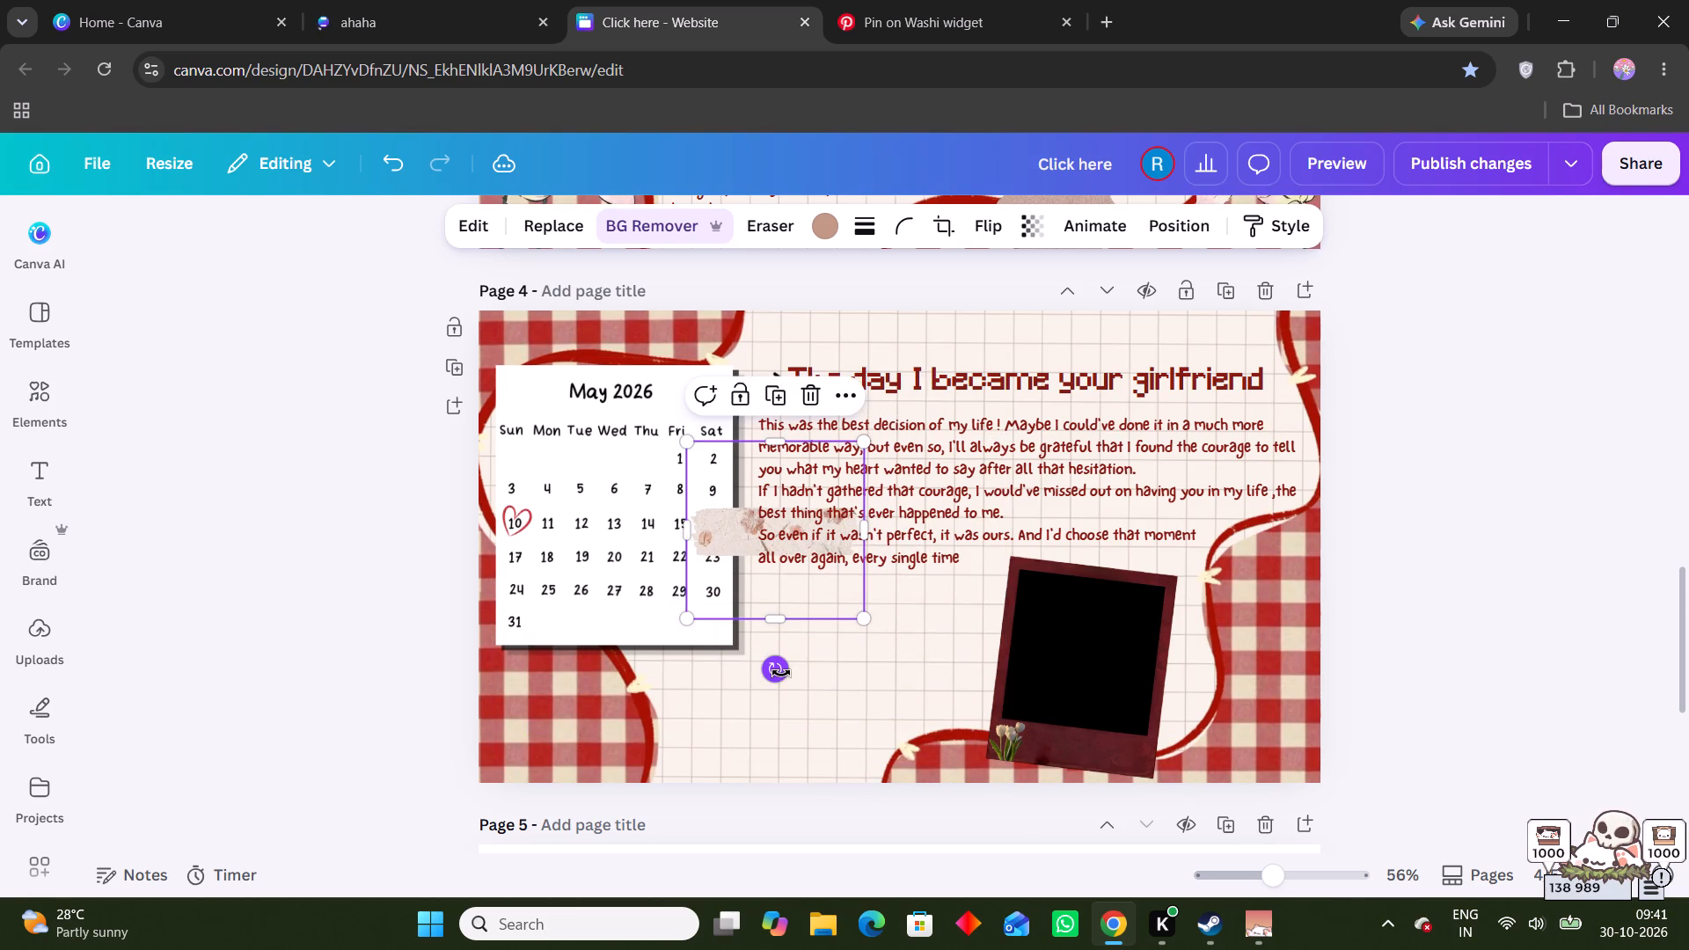
{"action": "left_click_drag", "start_coordinate": [781, 673], "coordinate": [840, 677]}
{"action": "left_click_drag", "start_coordinate": [776, 597], "coordinate": [909, 653]}
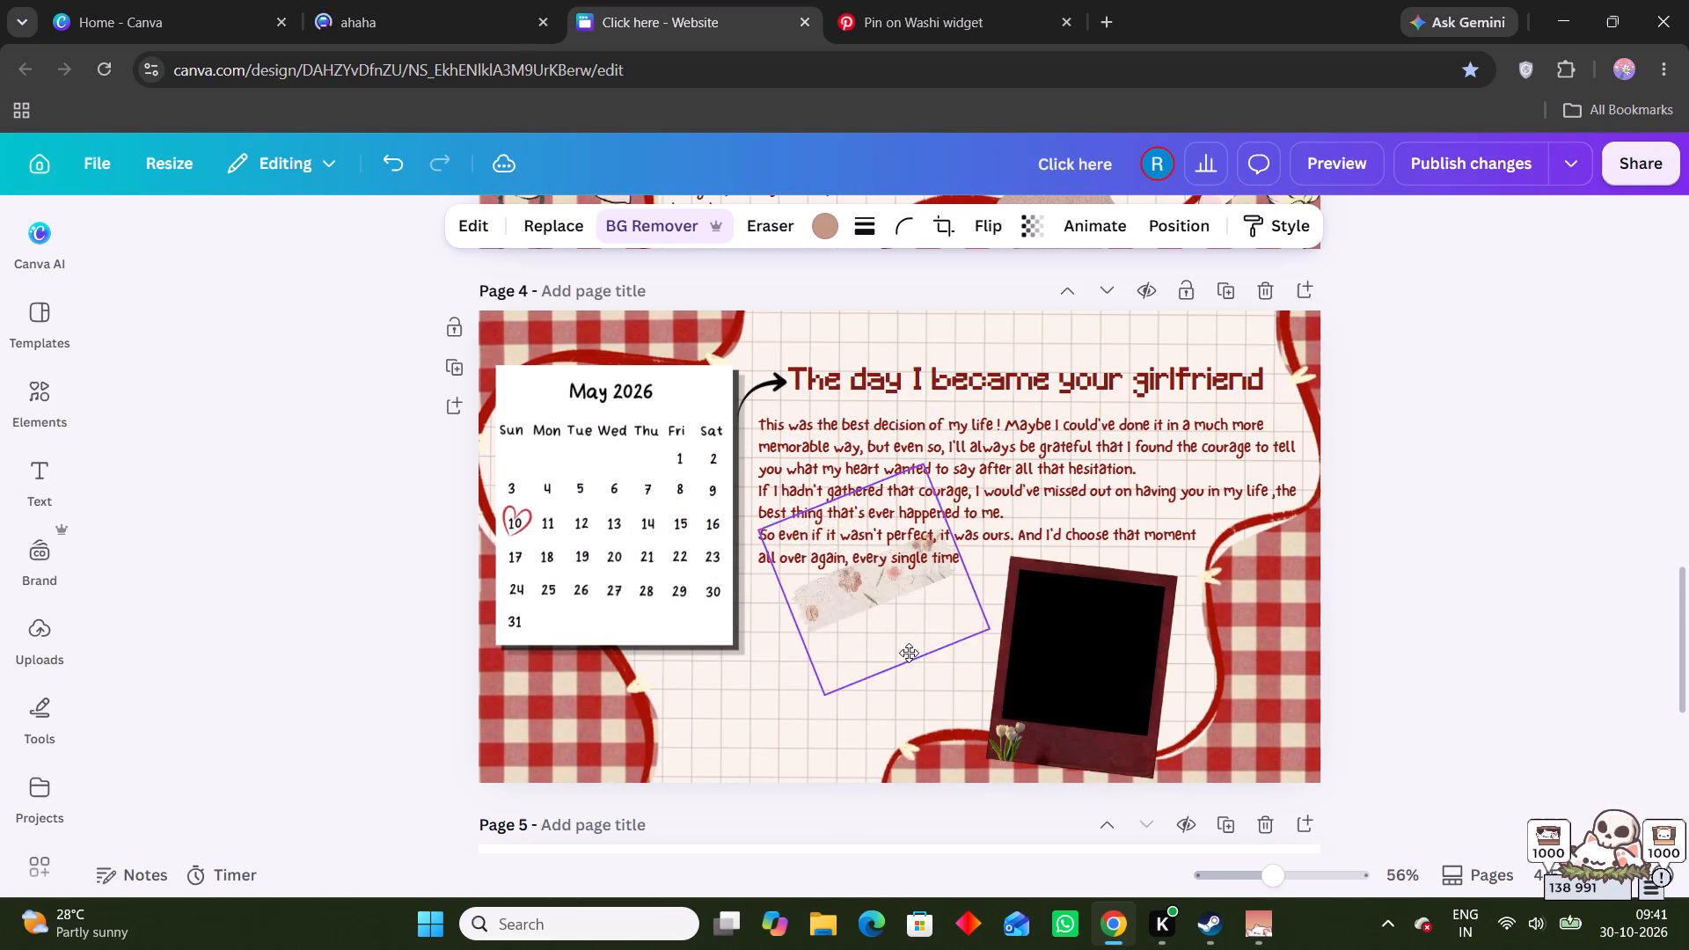
{"action": "left_click_drag", "start_coordinate": [909, 653], "coordinate": [1035, 646]}
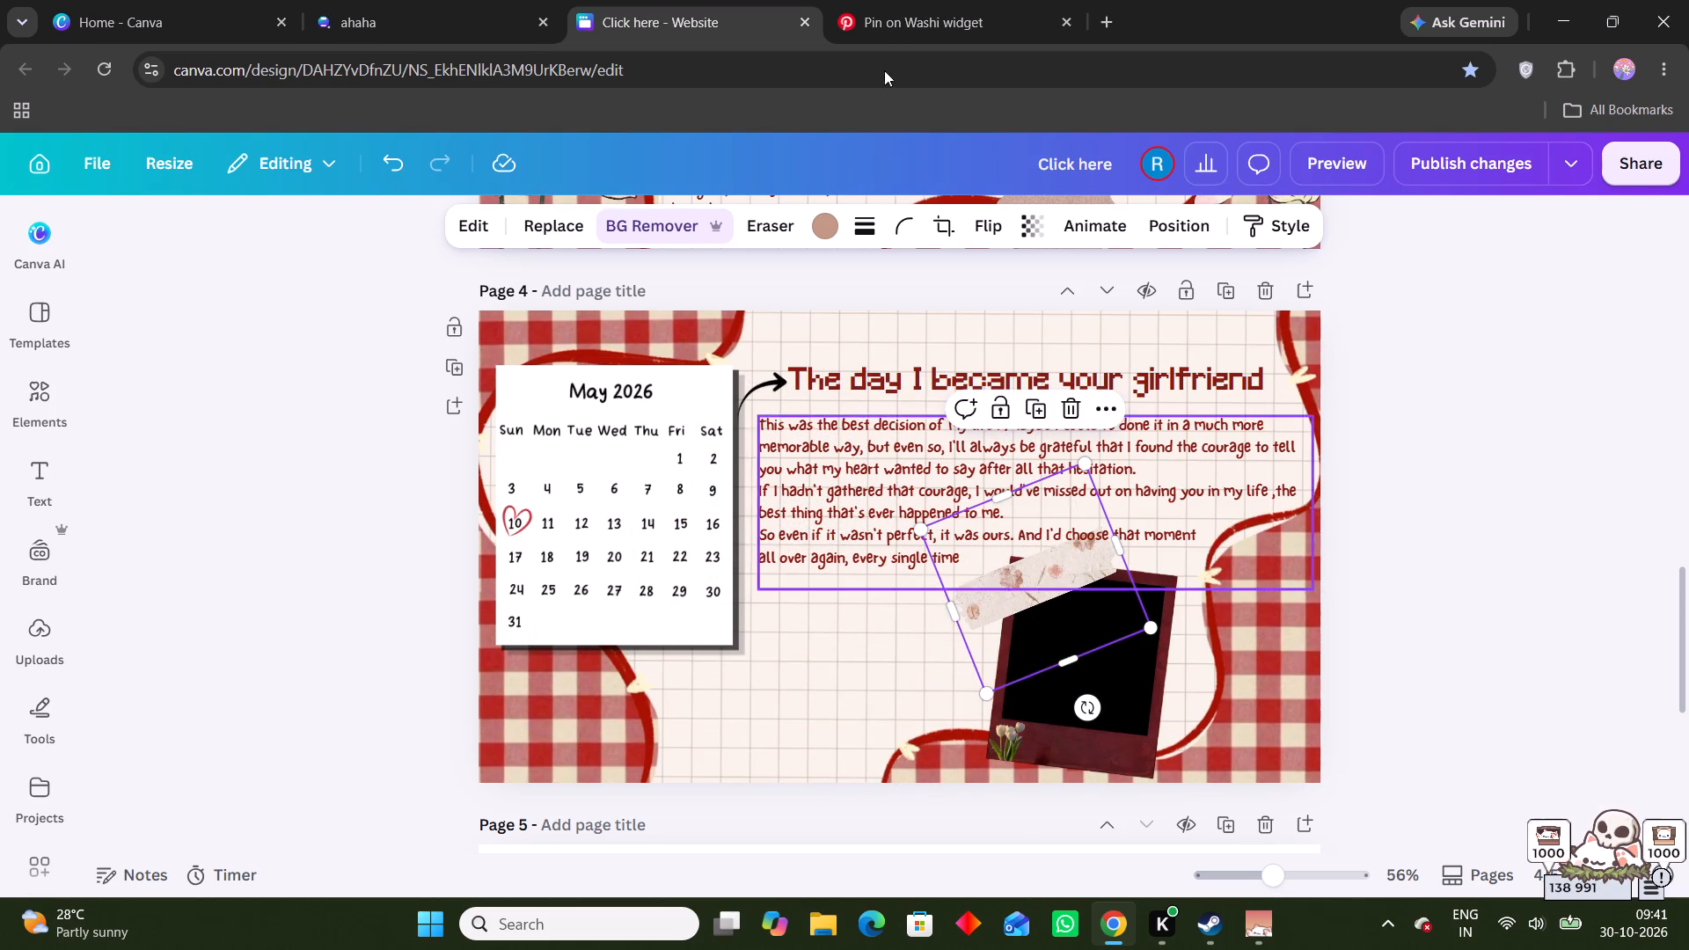
Recolour the flowers on the washi tape, trying pink #FFA2A7 and brighter reds before choosing dark red #871a13.
{"action": "left_click", "coordinate": [826, 237]}
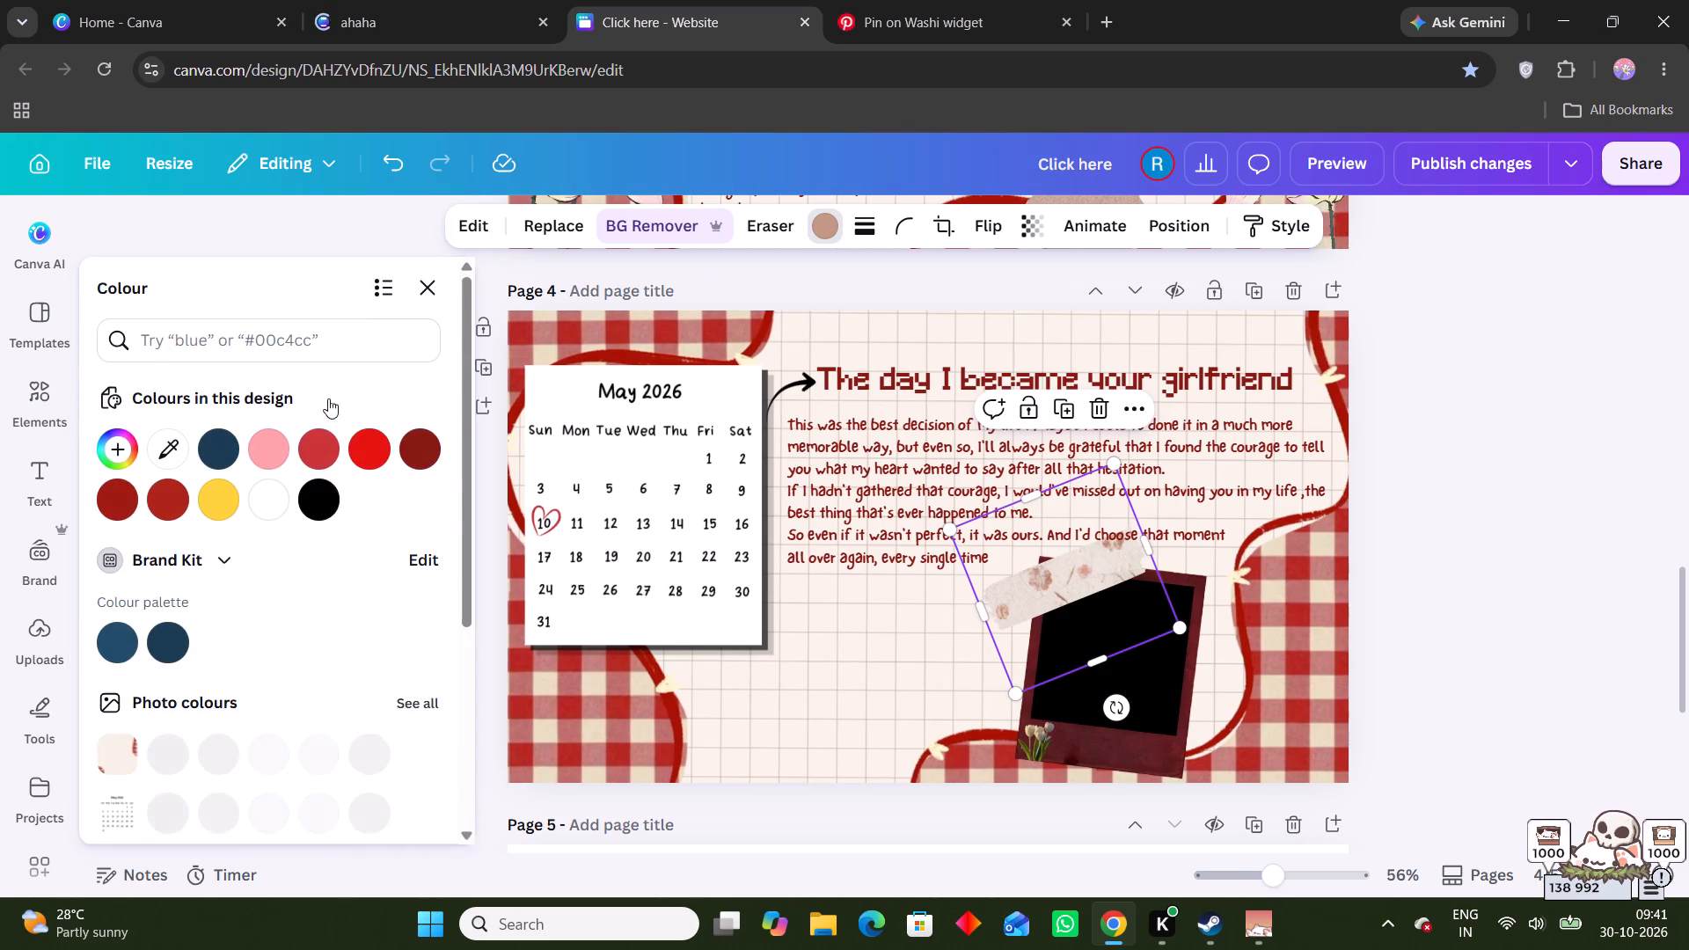
{"action": "left_click", "coordinate": [270, 452]}
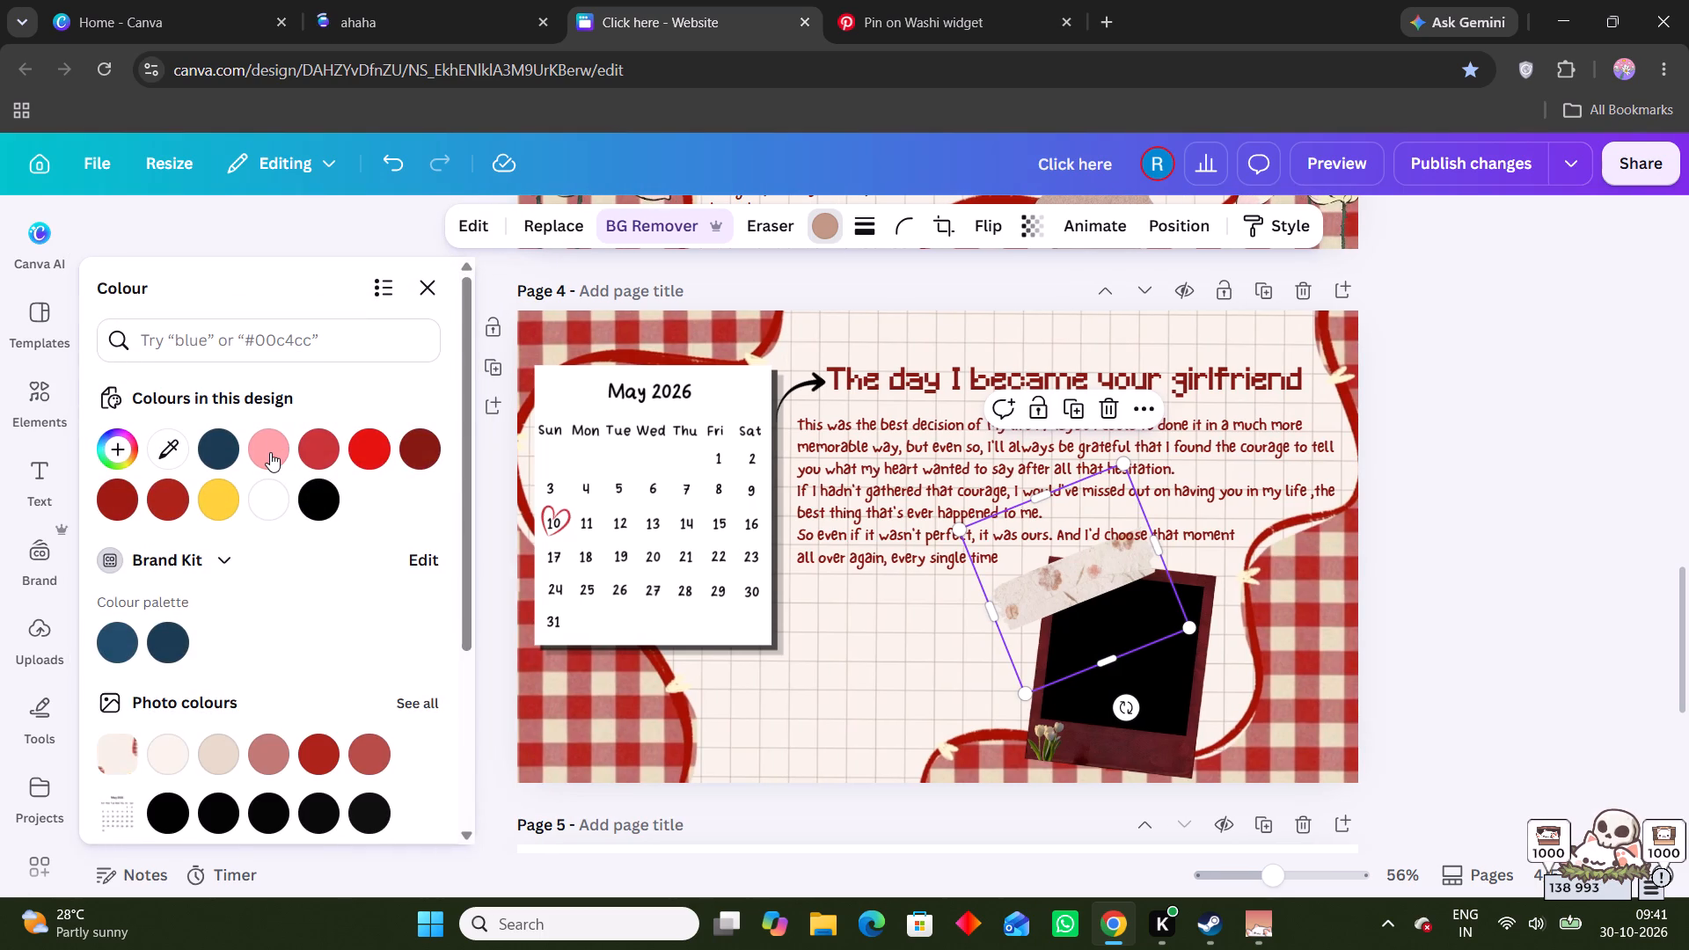
{"action": "left_click", "coordinate": [270, 452]}
{"action": "left_click", "coordinate": [318, 448]}
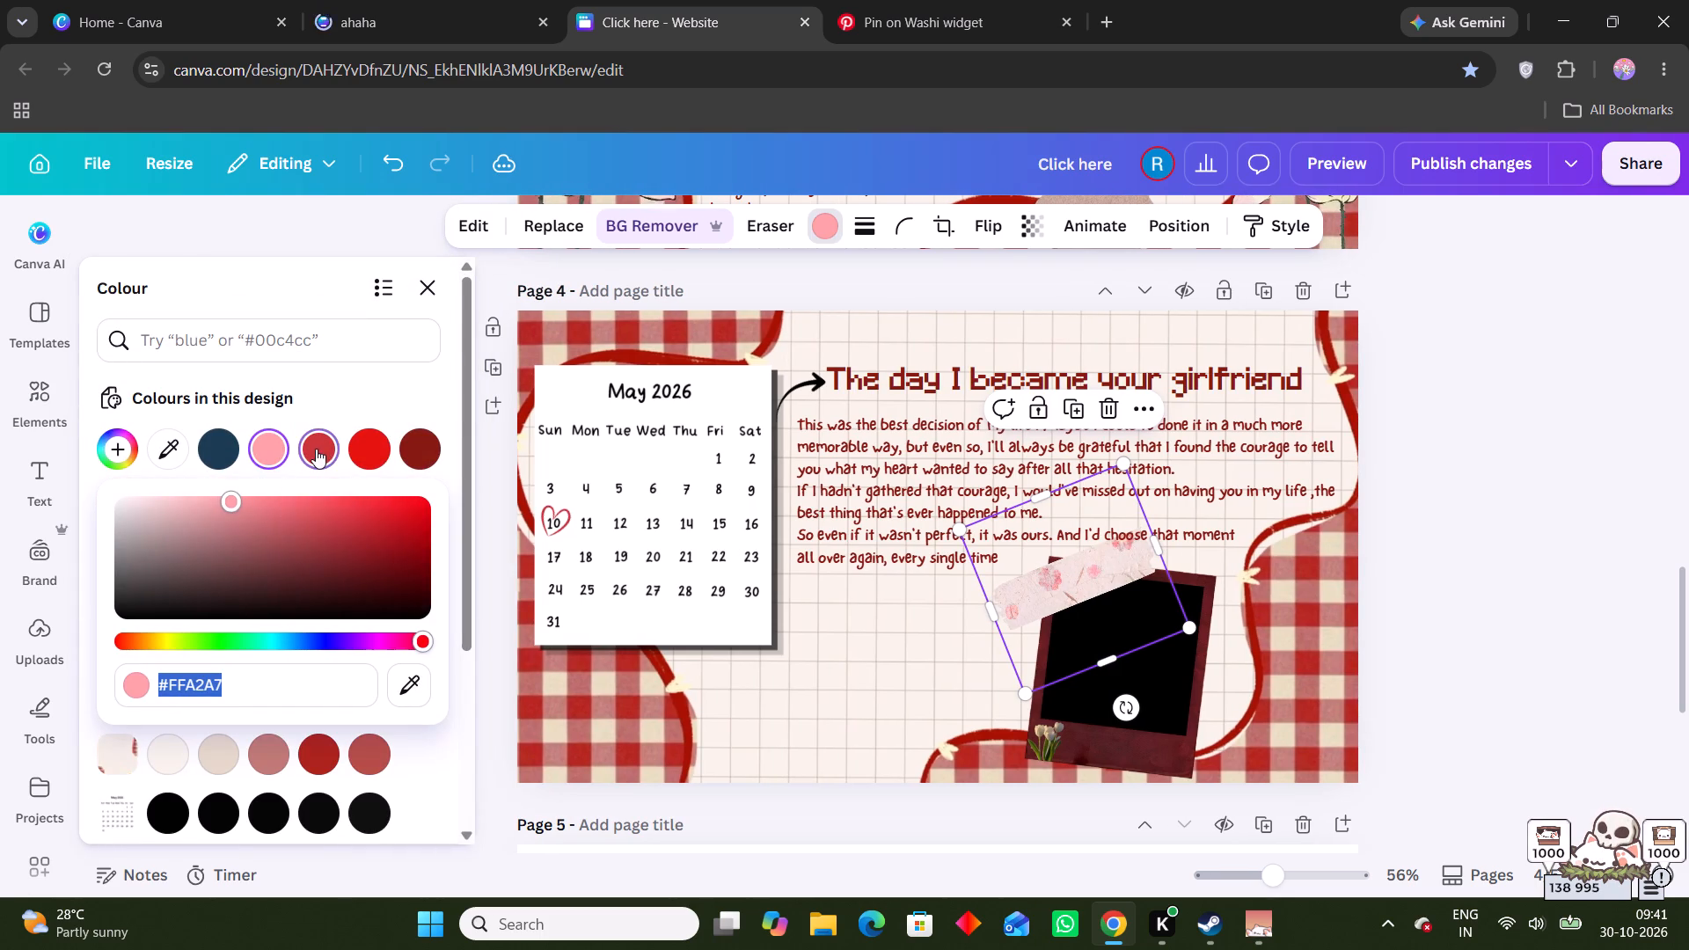
{"action": "left_click", "coordinate": [362, 450]}
{"action": "left_click", "coordinate": [406, 448]}
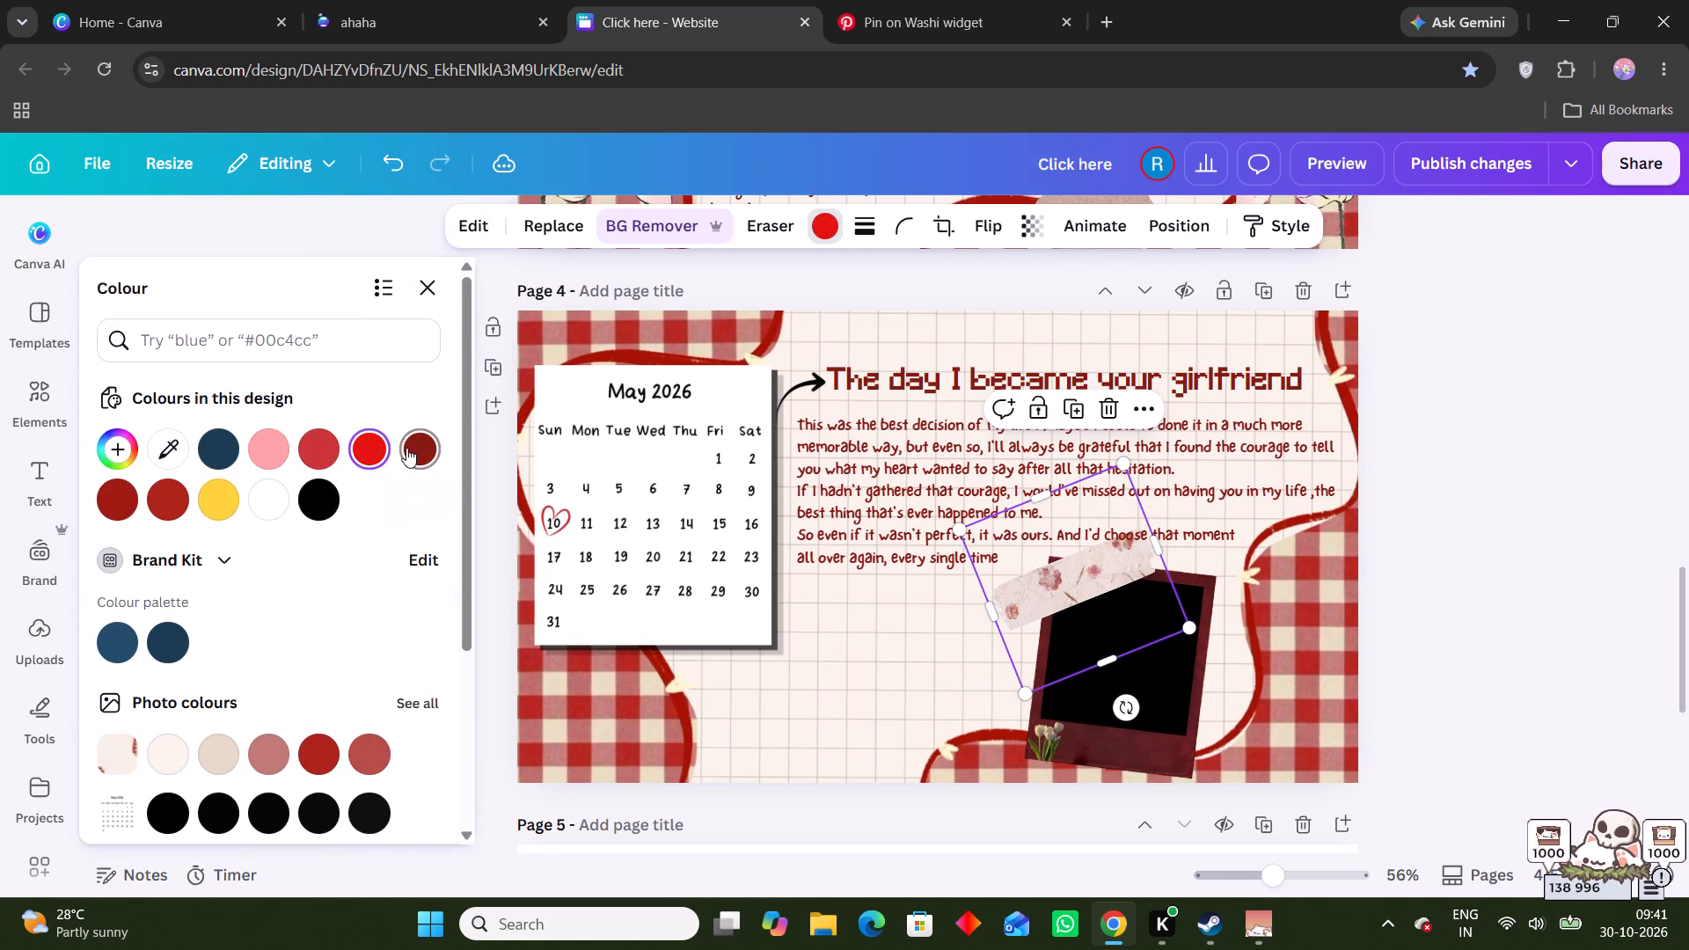
{"action": "scroll", "coordinate": [406, 448], "scroll_direction": "down", "scroll_amount": 2}
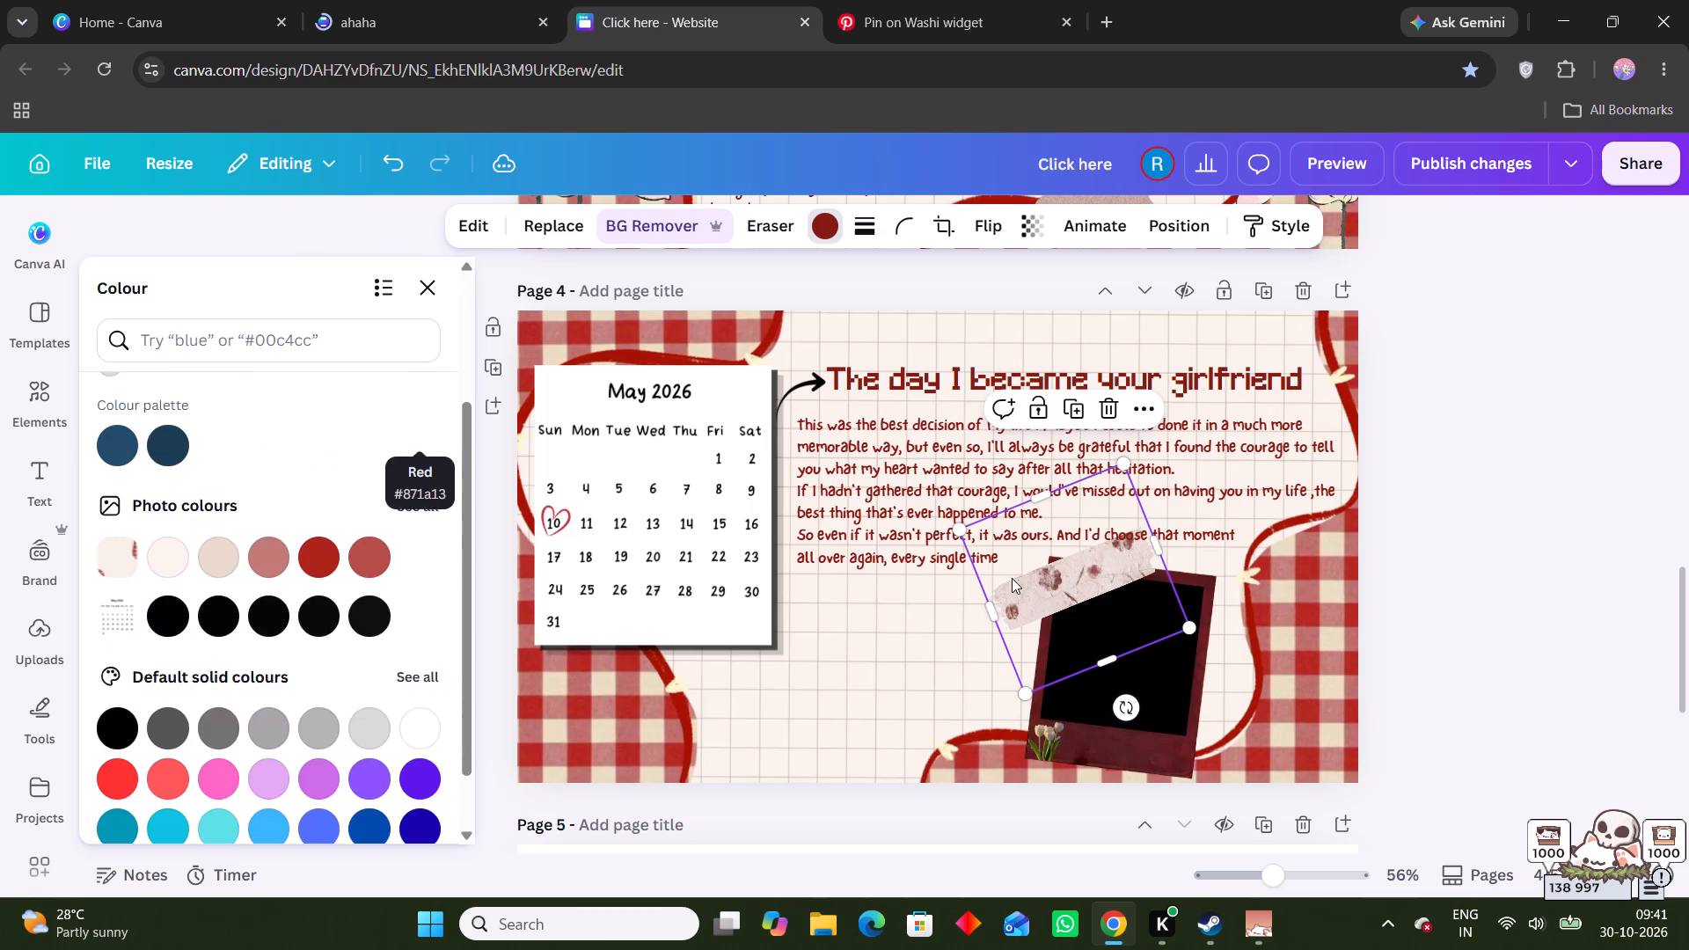
Reduce the washi tape to about 250 by 250 and move it across to the polaroid's top-right corner.
{"action": "left_click_drag", "start_coordinate": [1021, 693], "coordinate": [1038, 654]}
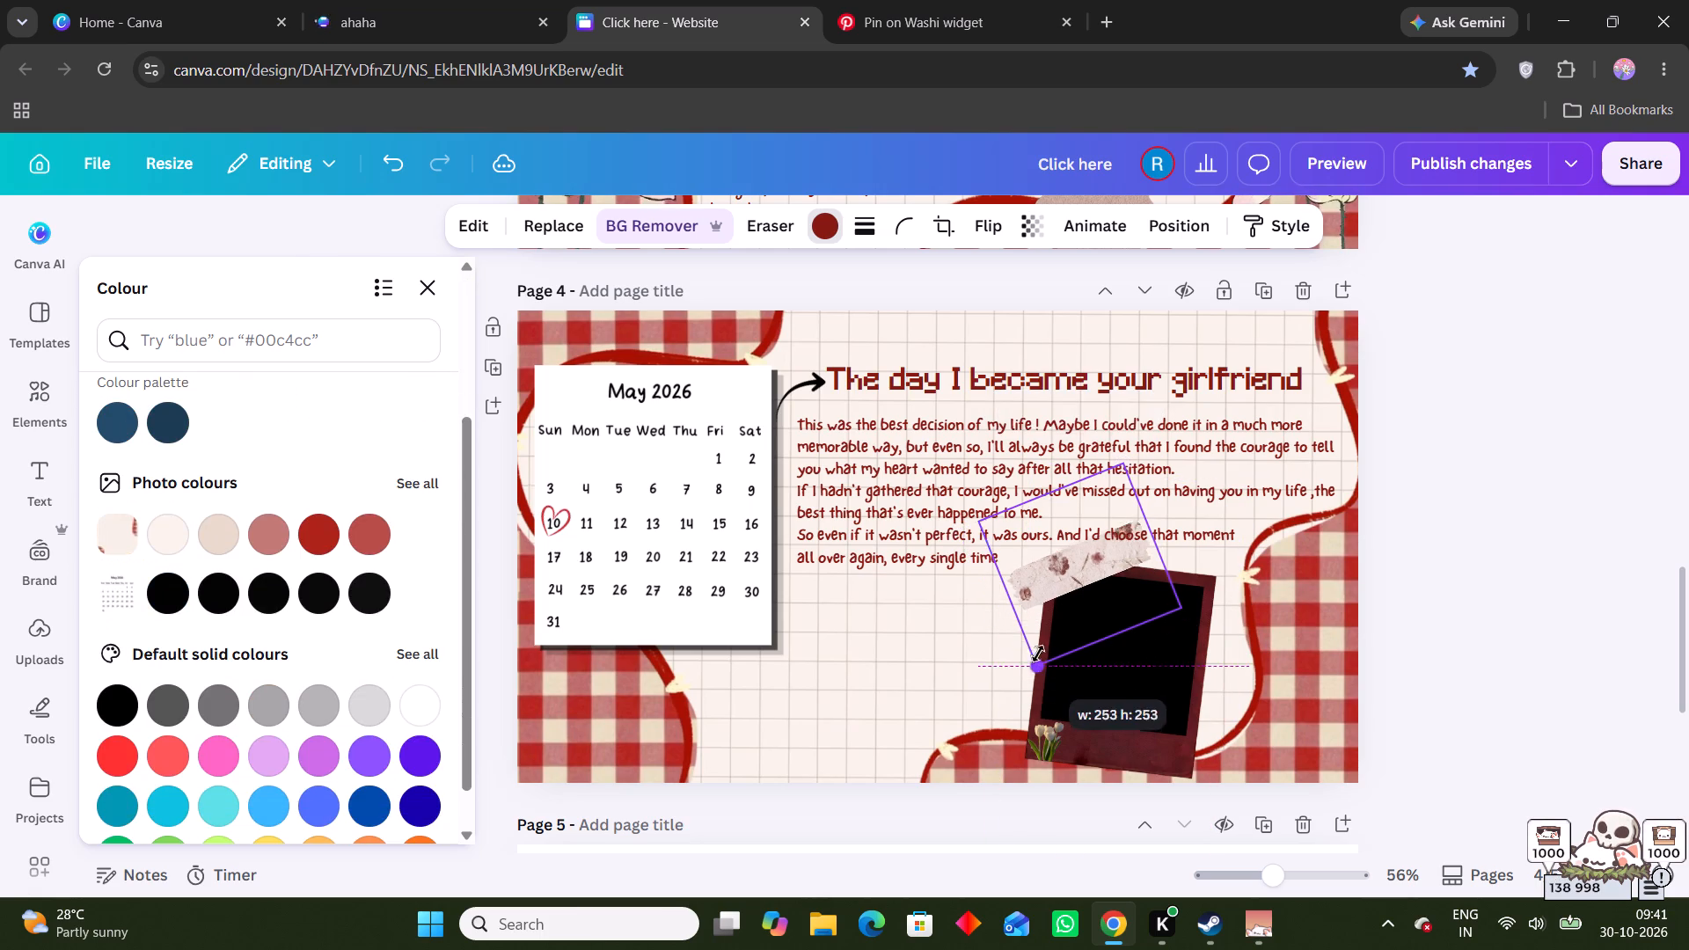
{"action": "left_click_drag", "start_coordinate": [1038, 654], "coordinate": [1041, 647]}
{"action": "left_click_drag", "start_coordinate": [1086, 613], "coordinate": [1078, 643]}
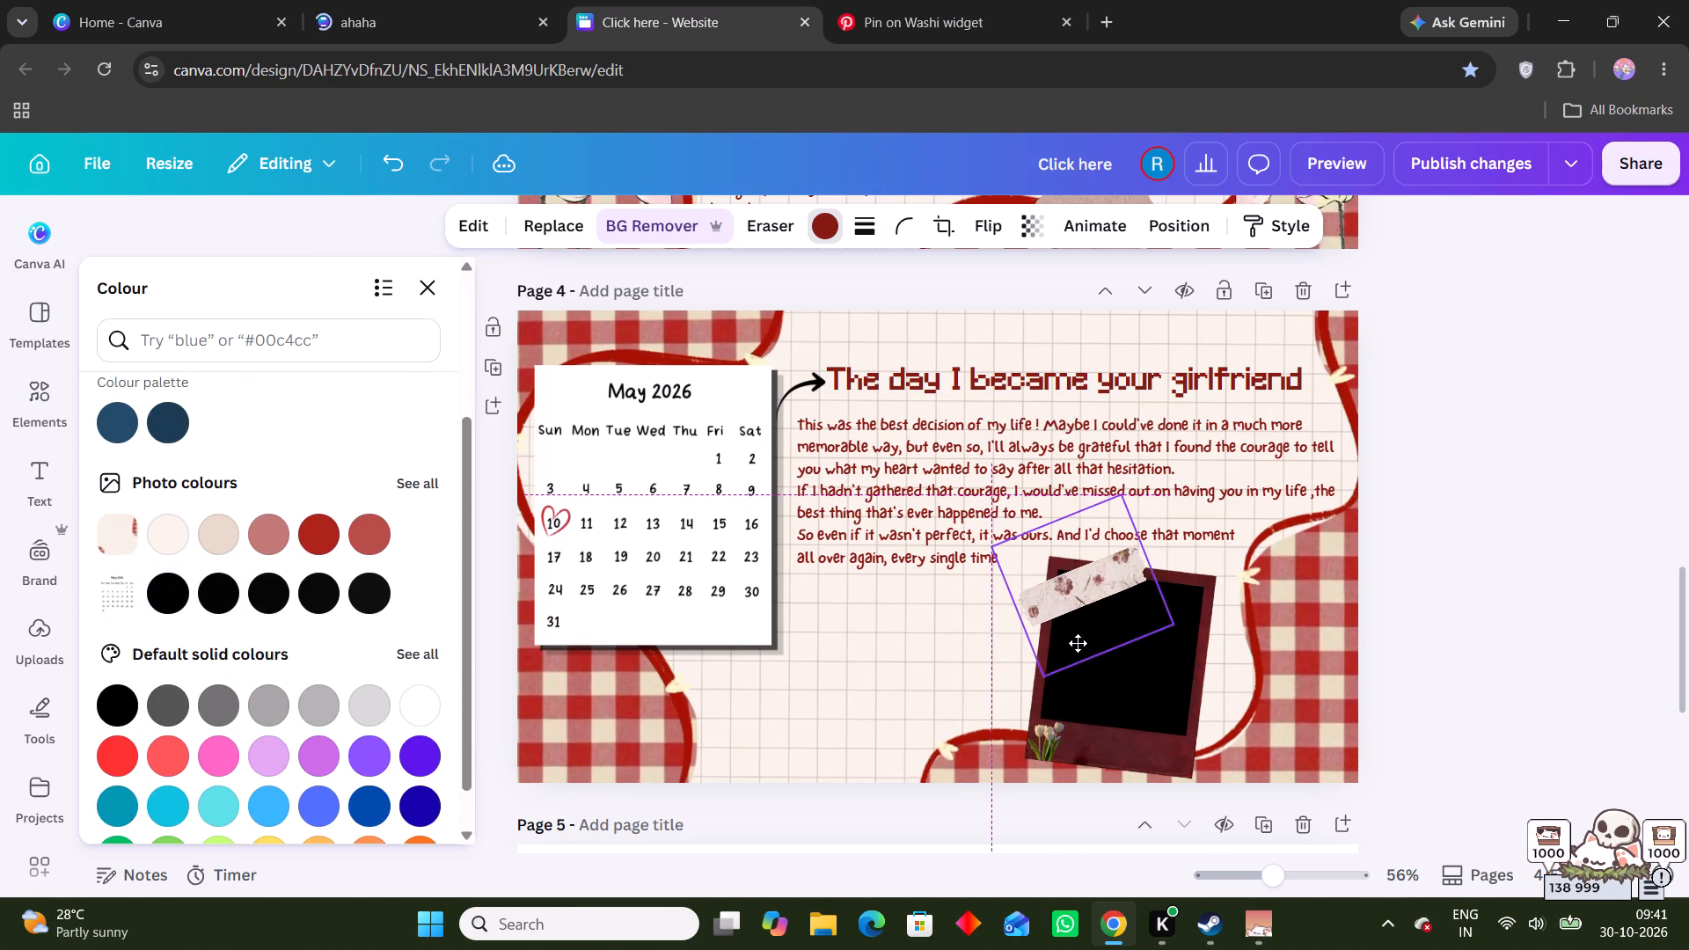
{"action": "left_click_drag", "start_coordinate": [1078, 643], "coordinate": [1141, 641]}
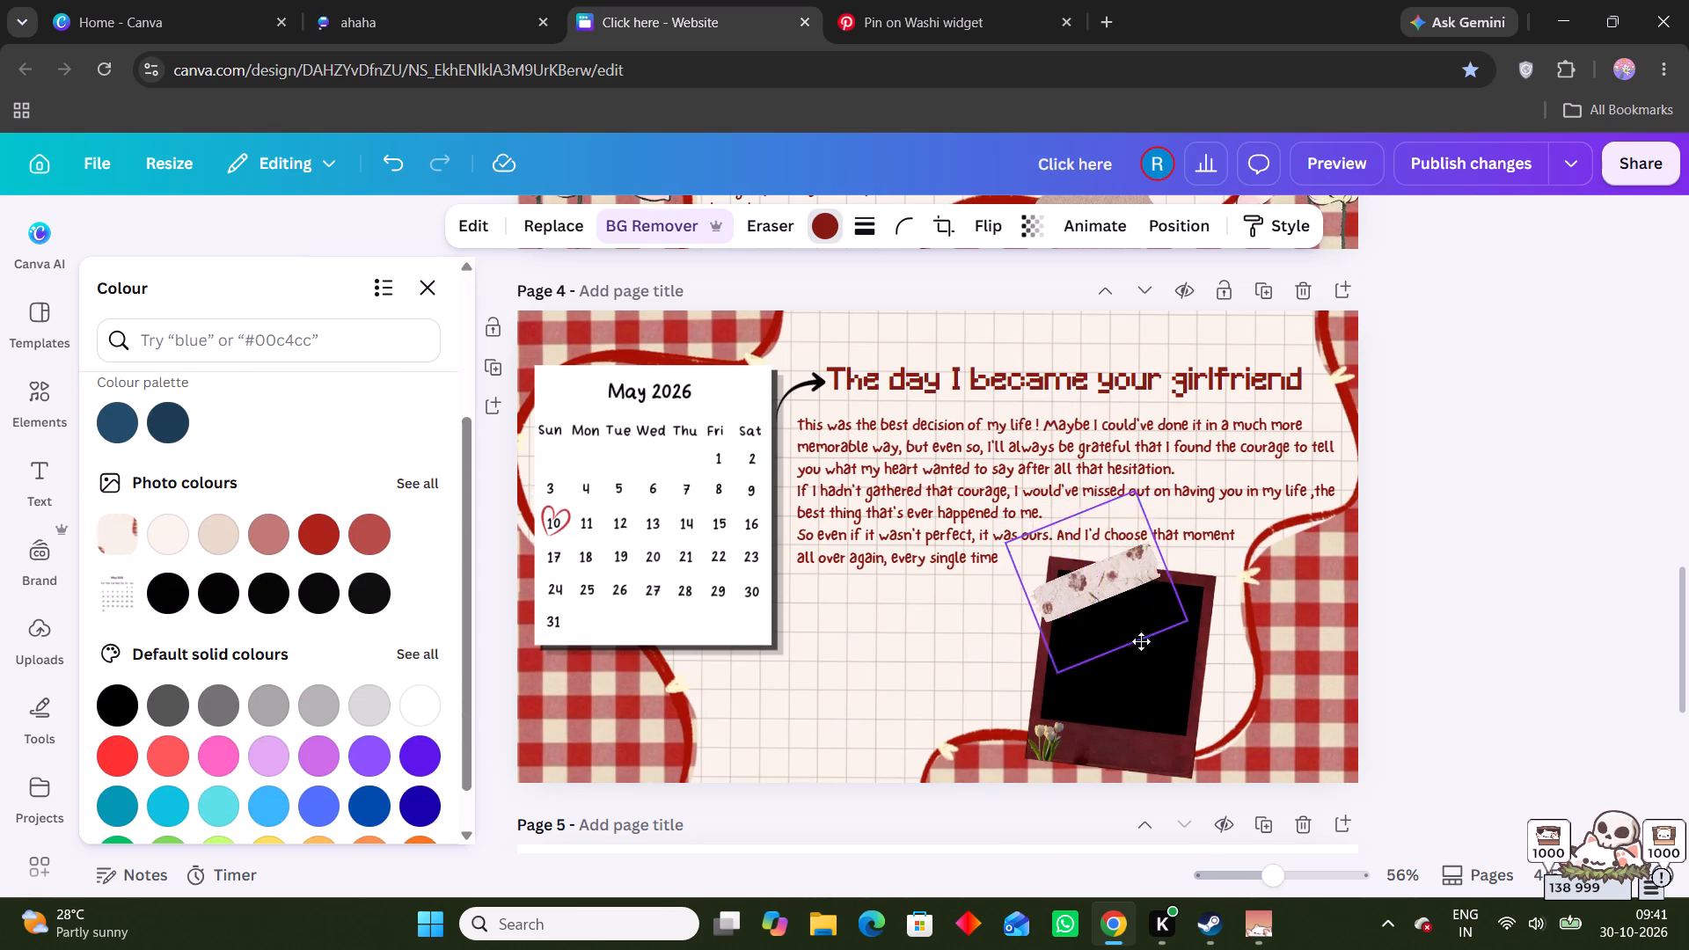
{"action": "left_click_drag", "start_coordinate": [1141, 641], "coordinate": [1177, 644]}
Rotate the washi tape to about 37°, shrink it slightly and lay it diagonally across the polaroid's top-right corner.
{"action": "left_click_drag", "start_coordinate": [1220, 697], "coordinate": [1168, 690]}
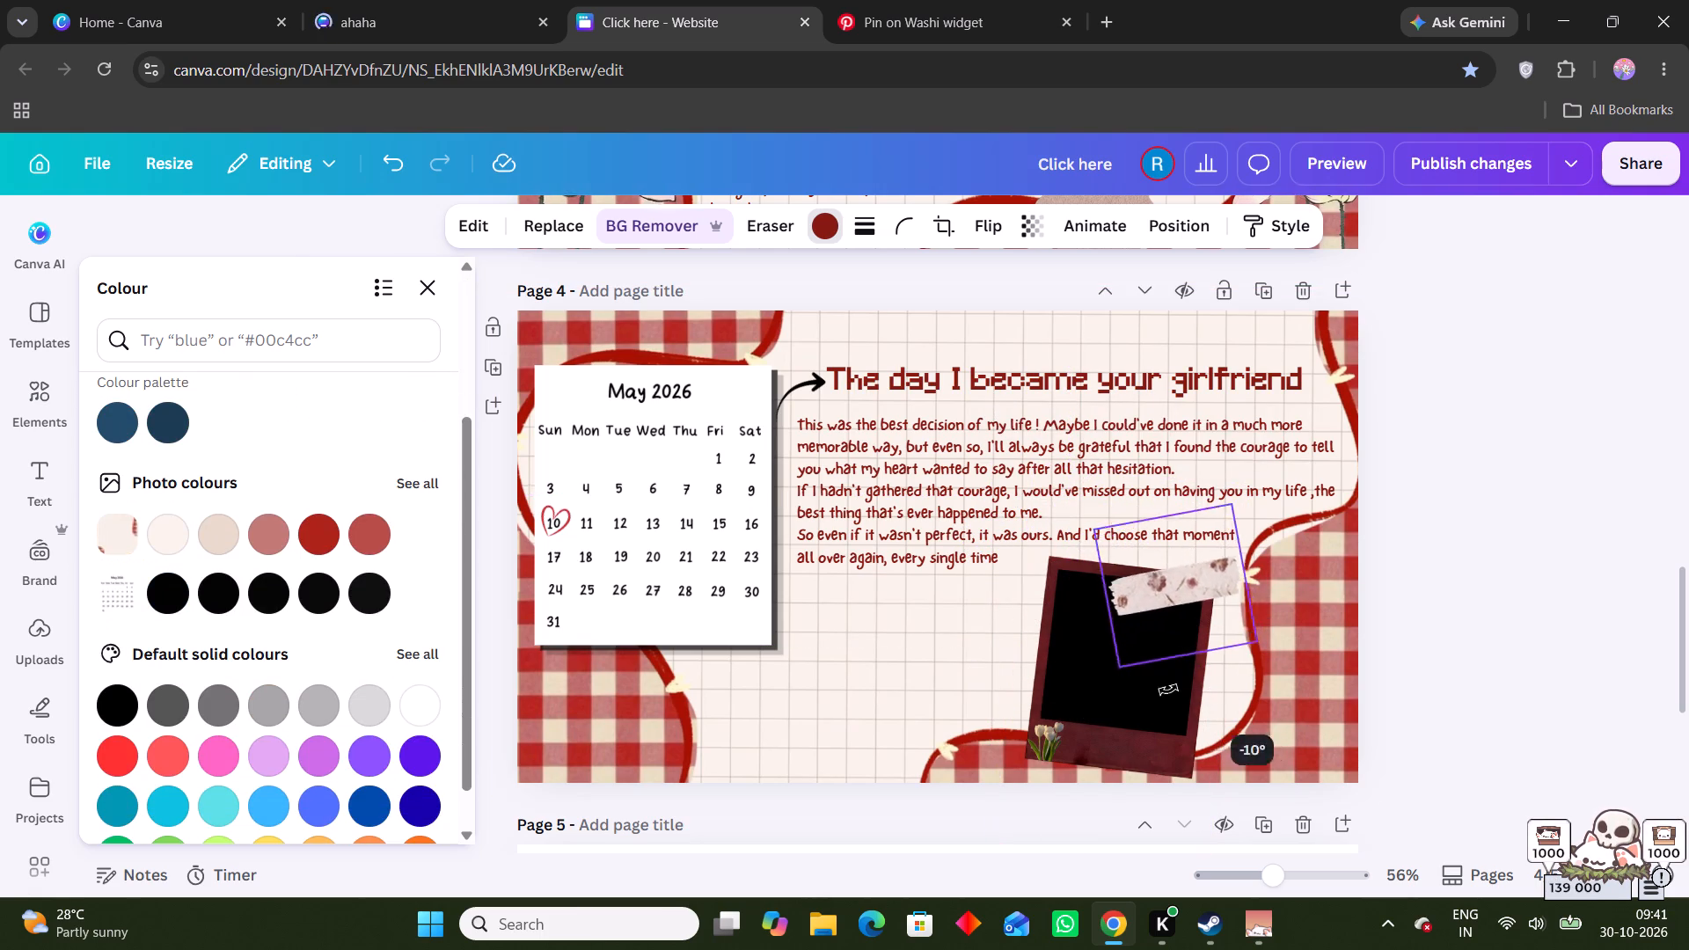
{"action": "left_click_drag", "start_coordinate": [1168, 690], "coordinate": [1099, 687]}
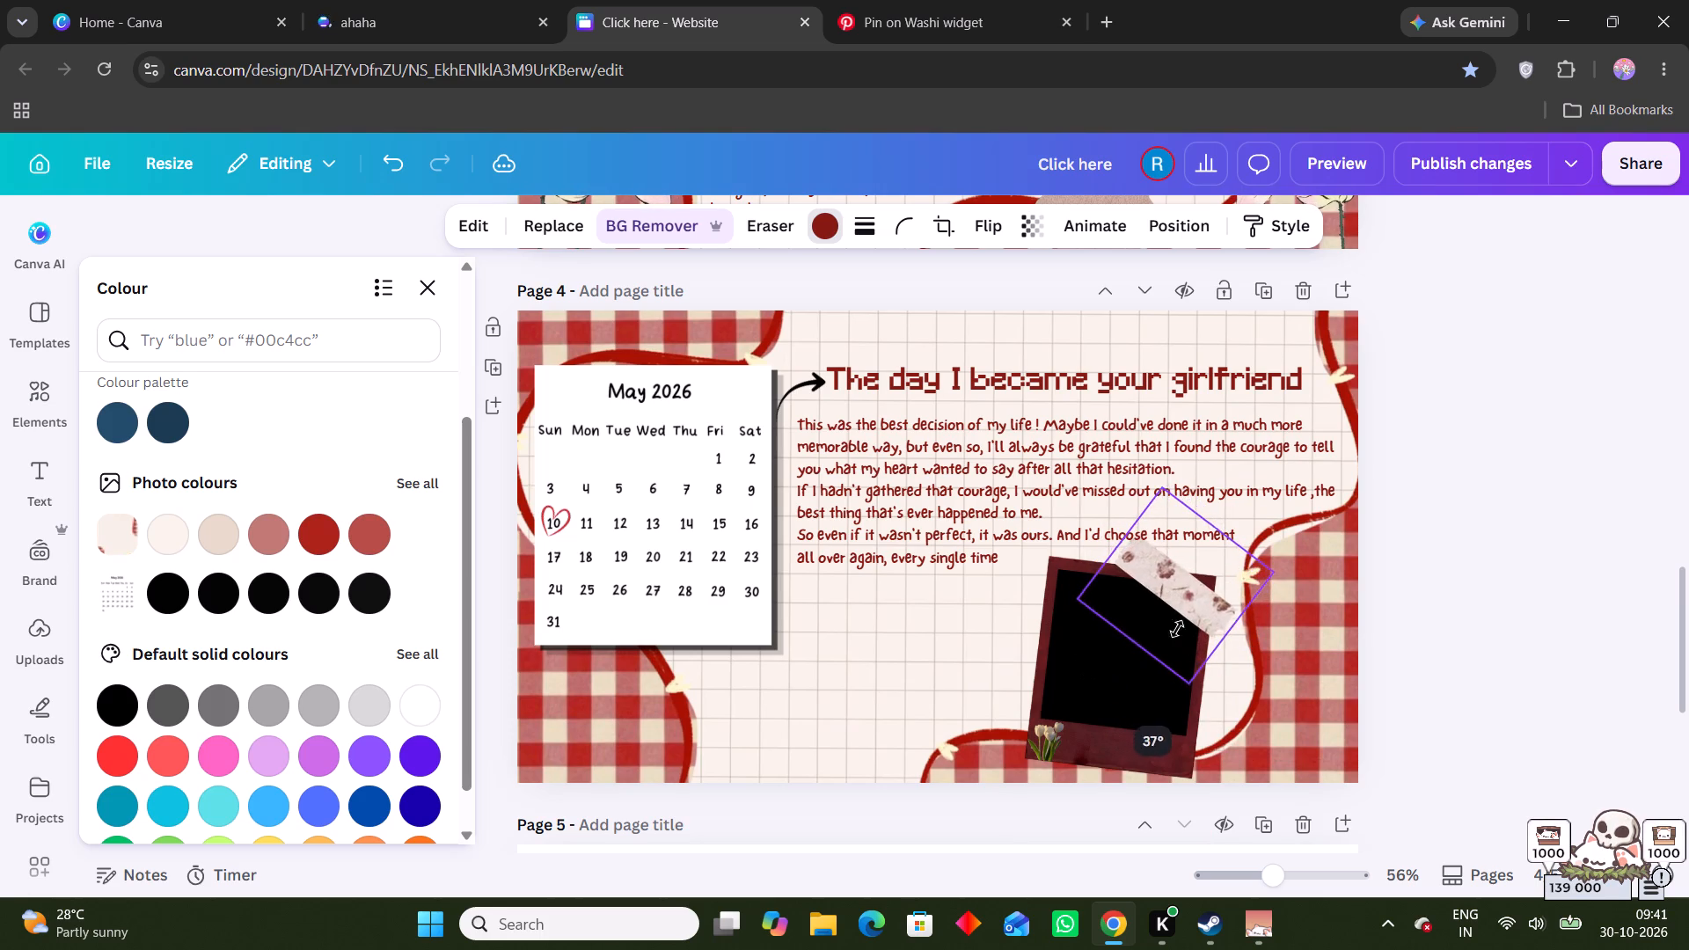
{"action": "left_click_drag", "start_coordinate": [1198, 614], "coordinate": [1223, 615]}
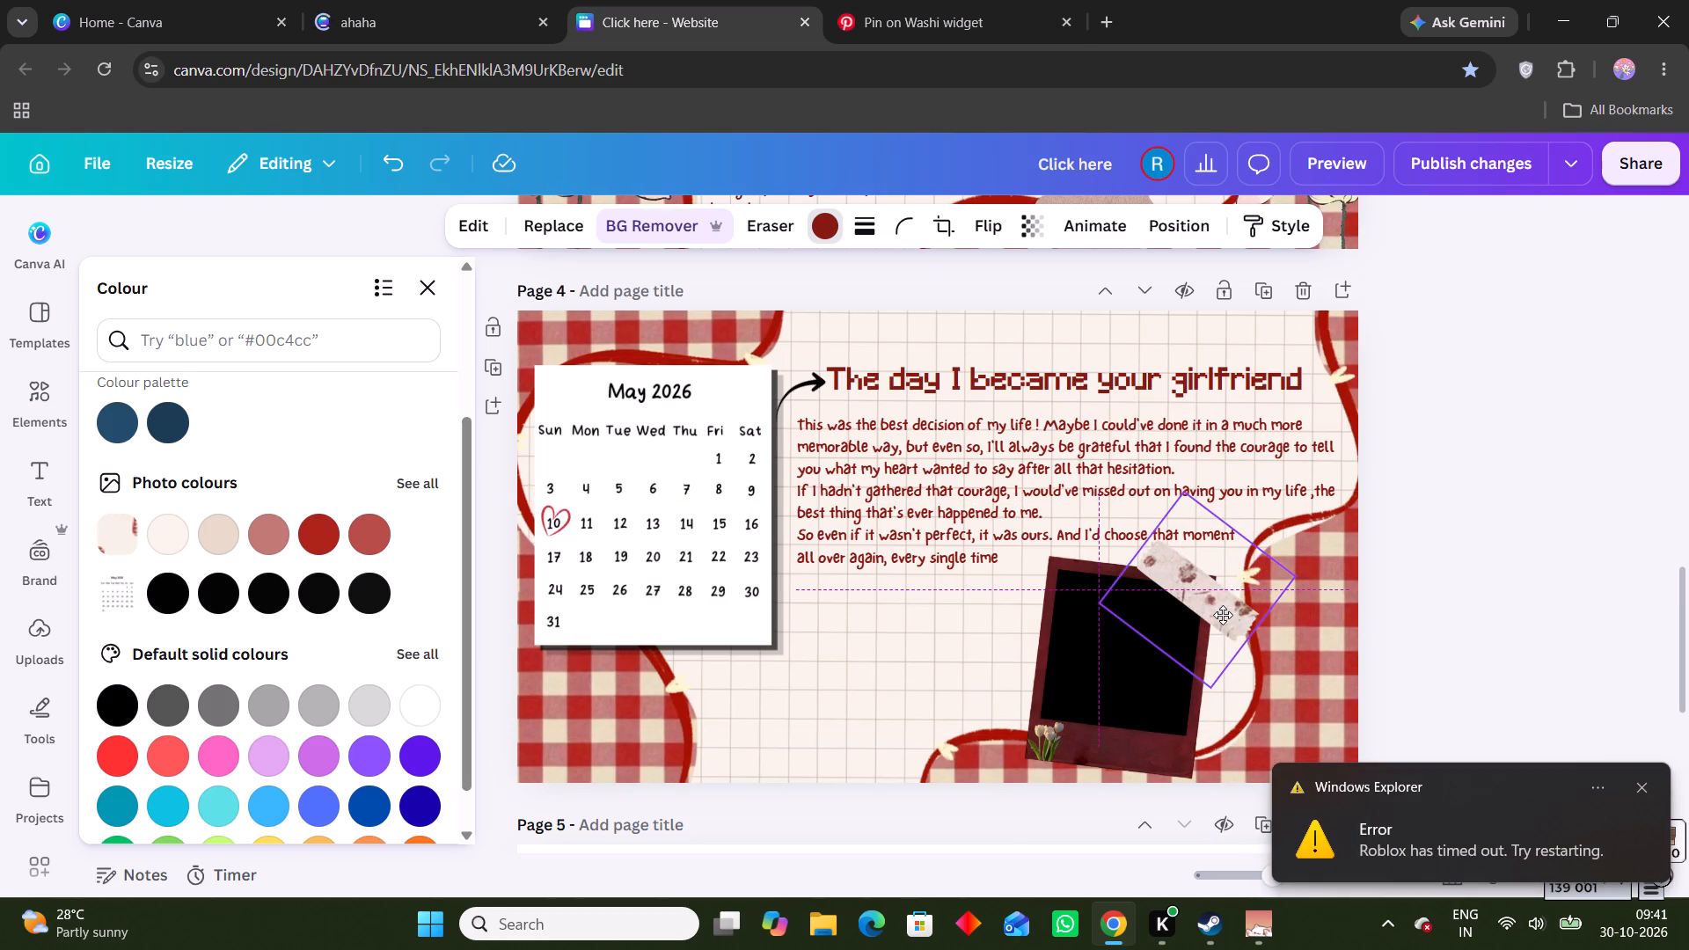
{"action": "left_click_drag", "start_coordinate": [1299, 576], "coordinate": [1298, 577]}
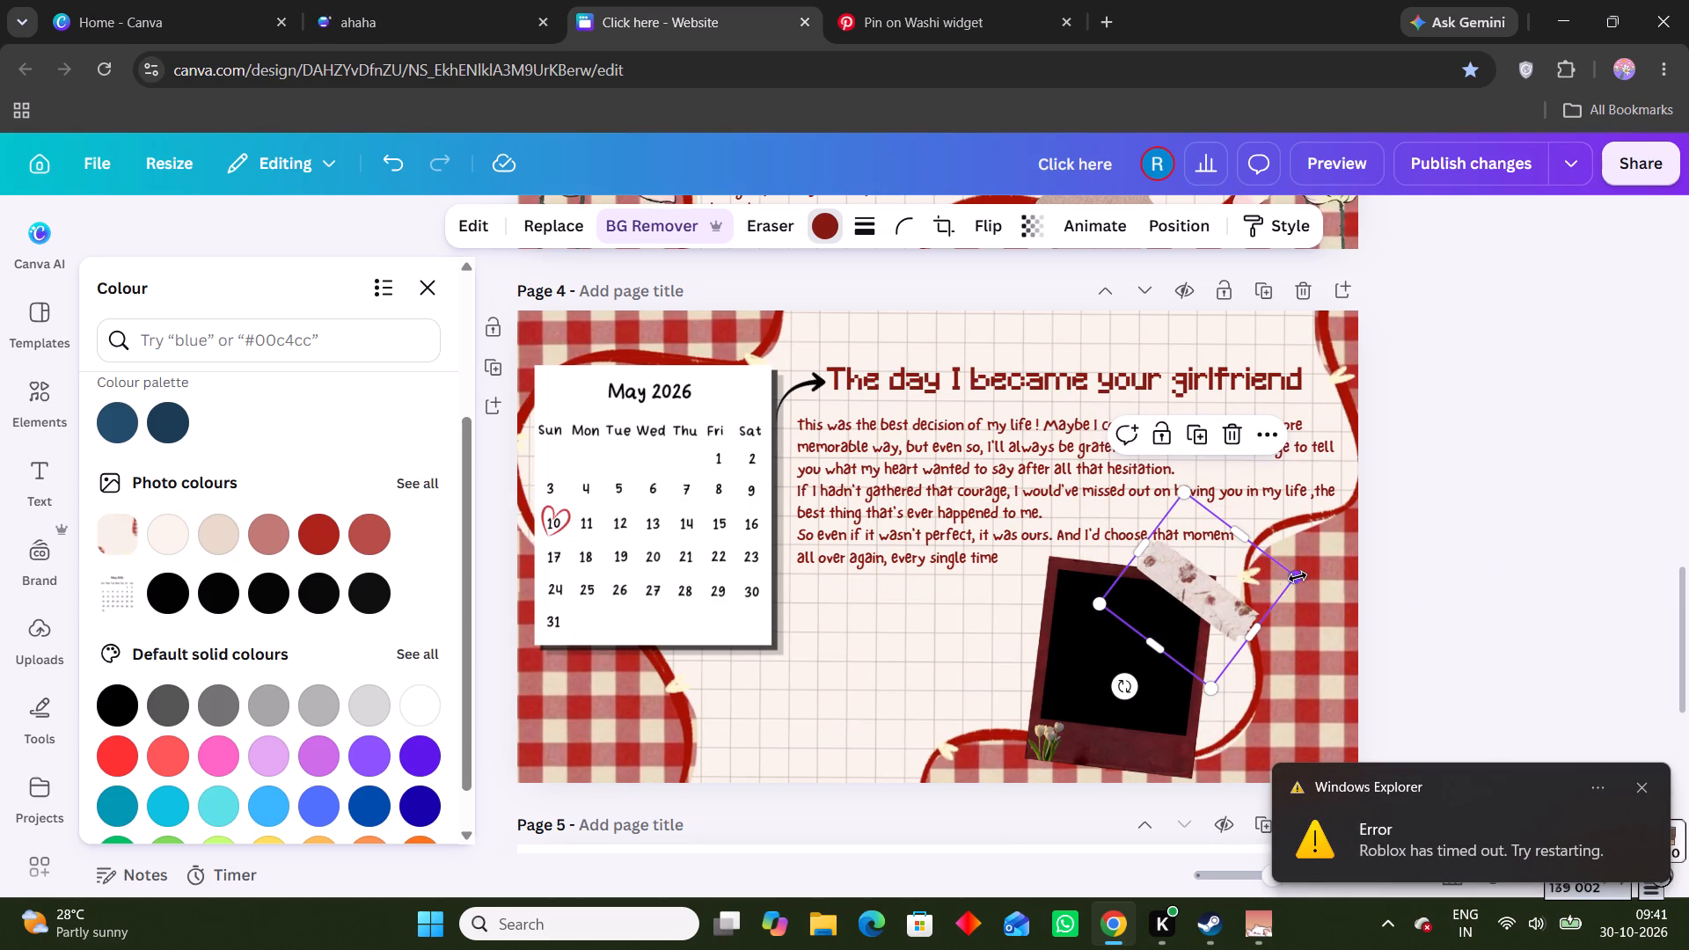
{"action": "left_click_drag", "start_coordinate": [1298, 577], "coordinate": [1268, 586]}
{"action": "left_click_drag", "start_coordinate": [1204, 624], "coordinate": [1222, 610]}
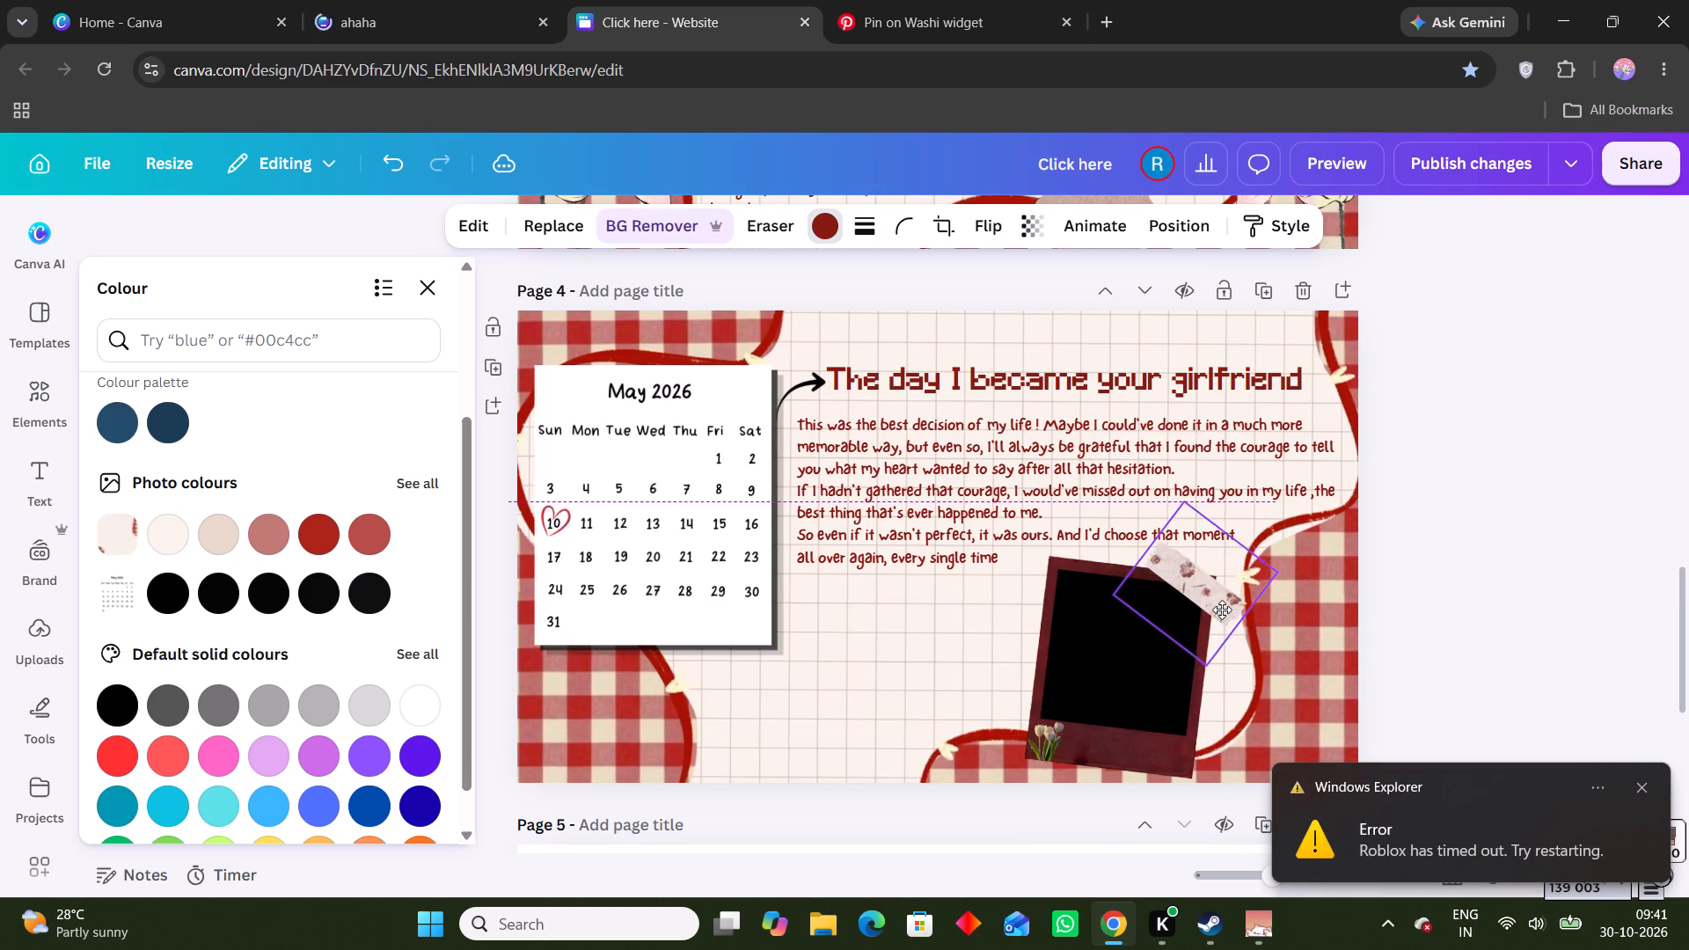
{"action": "left_click_drag", "start_coordinate": [1222, 610], "coordinate": [1224, 617]}
{"action": "left_click", "coordinate": [1417, 596]}
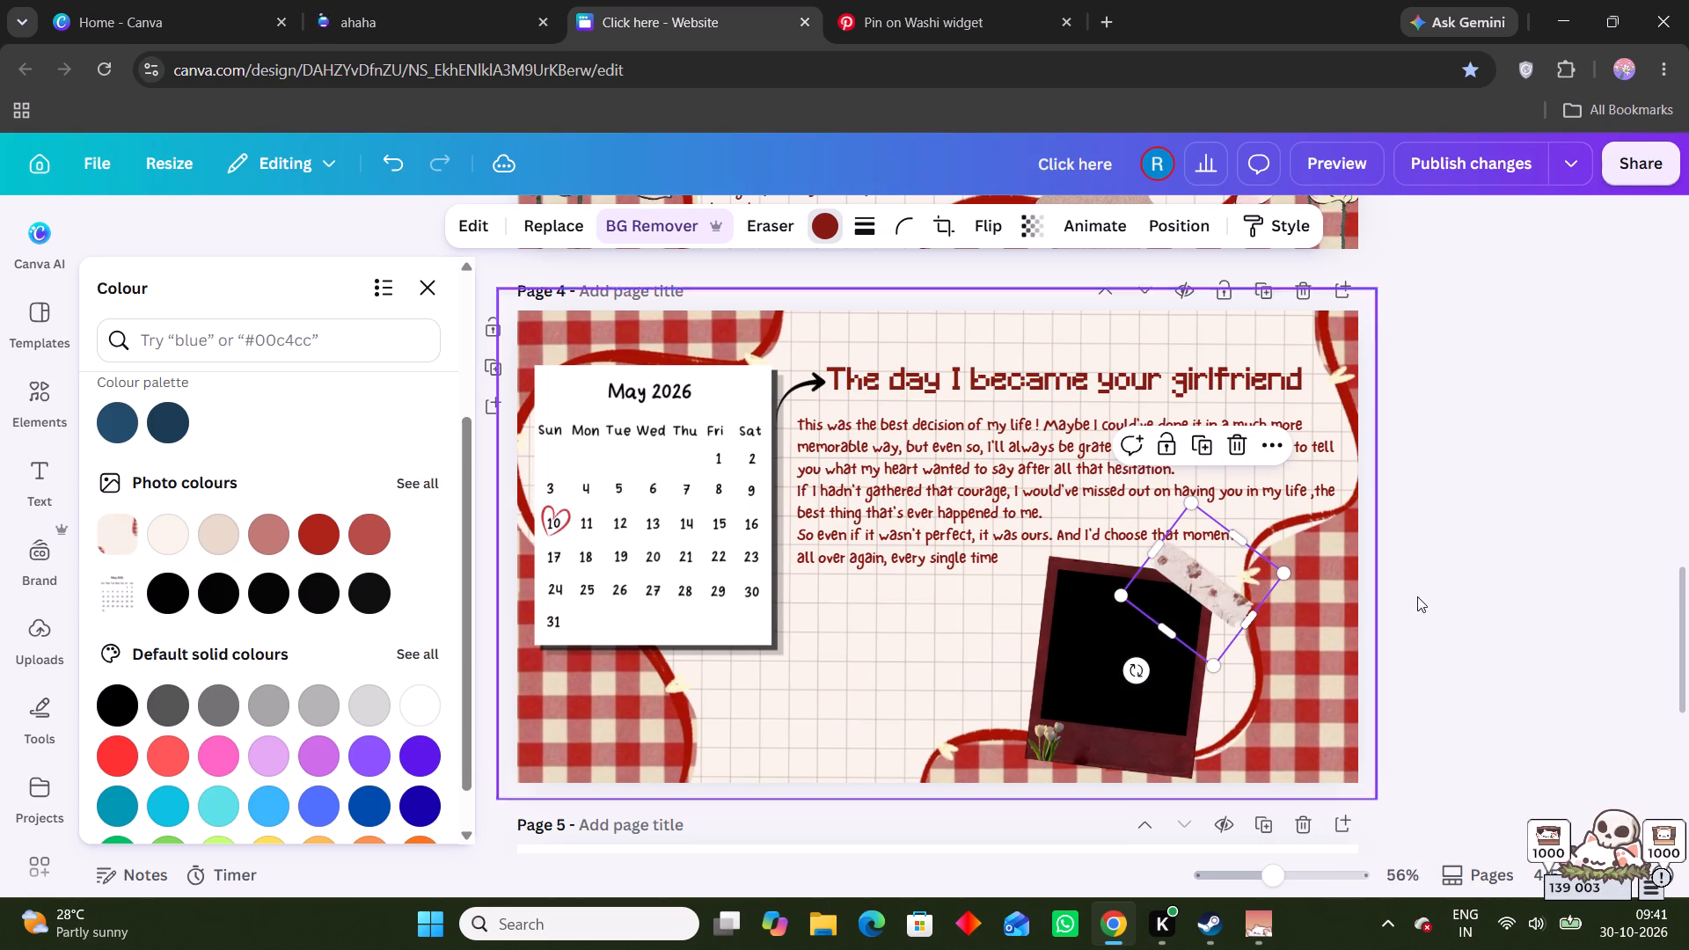
{"action": "left_click", "coordinate": [428, 541]}
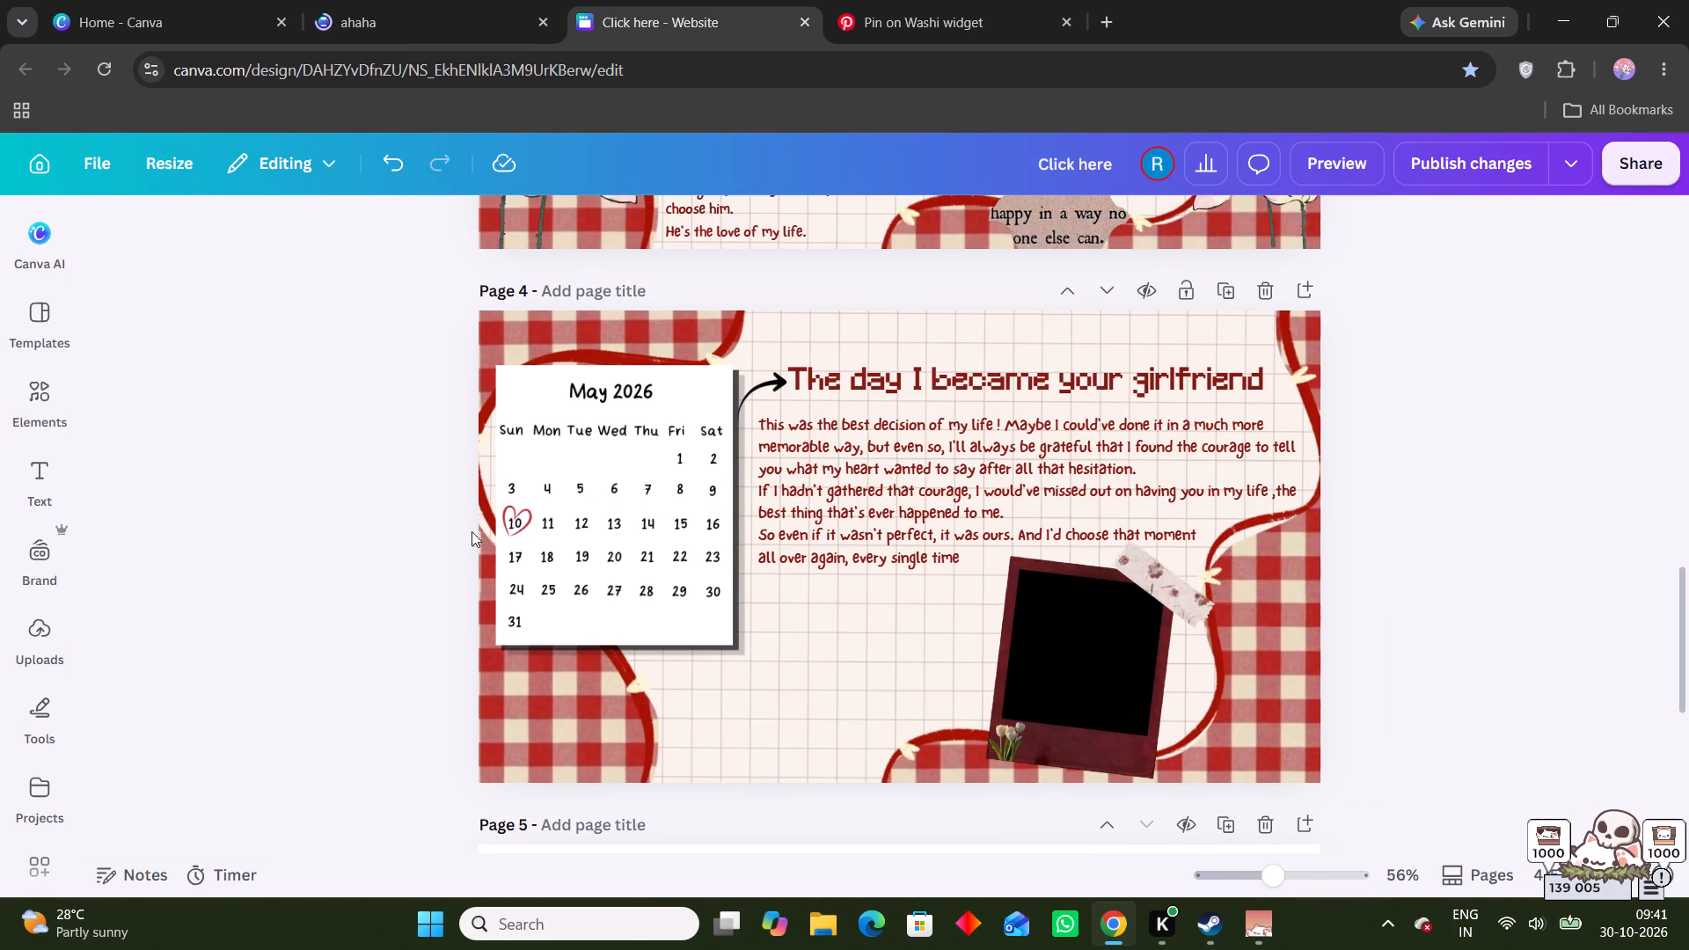
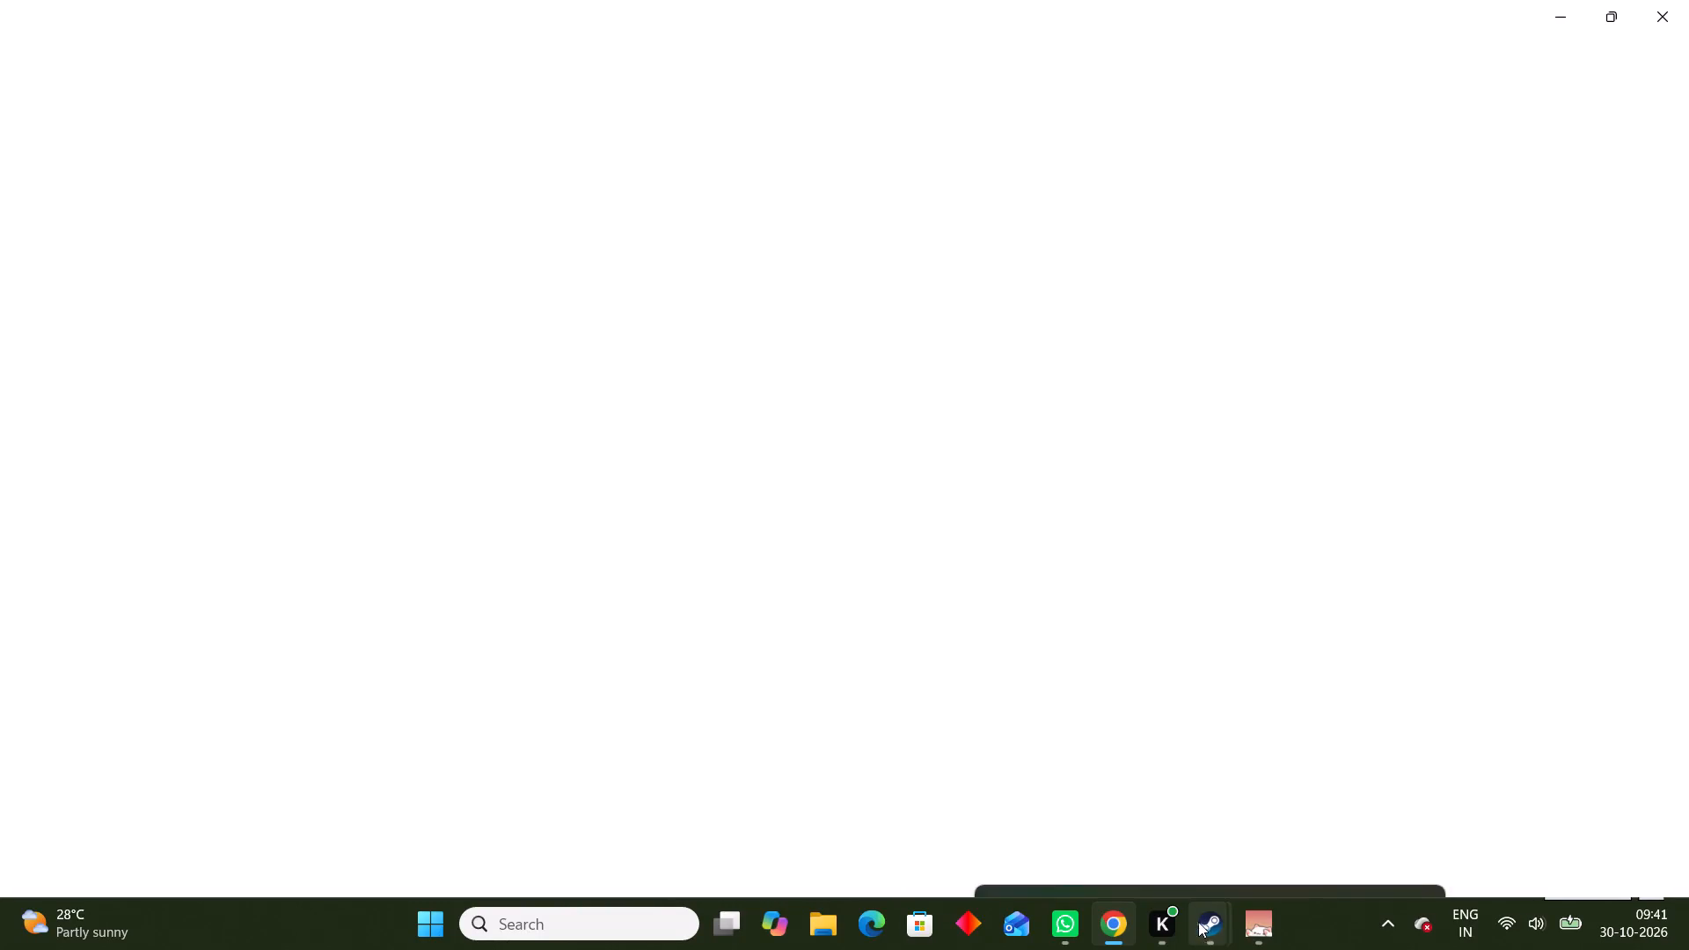
{"action": "left_click", "coordinate": [1219, 925]}
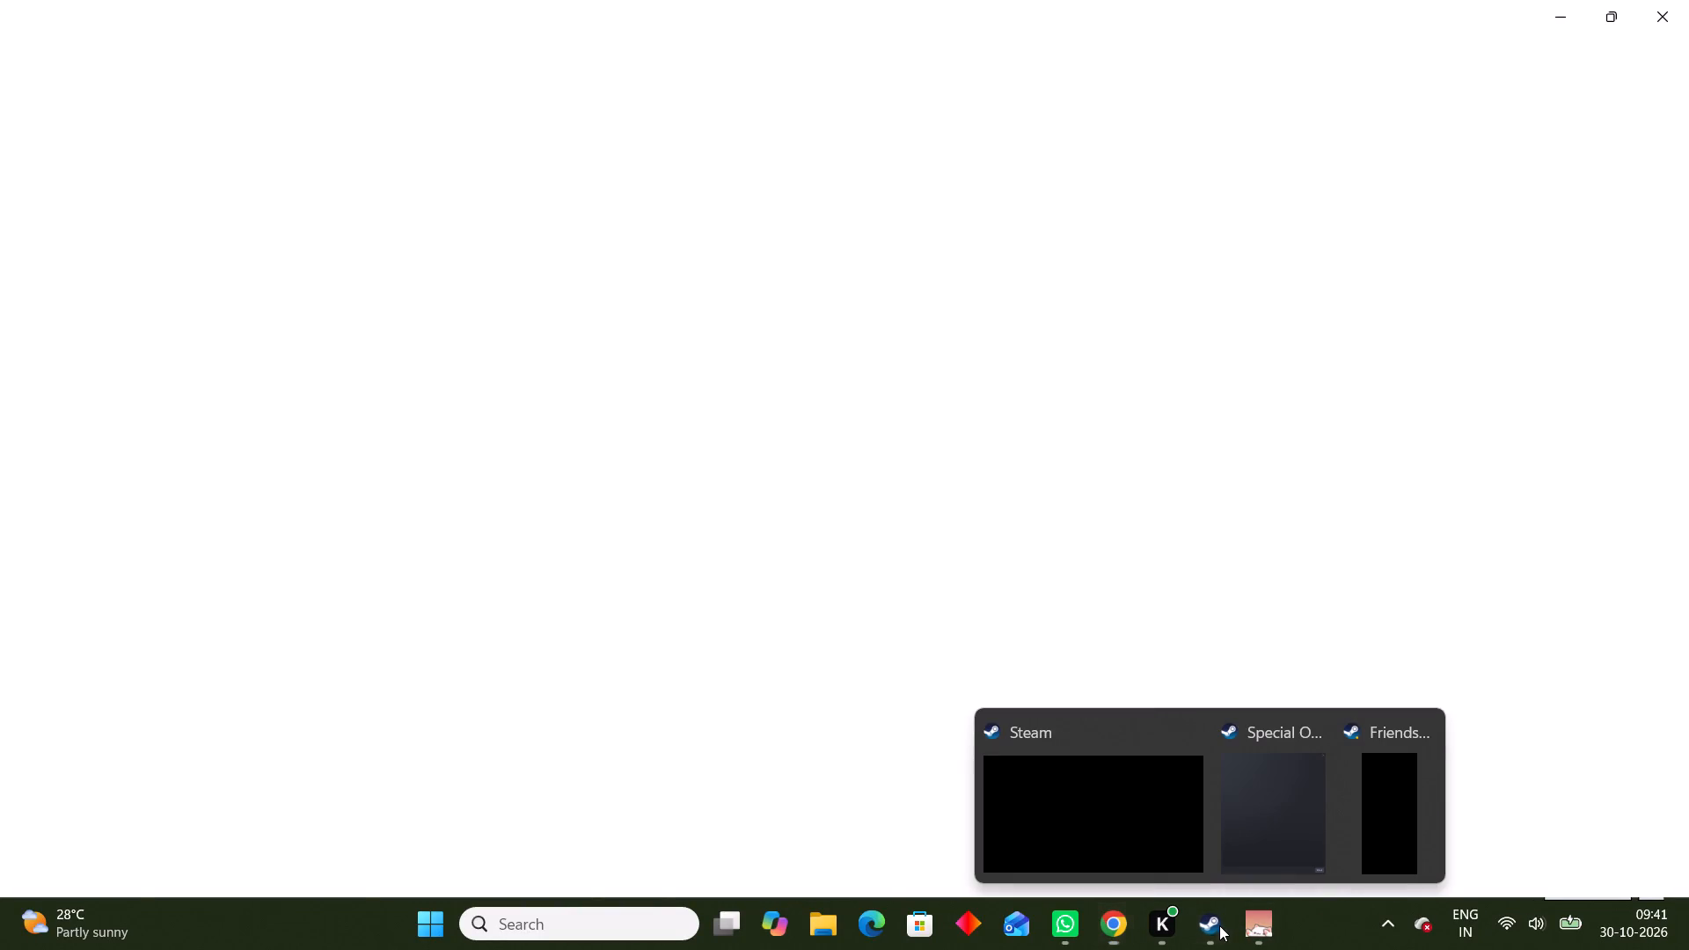
{"action": "left_click", "coordinate": [1189, 717]}
{"action": "left_click", "coordinate": [1193, 735]}
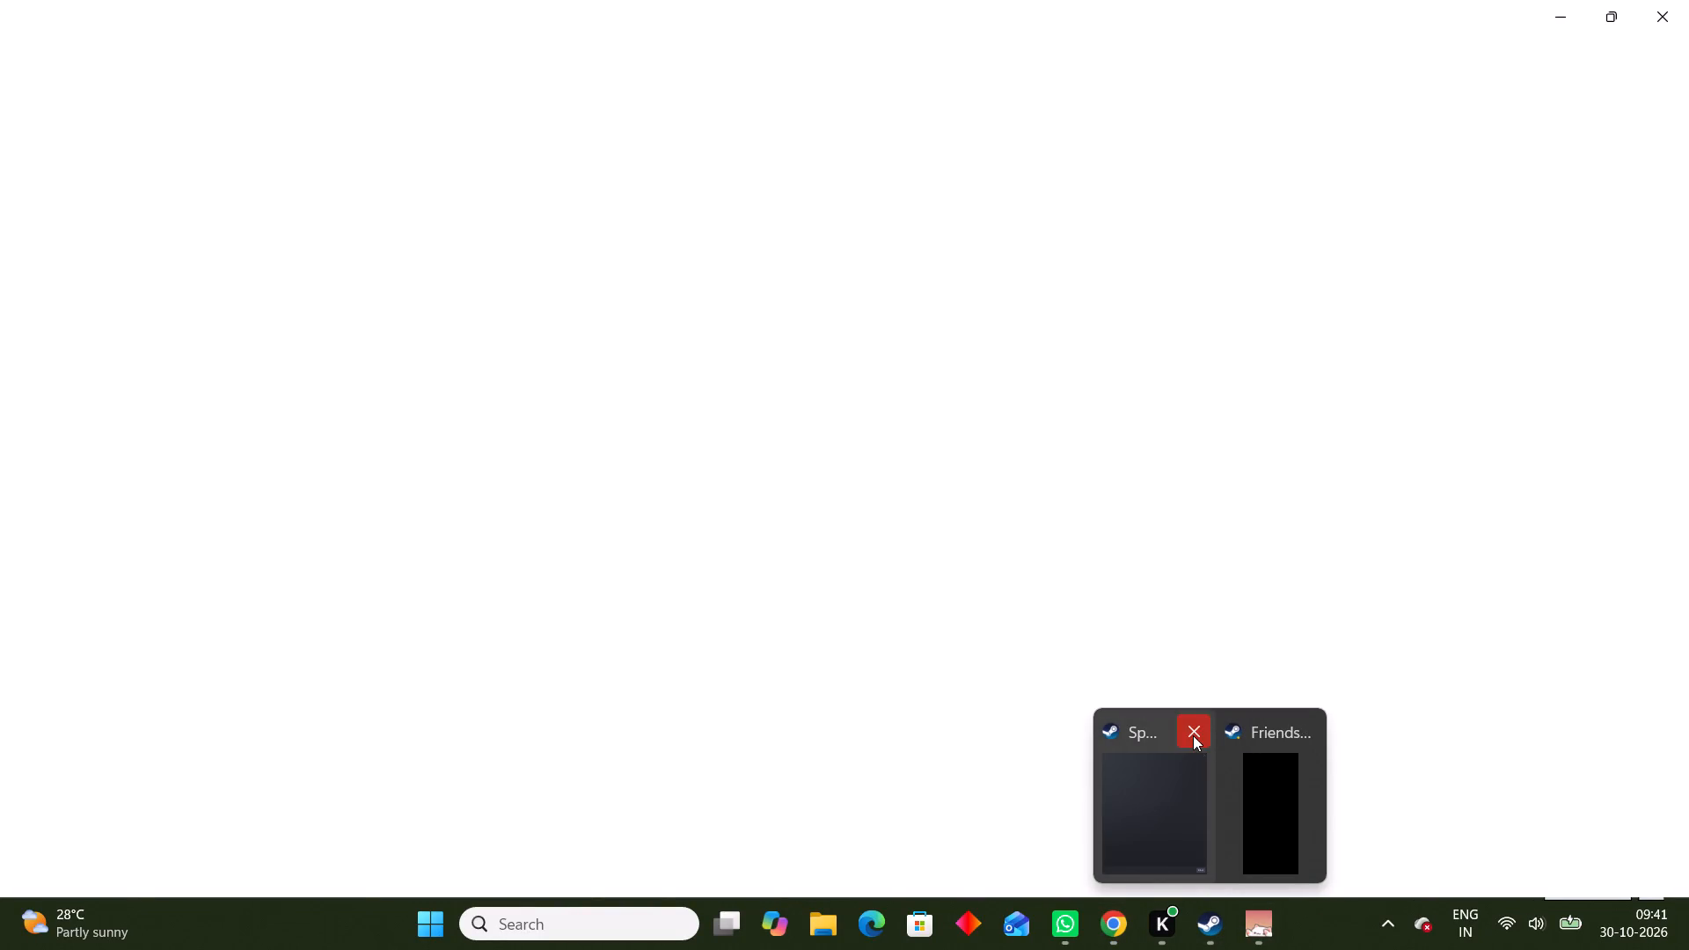
{"action": "left_click", "coordinate": [1235, 727]}
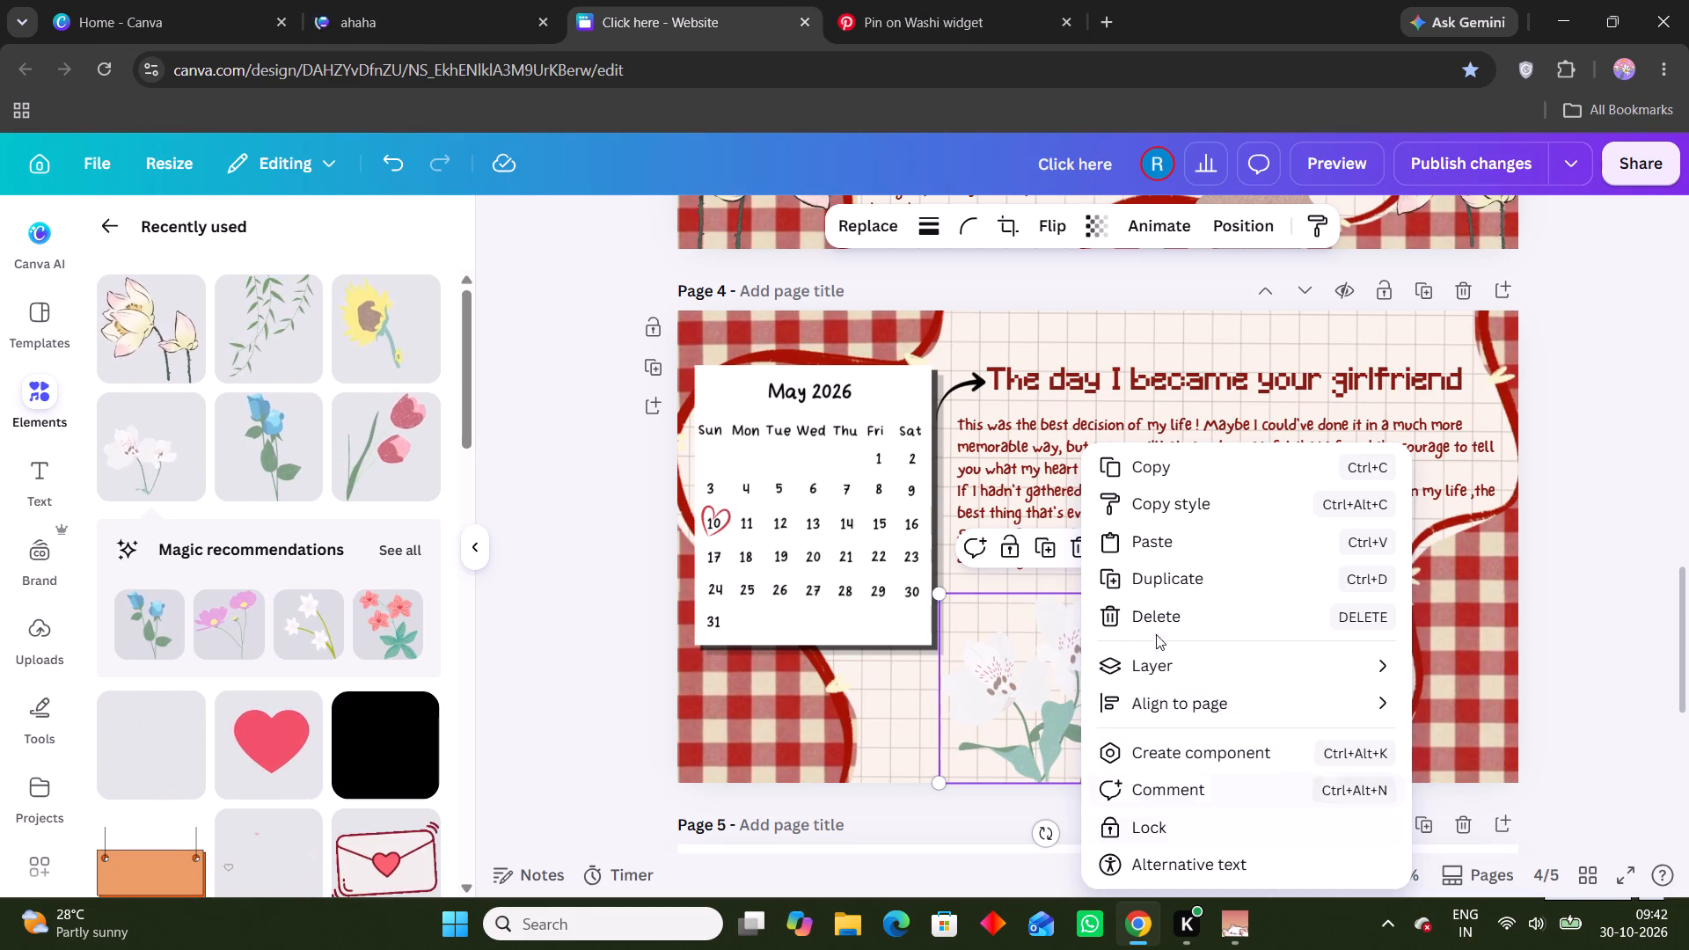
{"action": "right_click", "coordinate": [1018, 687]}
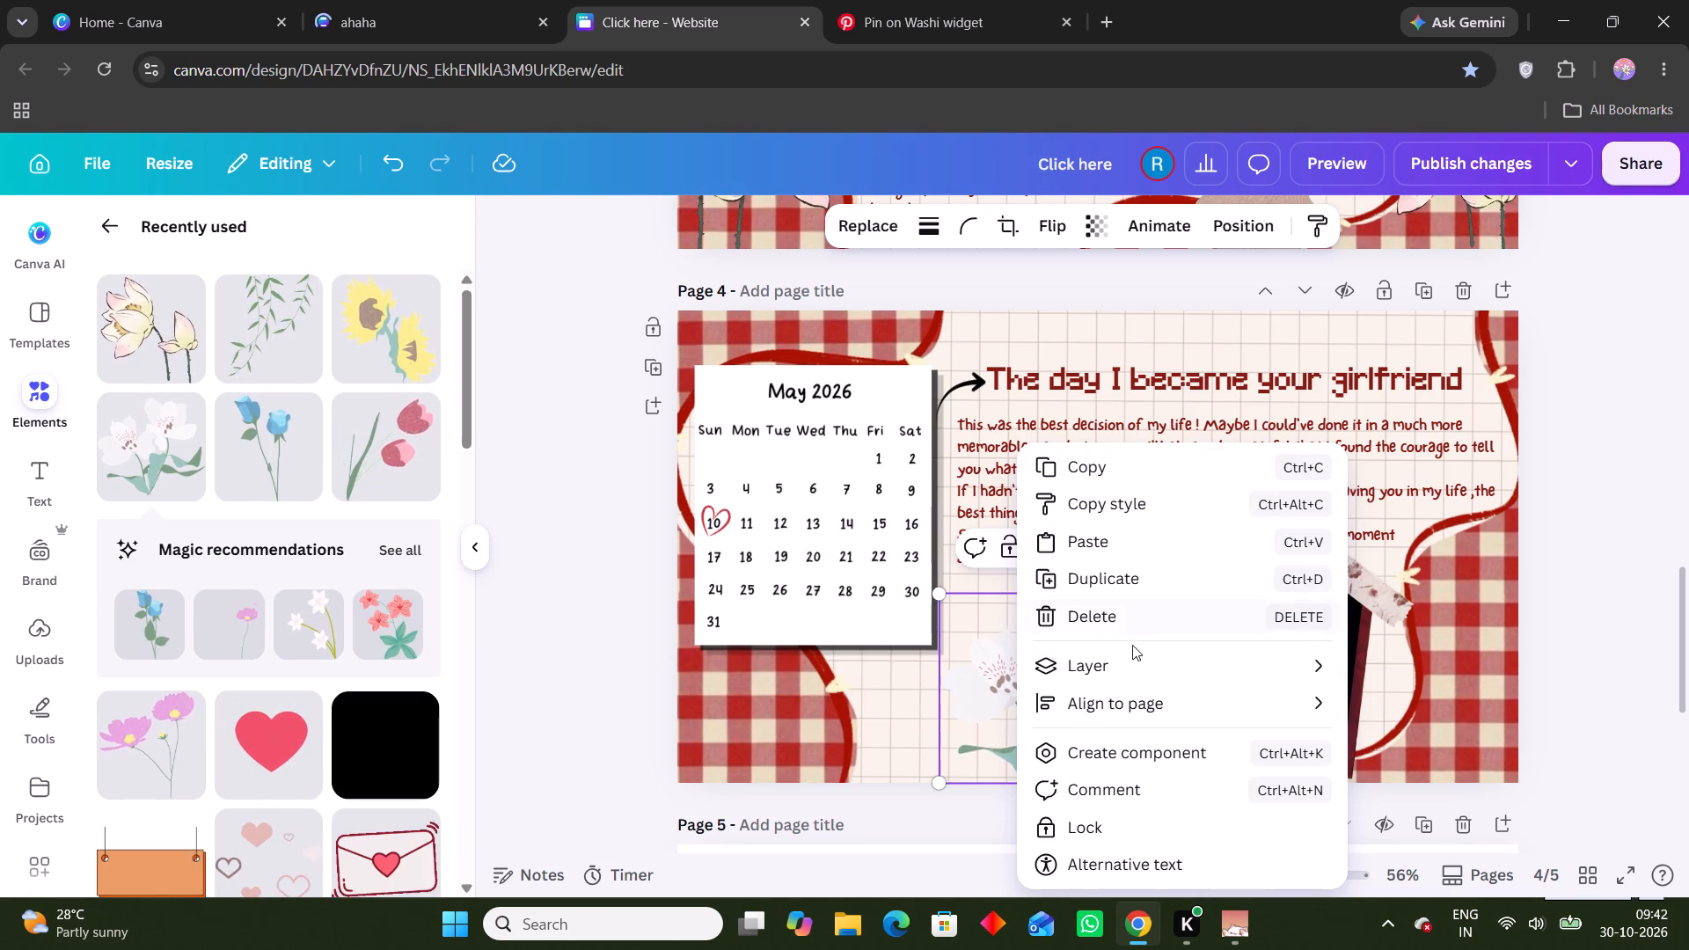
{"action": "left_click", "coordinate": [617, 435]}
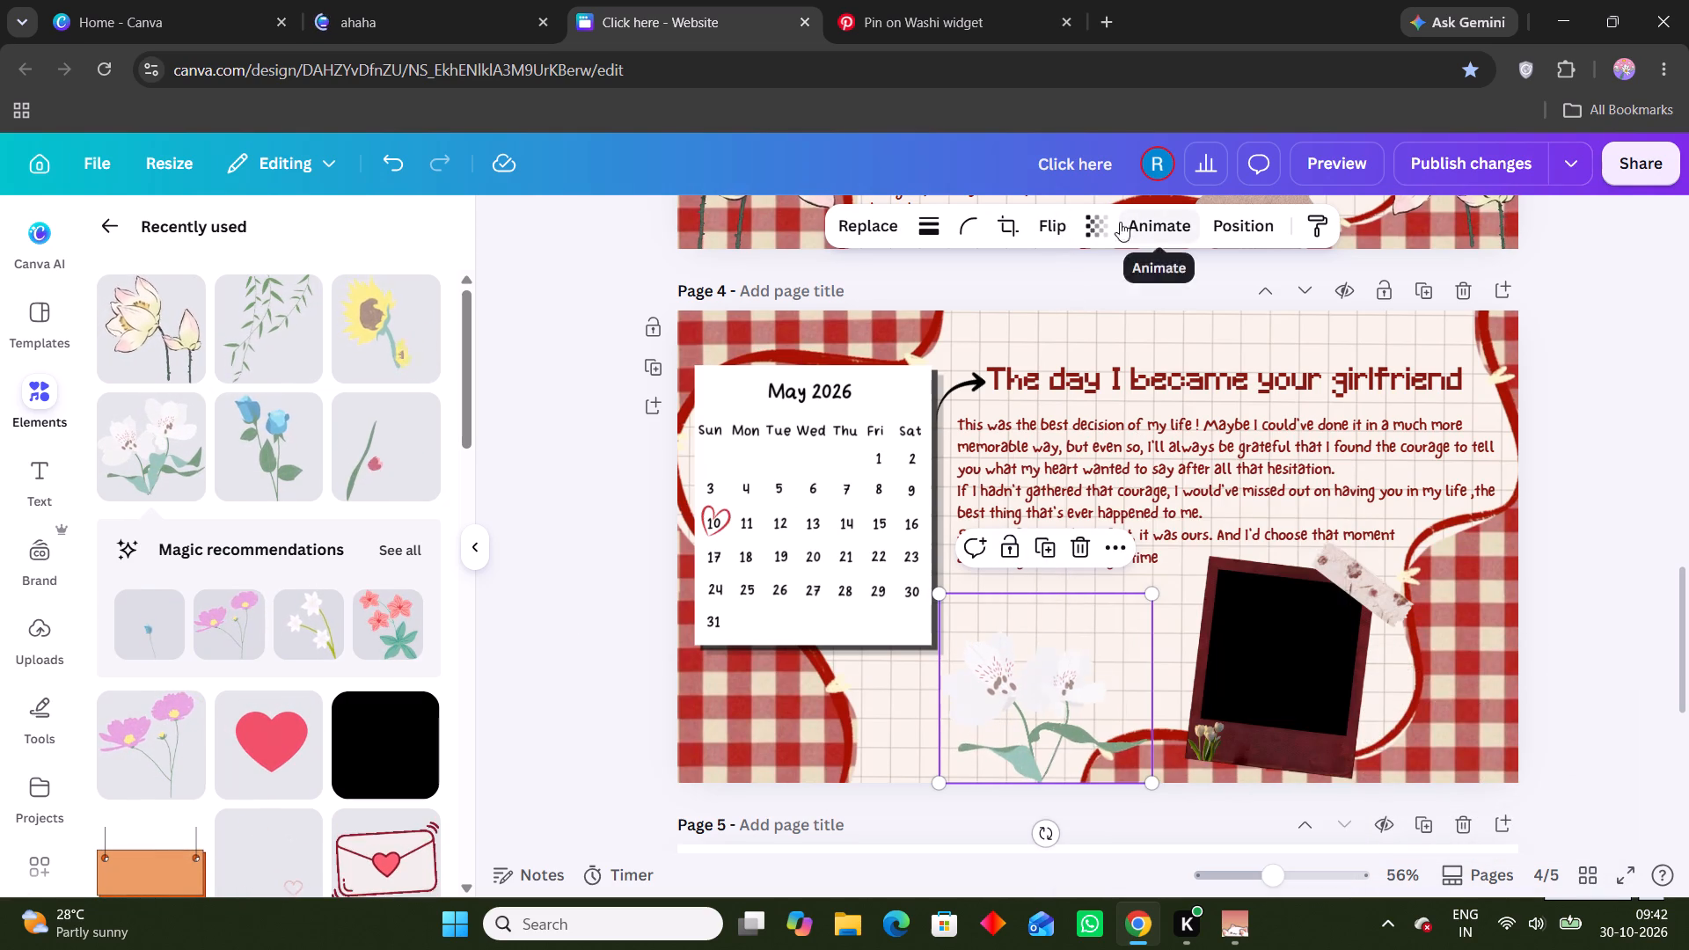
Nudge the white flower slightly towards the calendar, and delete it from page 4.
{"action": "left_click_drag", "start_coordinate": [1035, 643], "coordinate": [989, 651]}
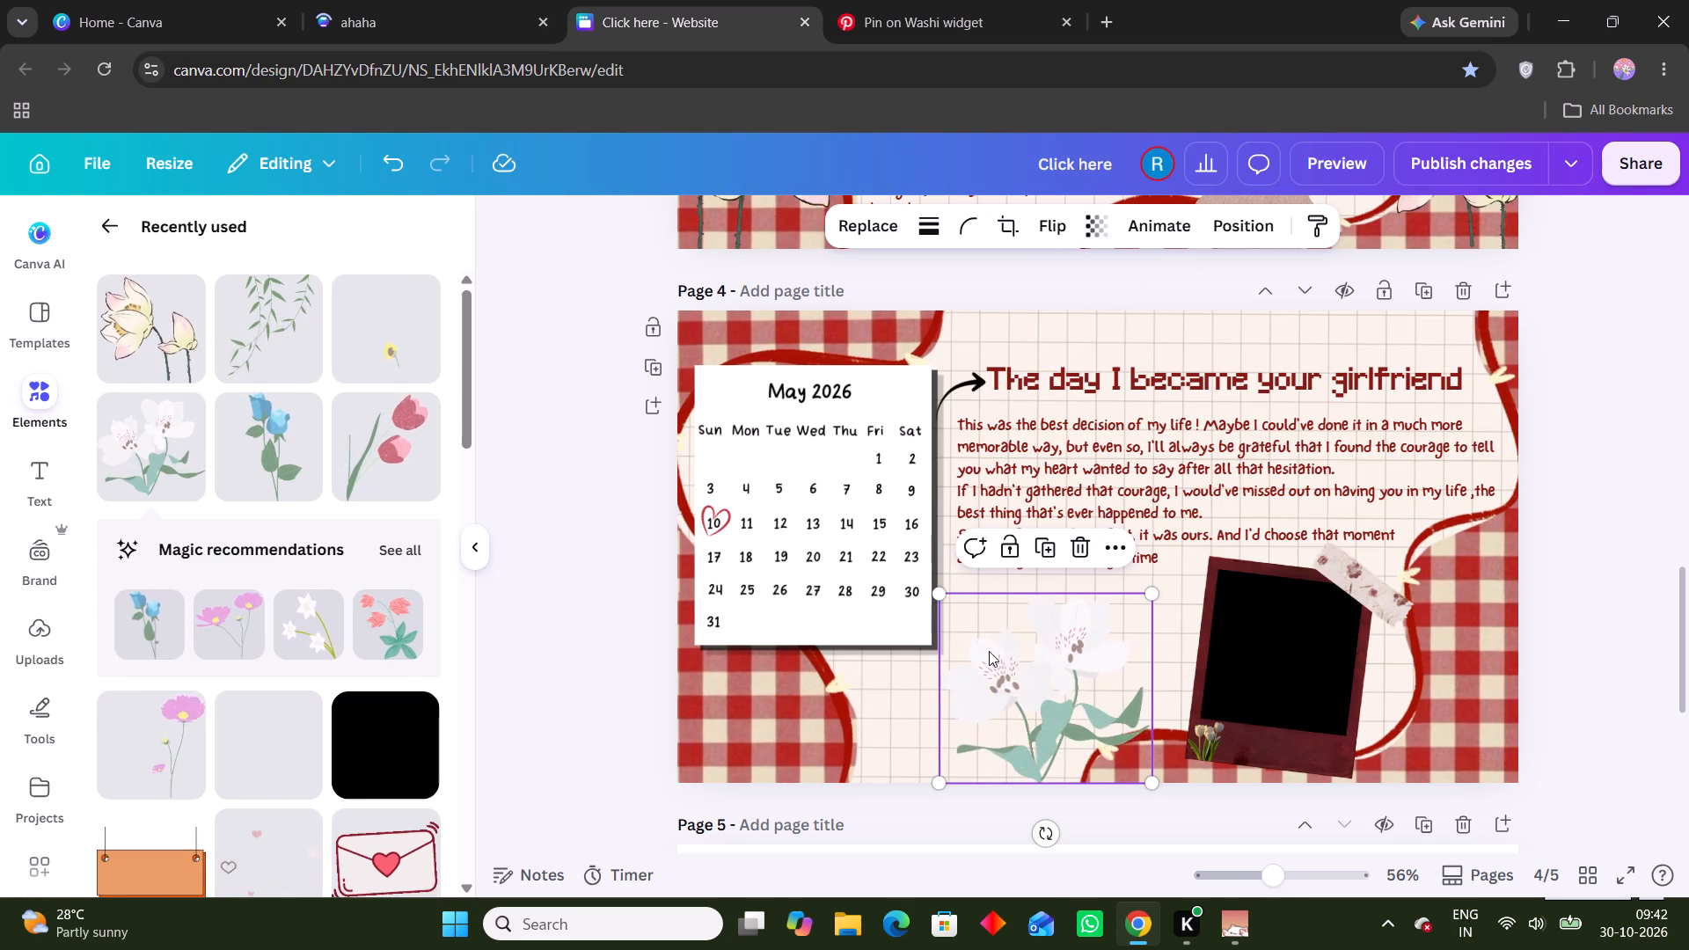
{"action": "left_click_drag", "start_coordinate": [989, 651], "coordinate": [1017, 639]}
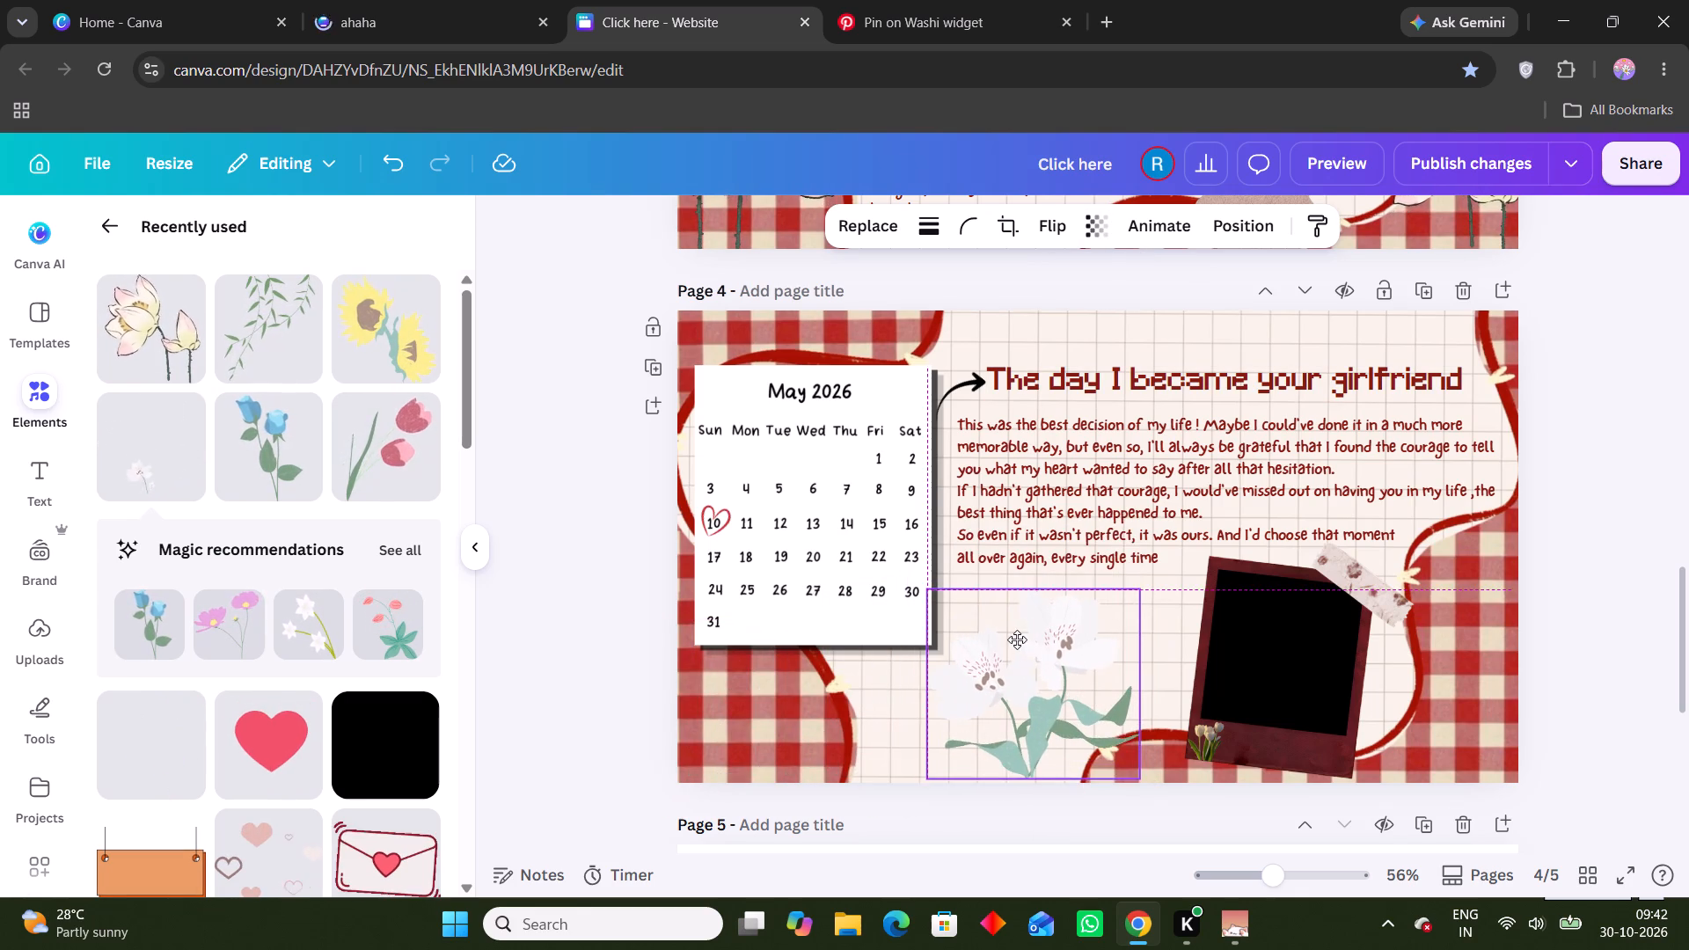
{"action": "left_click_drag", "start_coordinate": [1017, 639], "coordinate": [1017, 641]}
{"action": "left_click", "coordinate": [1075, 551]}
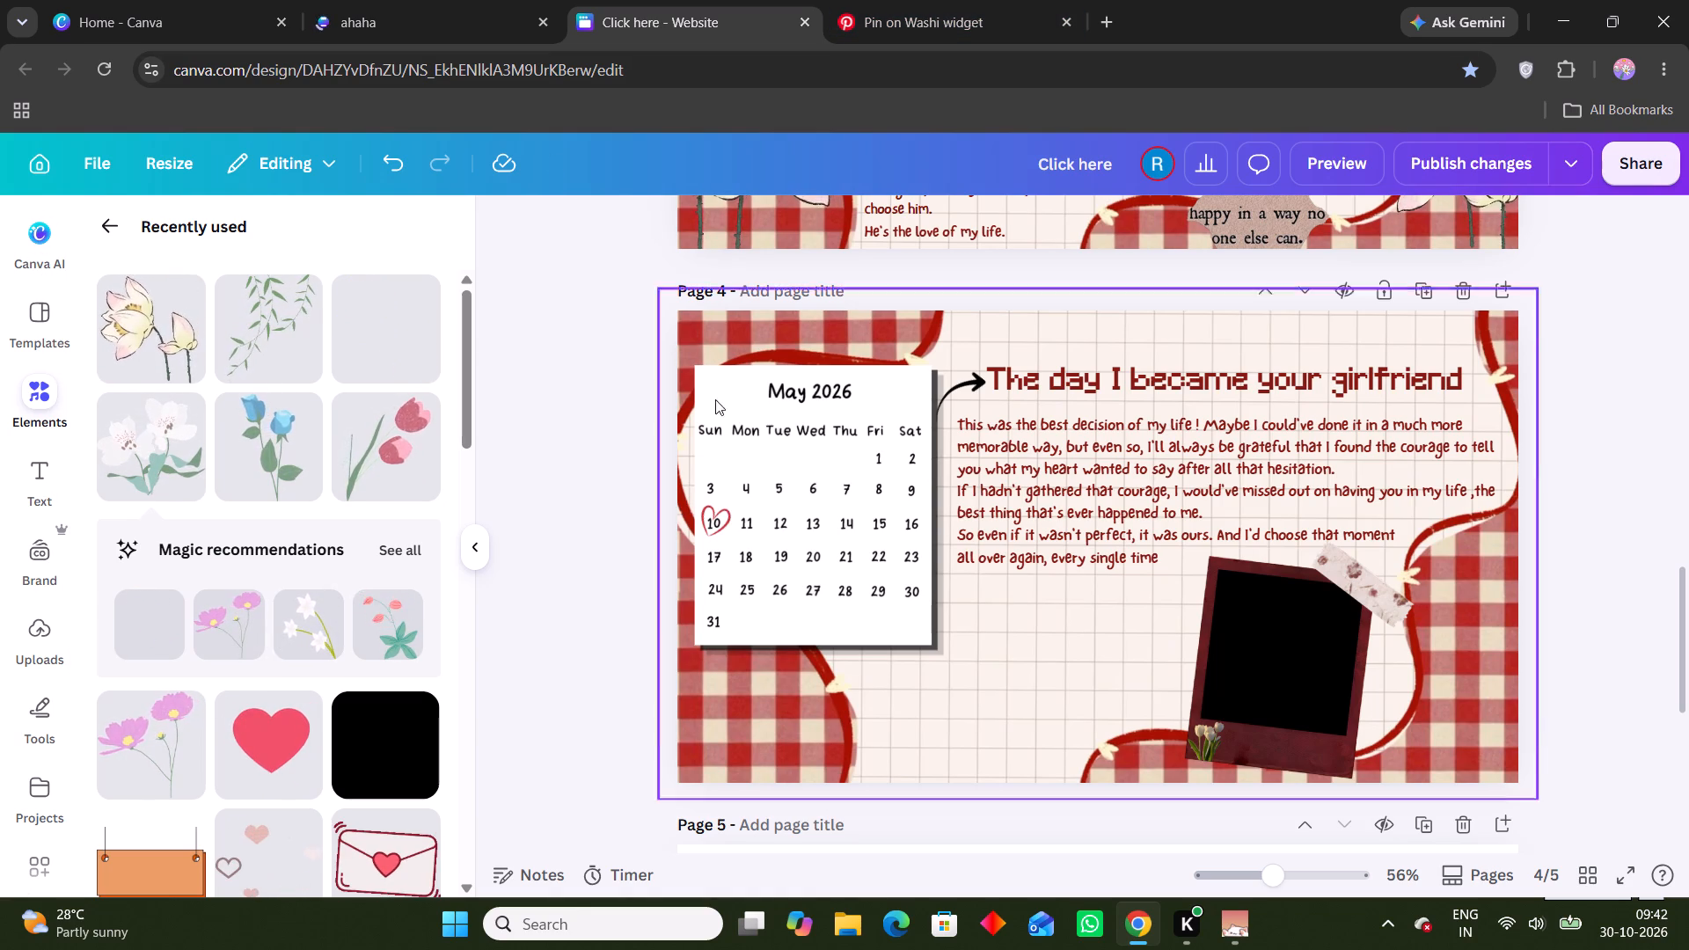
Switch to Pinterest and replace the tape sticker search with the recent search "polaroid frame".
{"action": "scroll", "coordinate": [839, 524], "scroll_direction": "down", "scroll_amount": 3}
{"action": "scroll", "coordinate": [1049, 545], "scroll_direction": "up", "scroll_amount": 3}
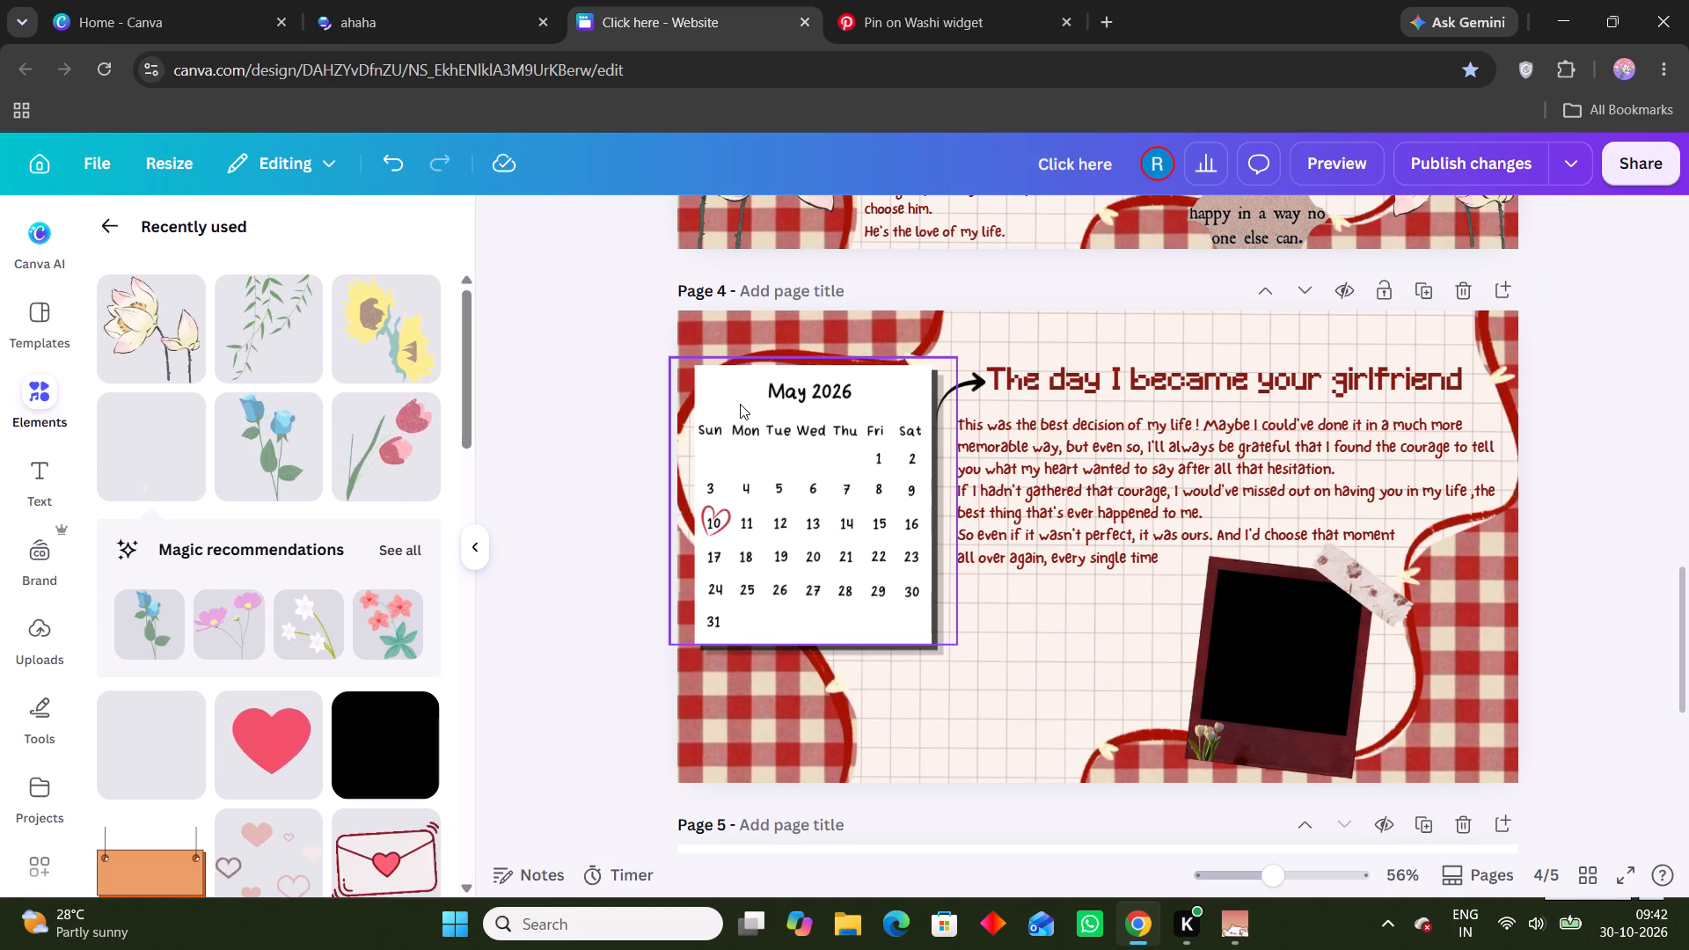
{"action": "left_click", "coordinate": [976, 0]}
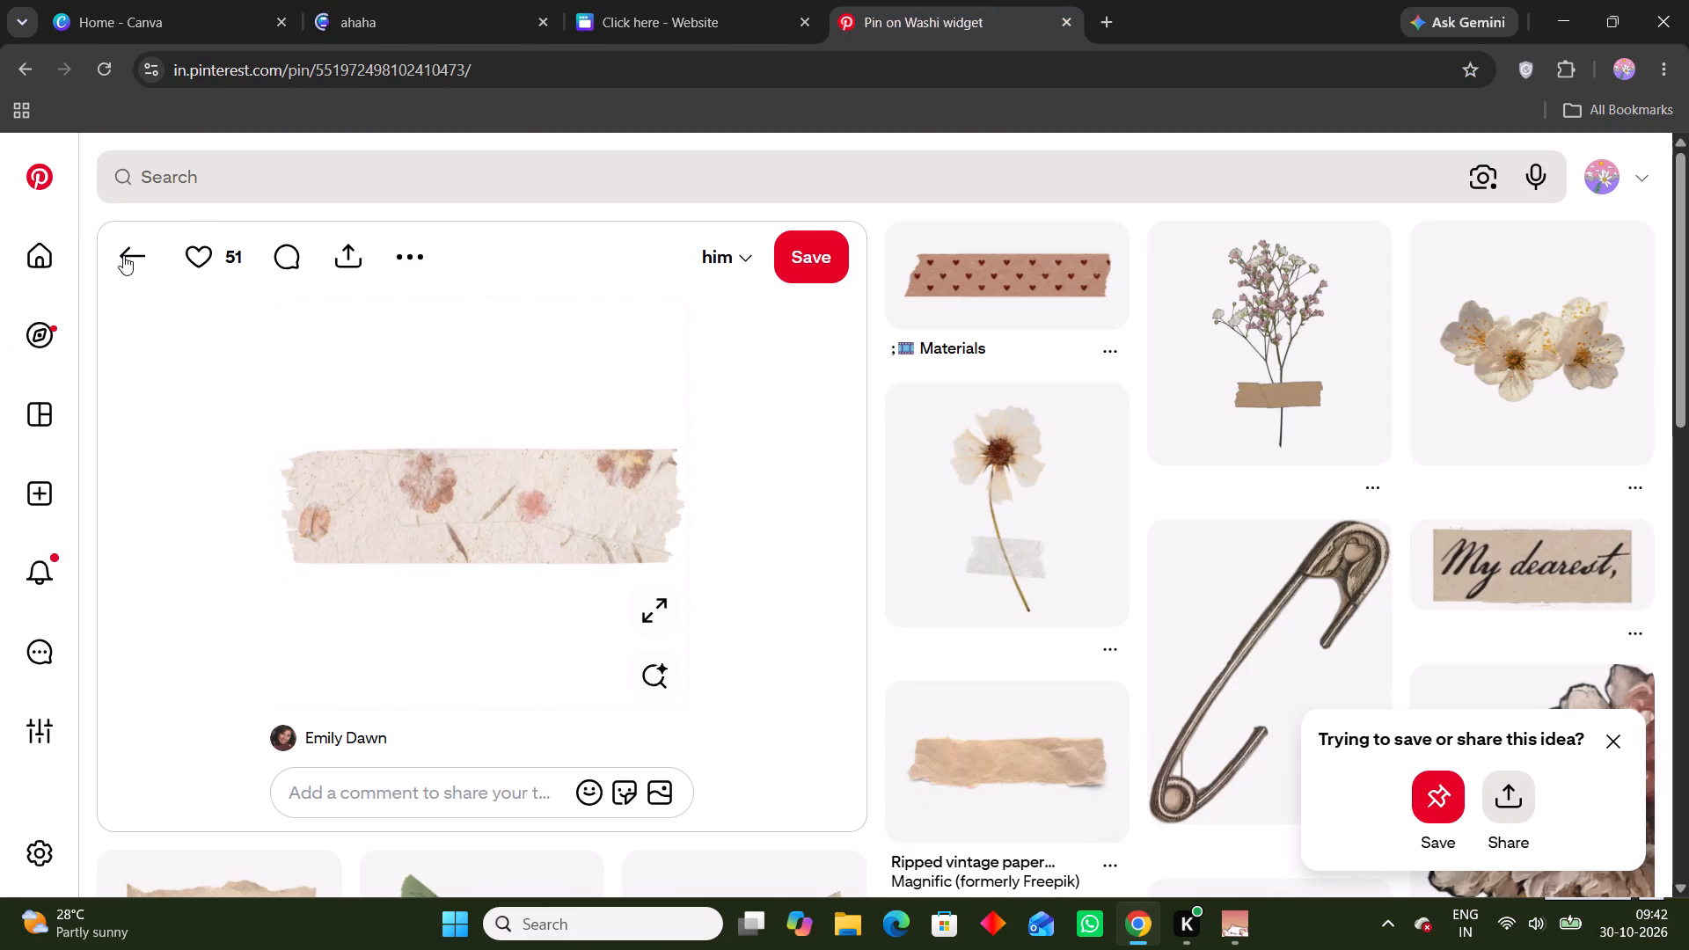
{"action": "left_click", "coordinate": [123, 255]}
{"action": "left_click", "coordinate": [237, 161]}
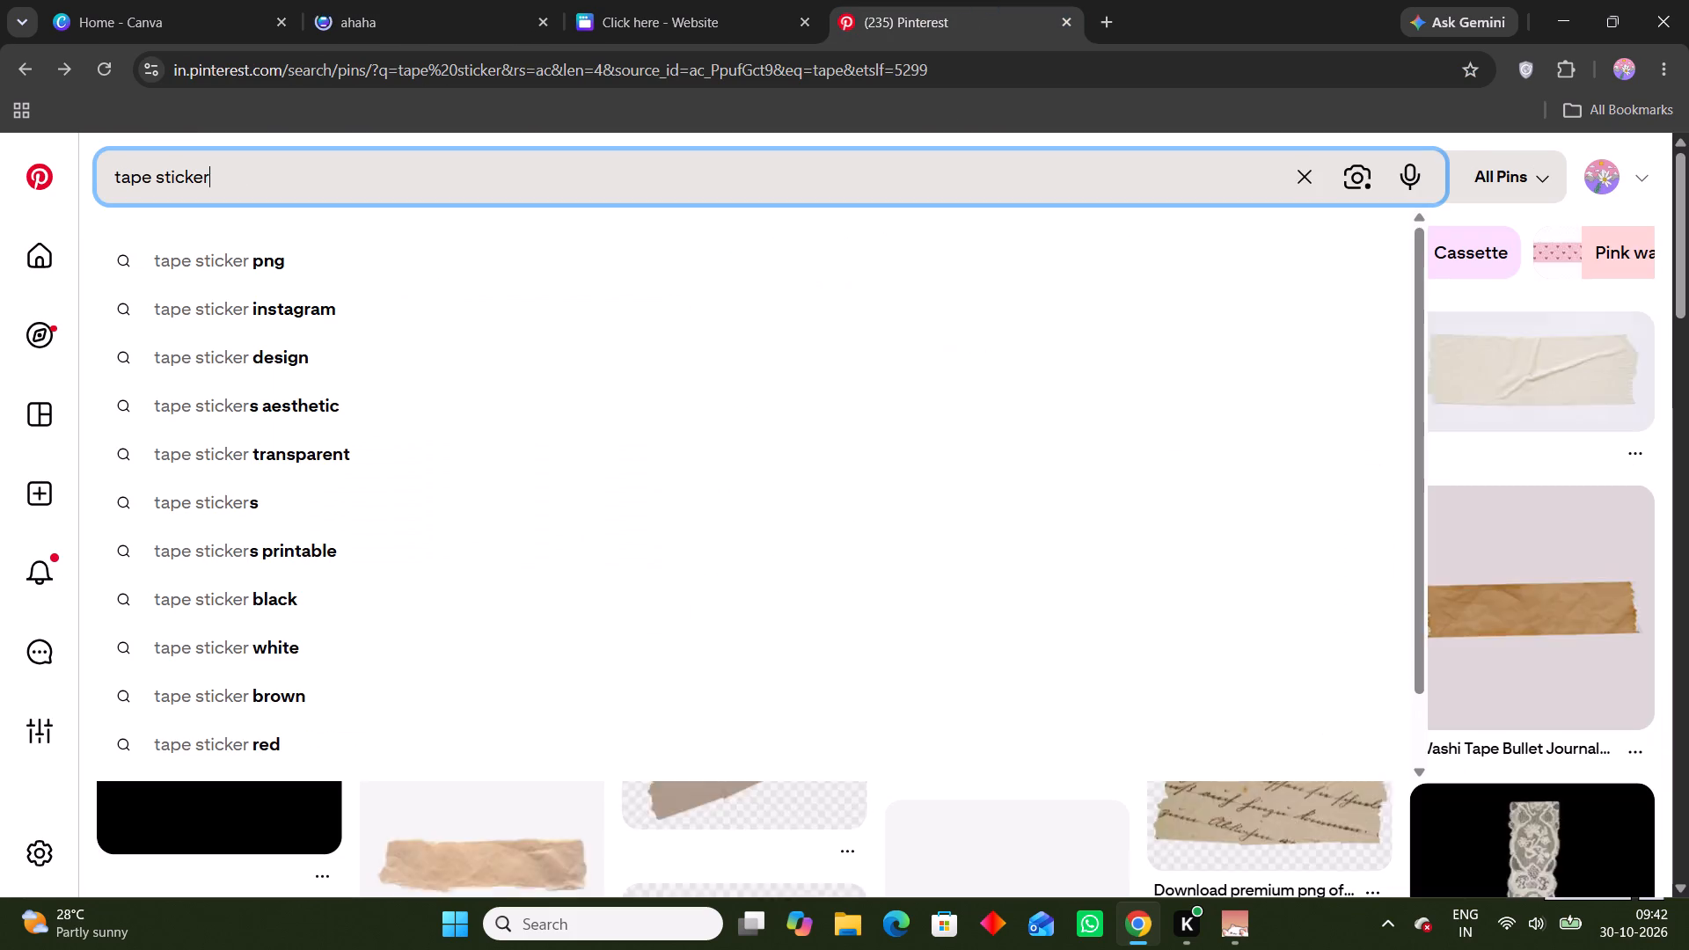
{"action": "left_click_drag", "start_coordinate": [268, 189], "coordinate": [99, 187]}
{"action": "key", "text": "BackSpace"}
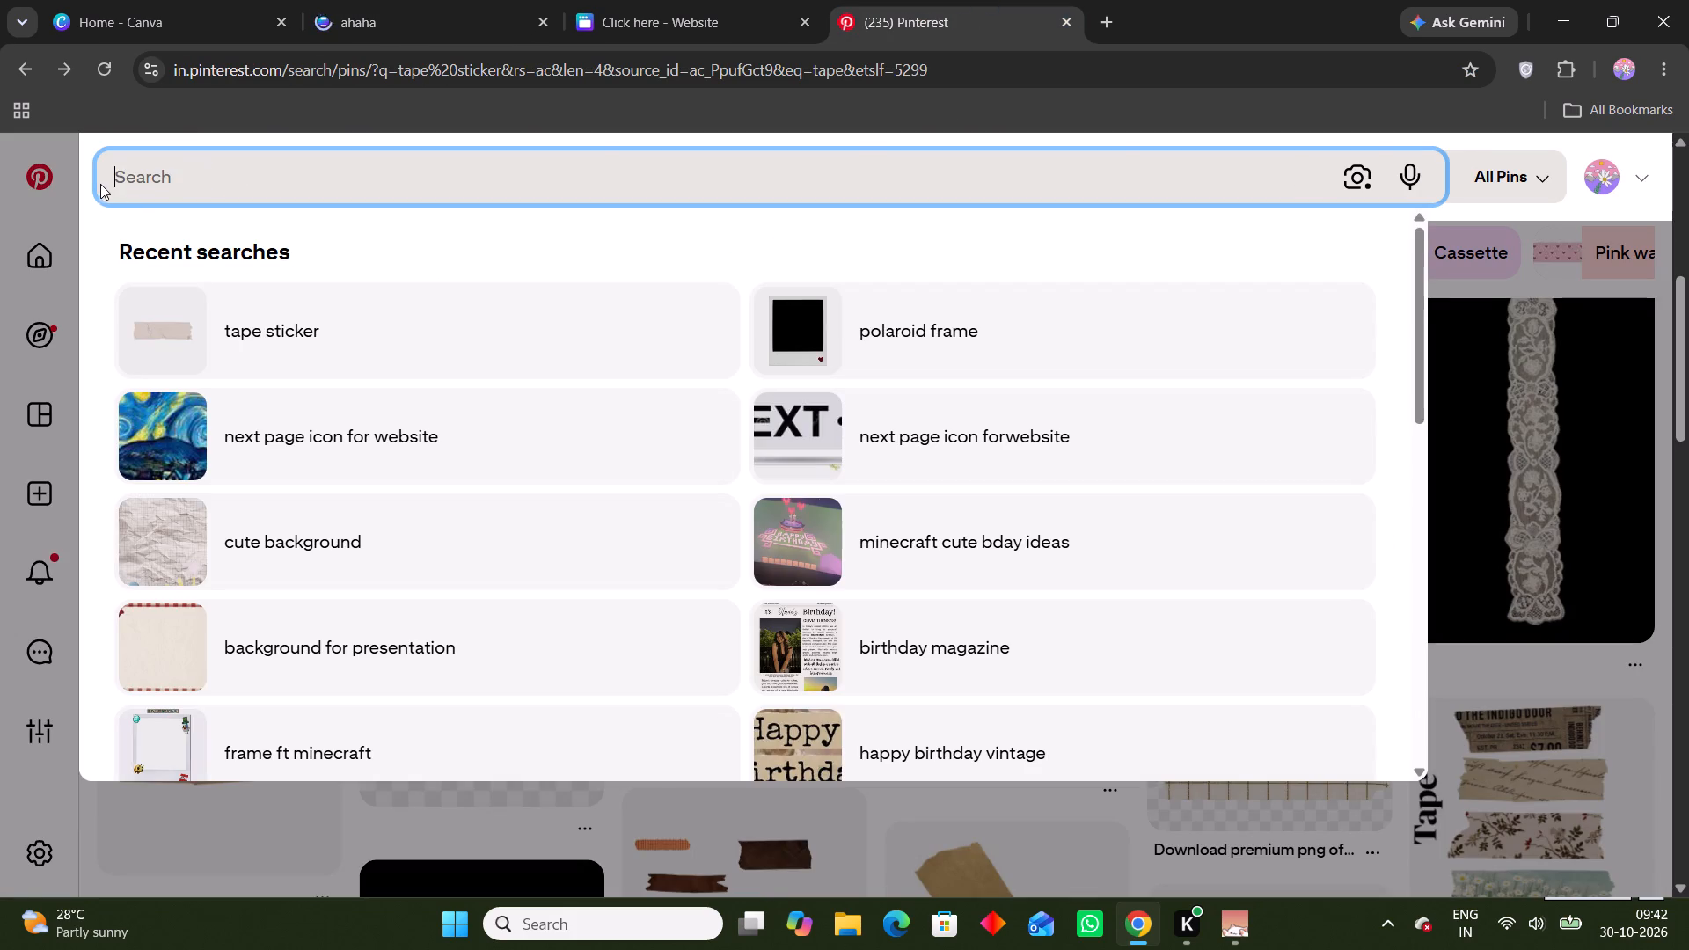
{"action": "left_click", "coordinate": [787, 330]}
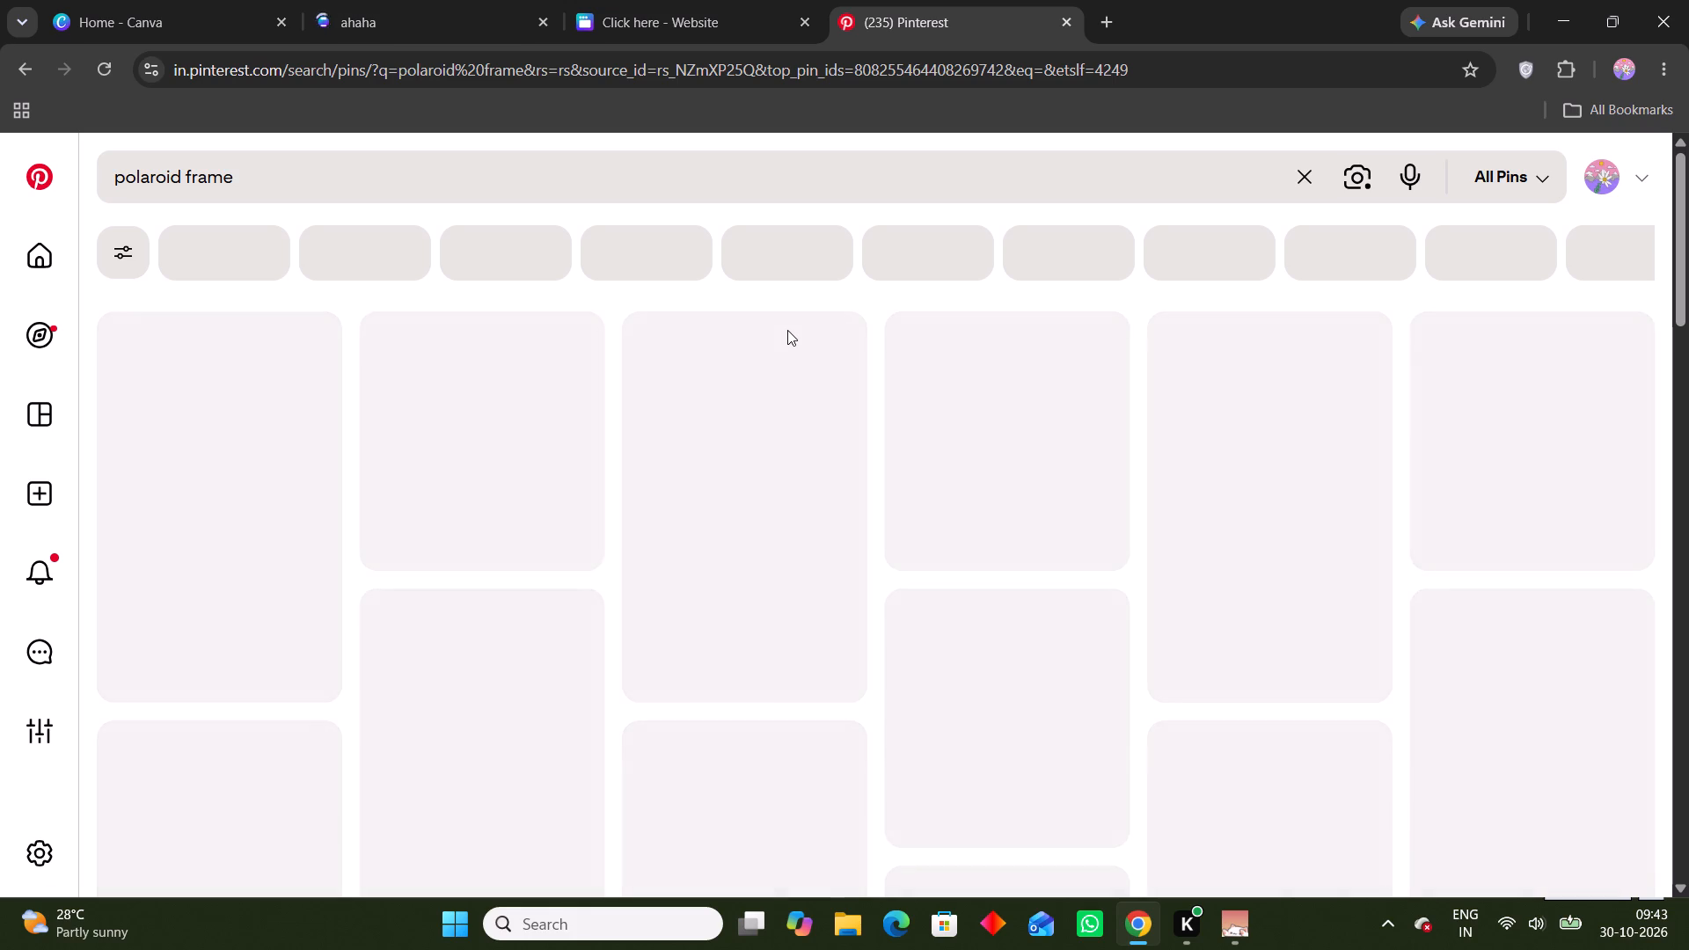
Browse the Pinterest polaroid frame results for a frame design that suits the calendar page.
{"action": "scroll", "coordinate": [990, 535], "scroll_direction": "down", "scroll_amount": 3}
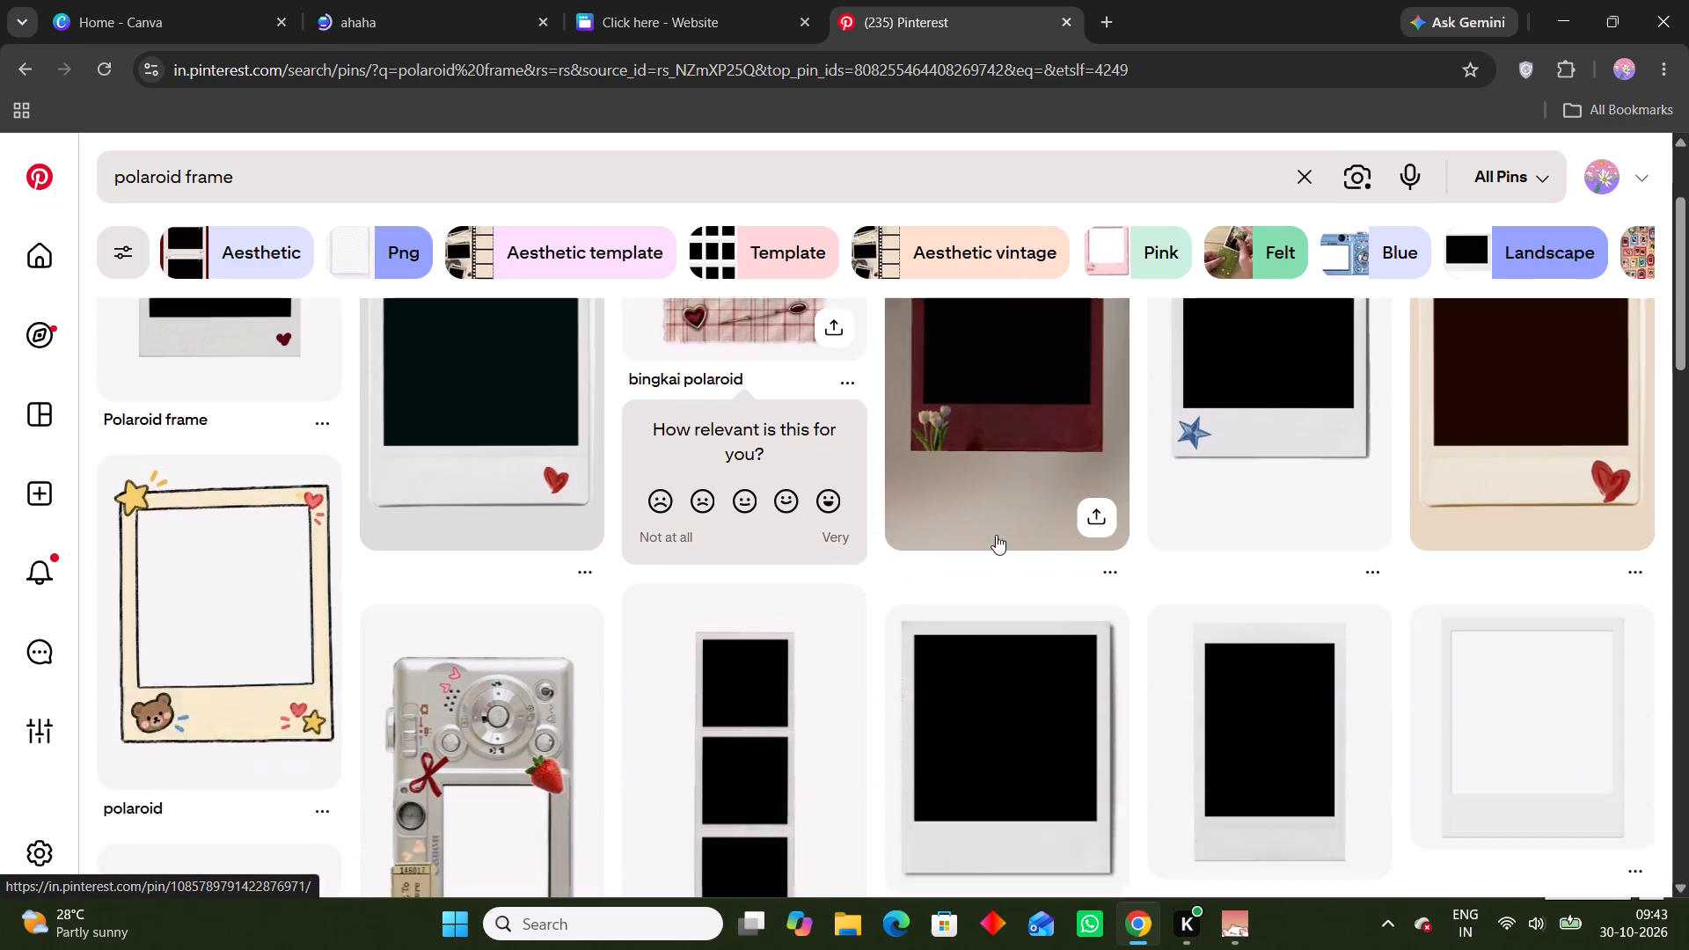
{"action": "scroll", "coordinate": [993, 534], "scroll_direction": "down", "scroll_amount": 6}
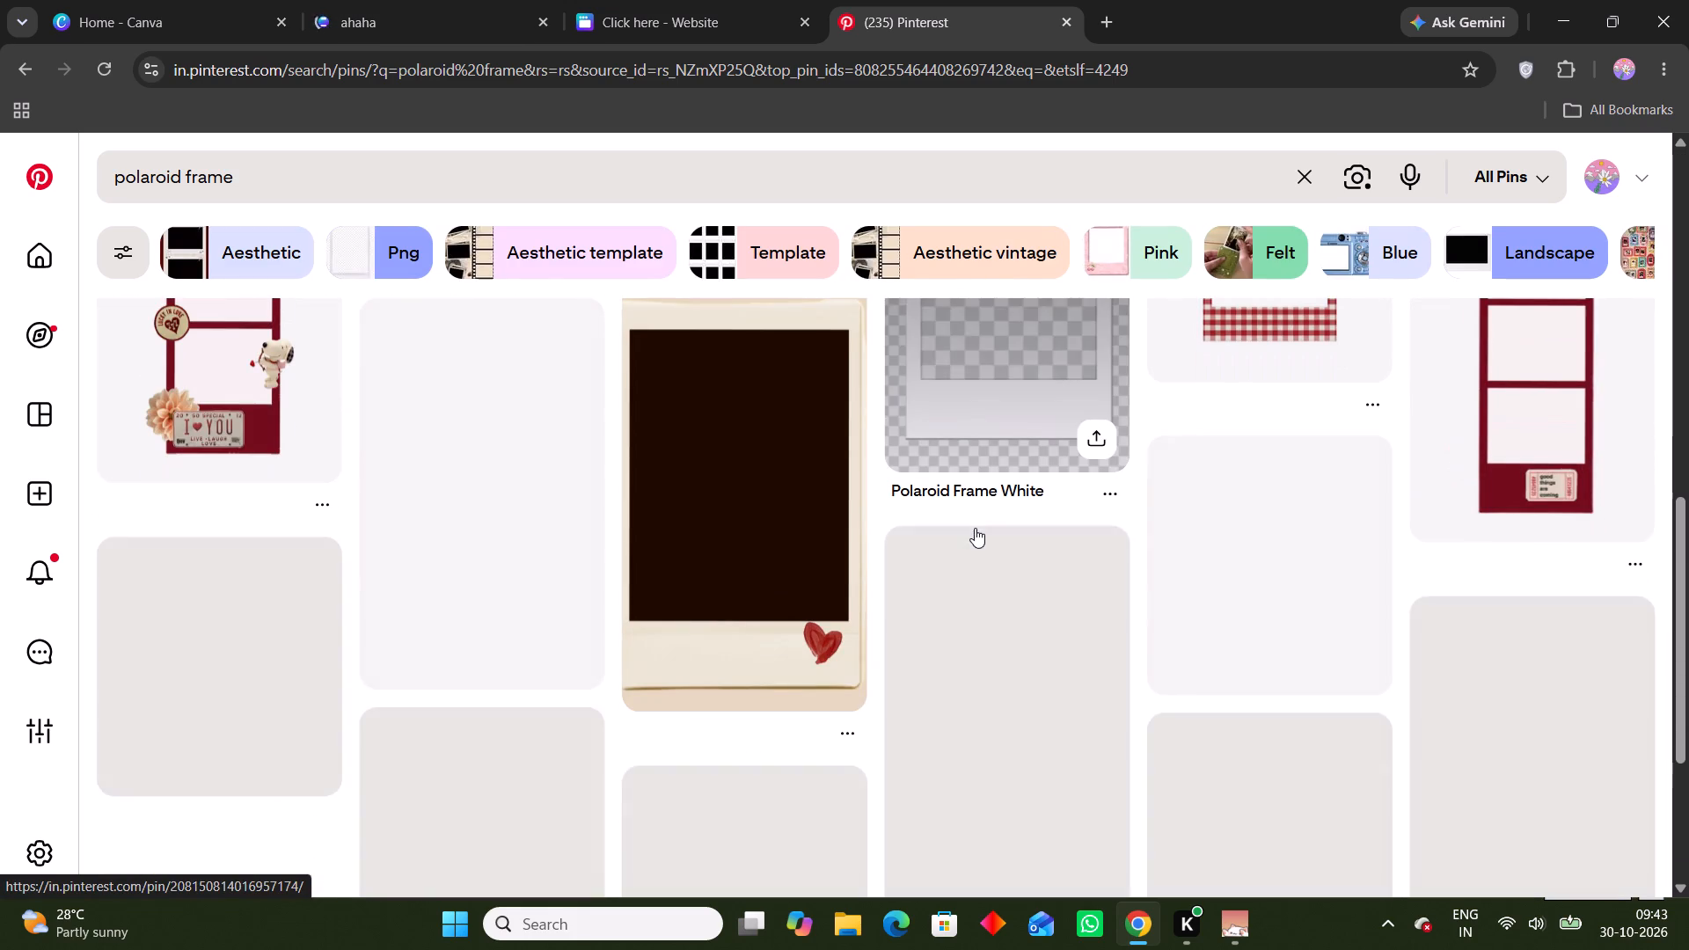
{"action": "scroll", "coordinate": [975, 528], "scroll_direction": "down", "scroll_amount": 2}
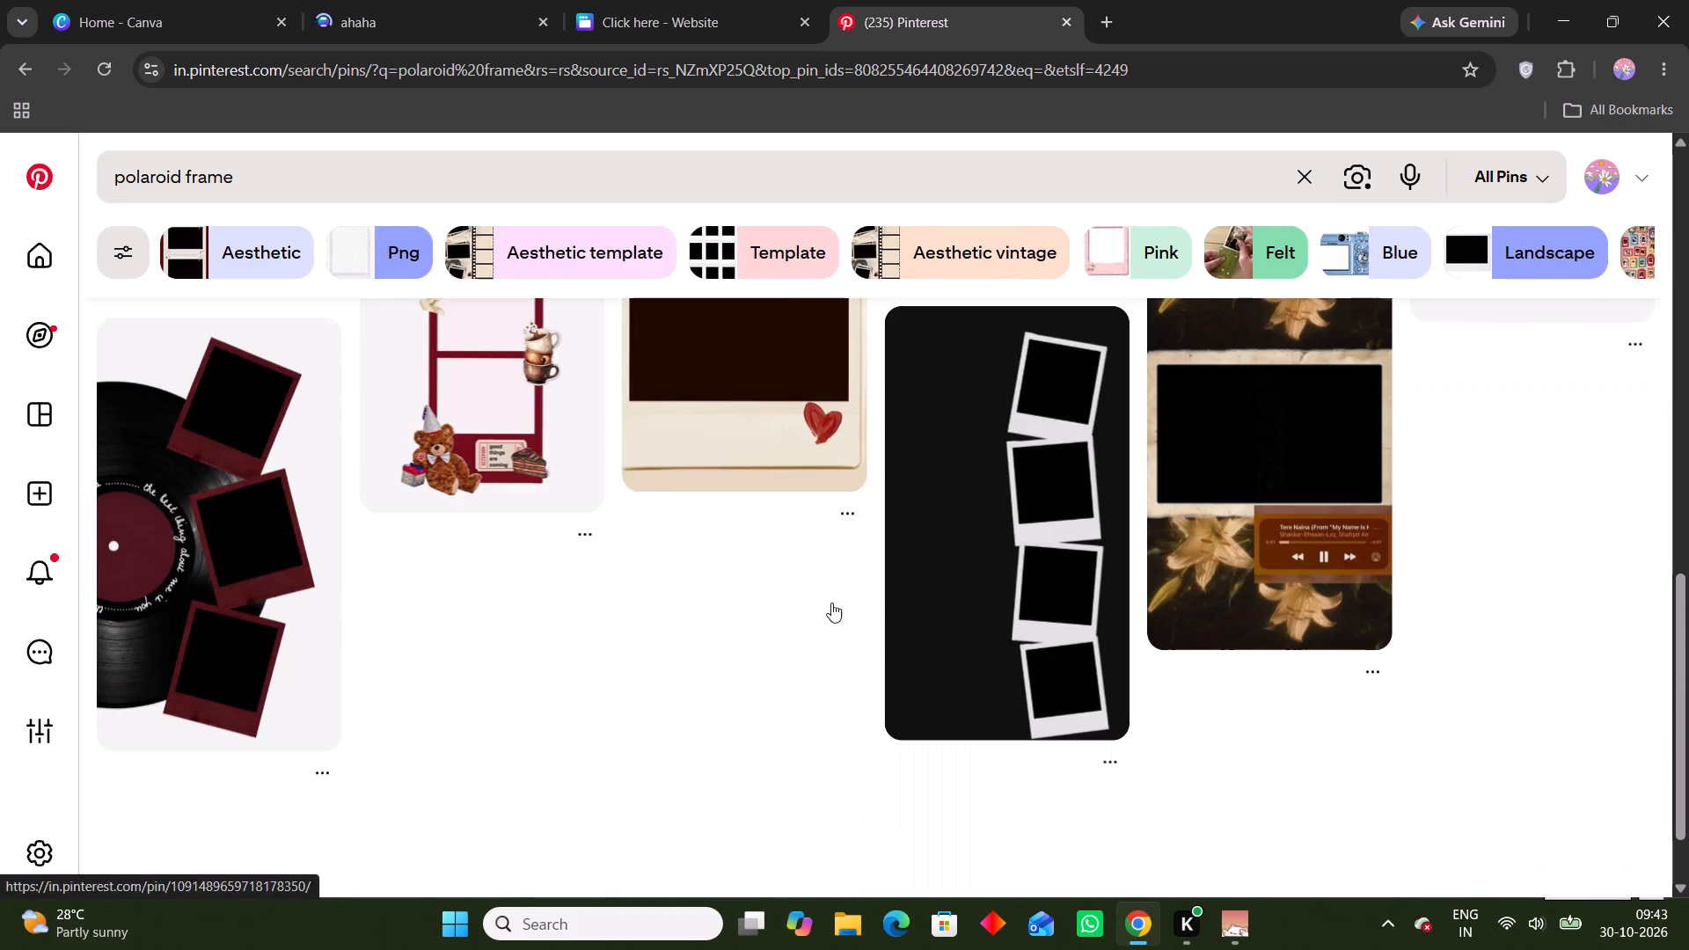
{"action": "scroll", "coordinate": [845, 565], "scroll_direction": "down", "scroll_amount": 7}
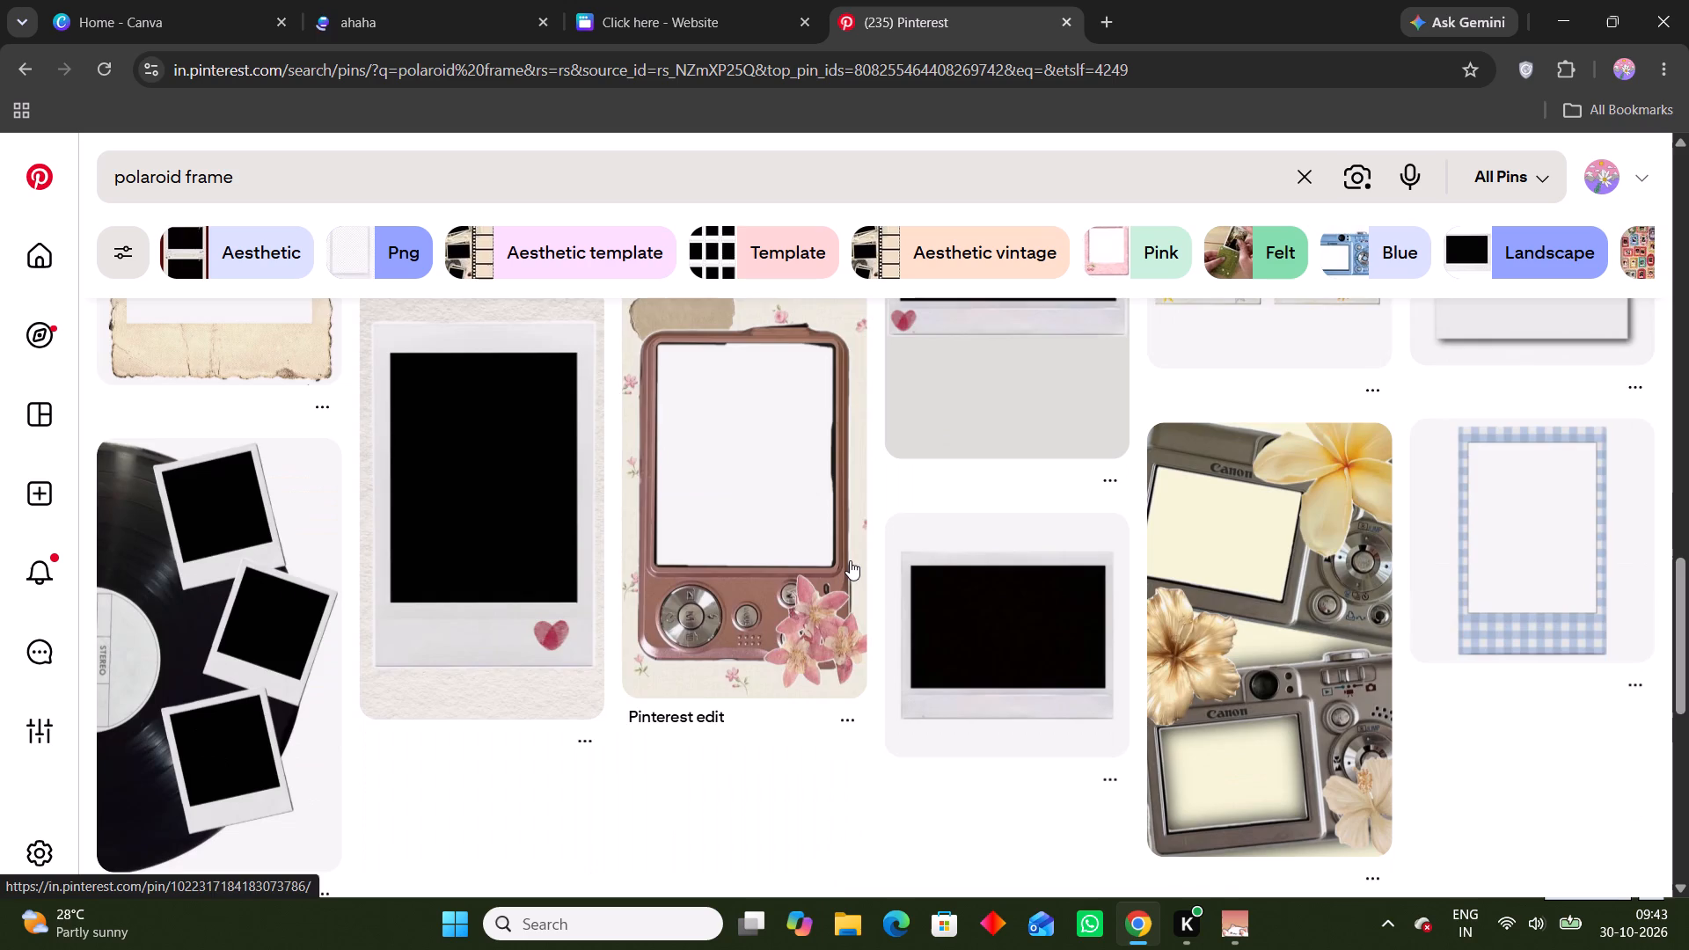
{"action": "scroll", "coordinate": [850, 560], "scroll_direction": "down", "scroll_amount": 7}
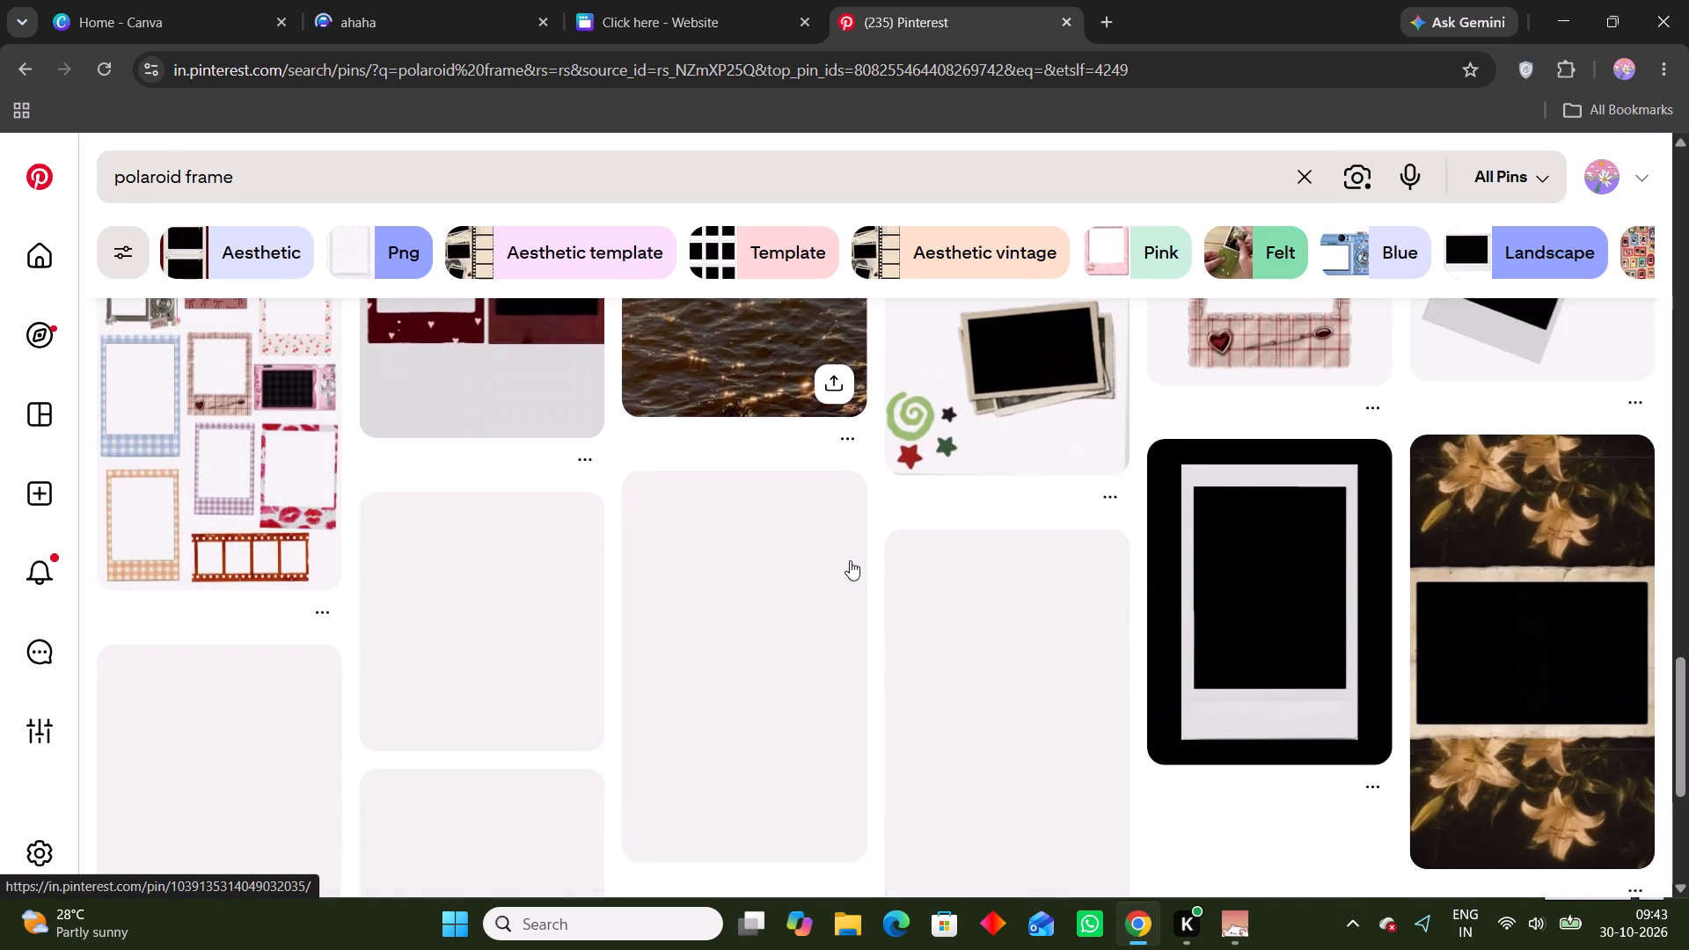
{"action": "scroll", "coordinate": [850, 560], "scroll_direction": "down", "scroll_amount": 7}
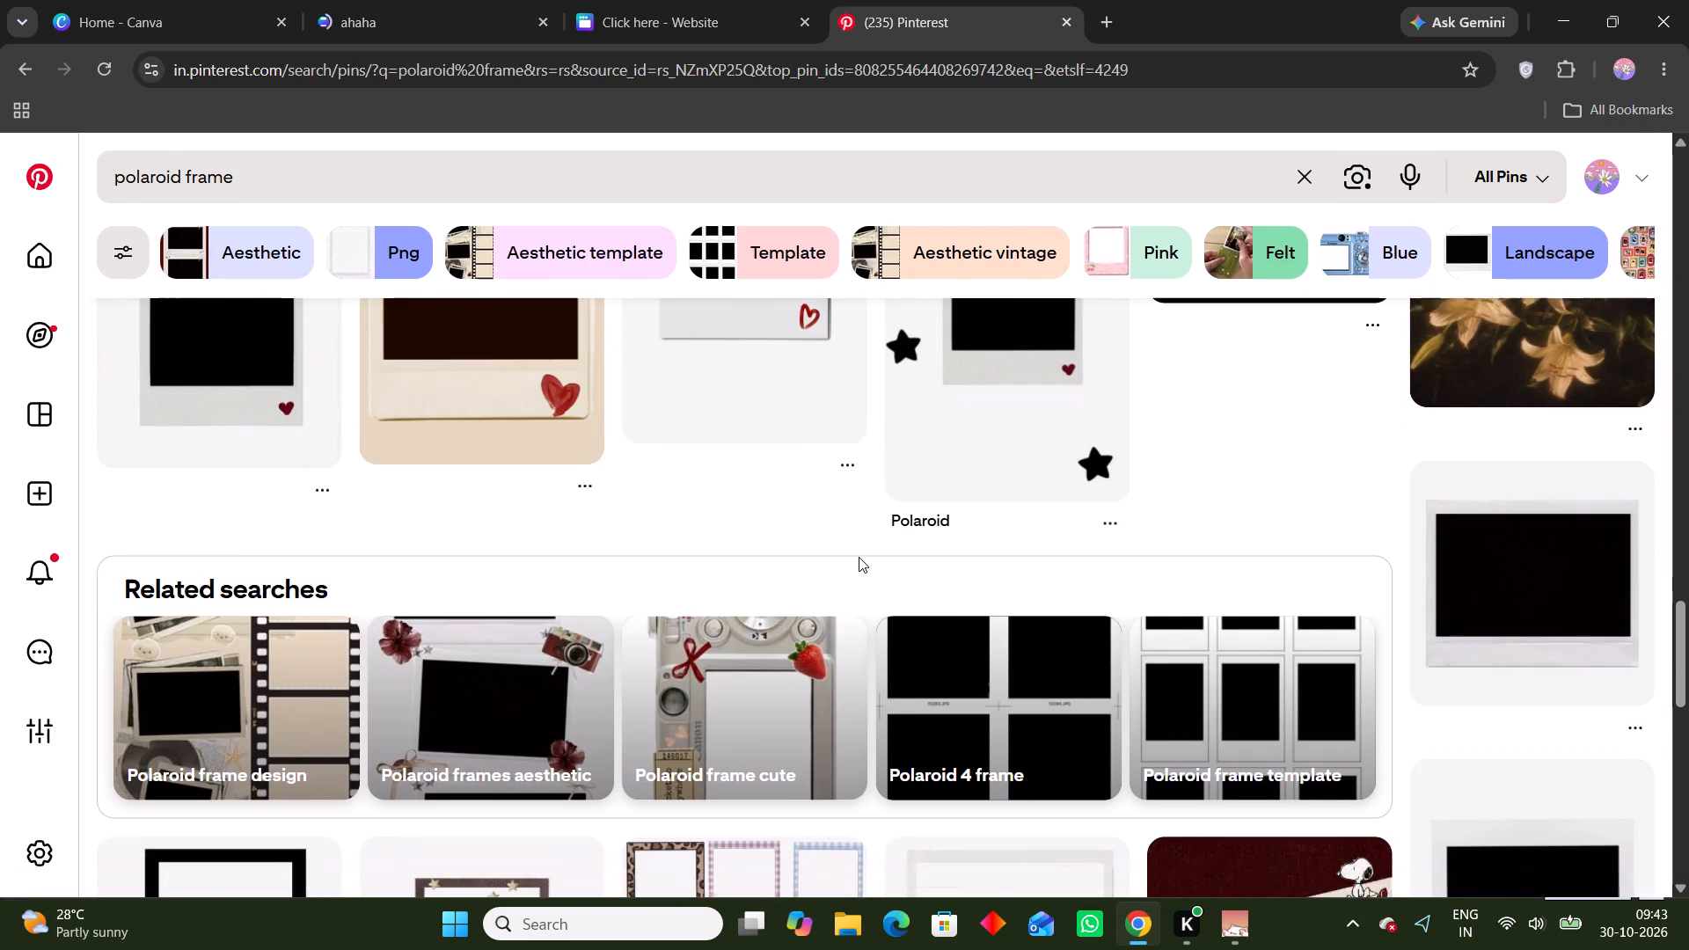
{"action": "scroll", "coordinate": [859, 557], "scroll_direction": "down", "scroll_amount": 3}
{"action": "scroll", "coordinate": [735, 561], "scroll_direction": "up", "scroll_amount": 7}
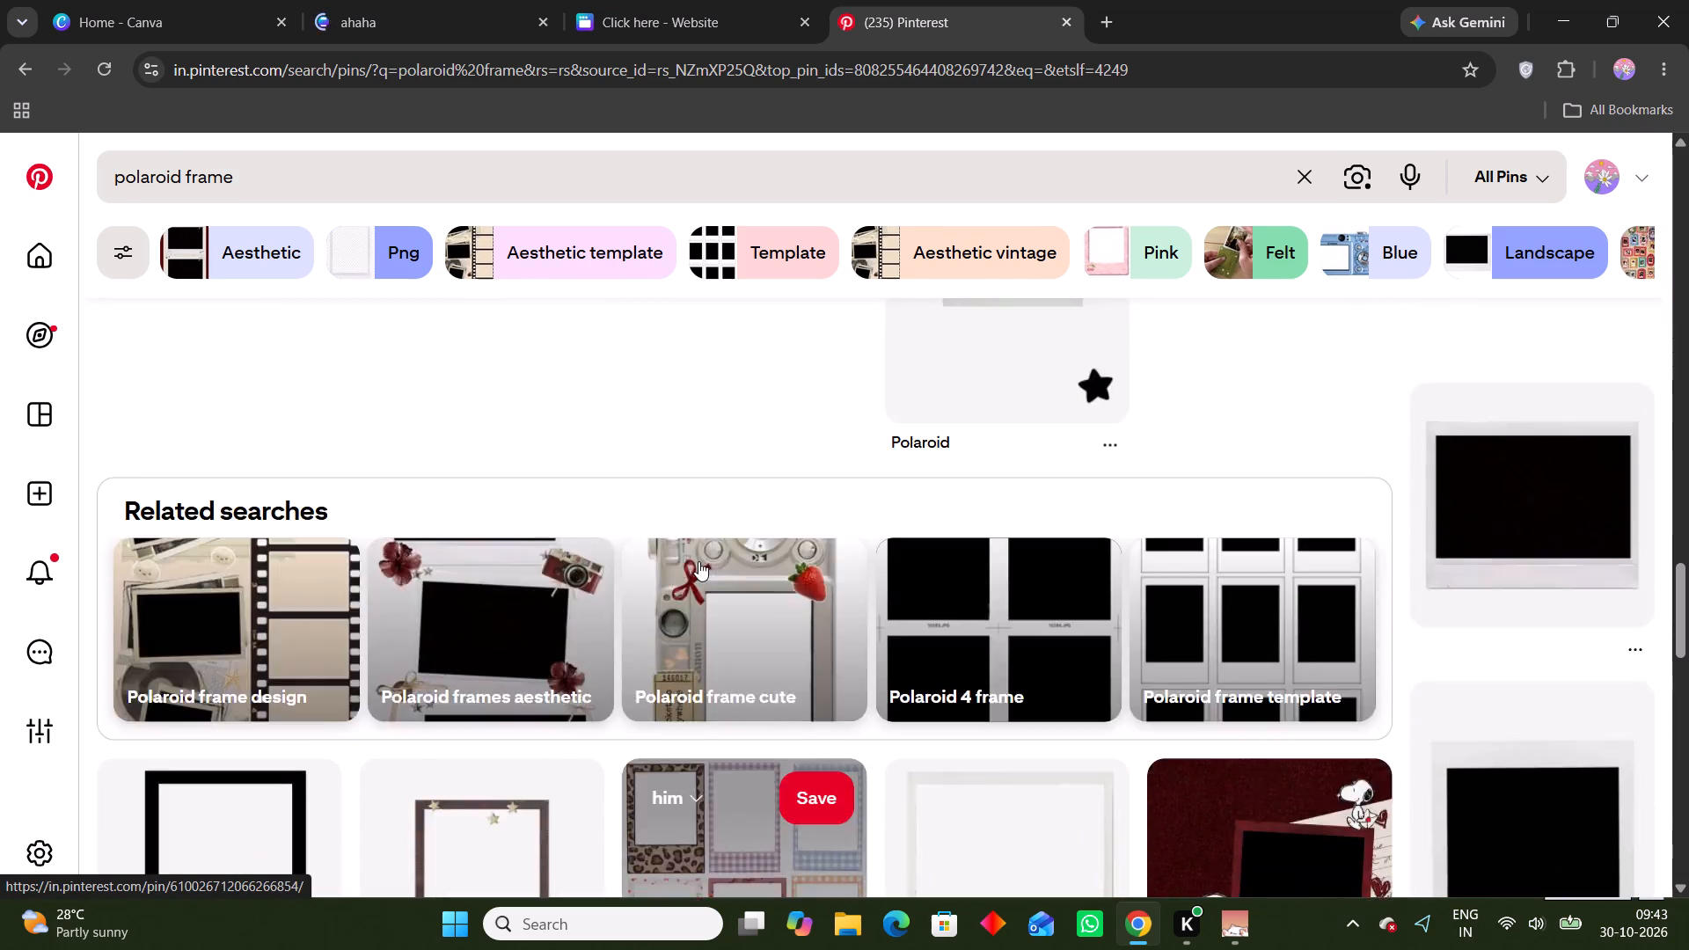
{"action": "scroll", "coordinate": [698, 561], "scroll_direction": "up", "scroll_amount": 16}
{"action": "scroll", "coordinate": [662, 570], "scroll_direction": "up", "scroll_amount": 9}
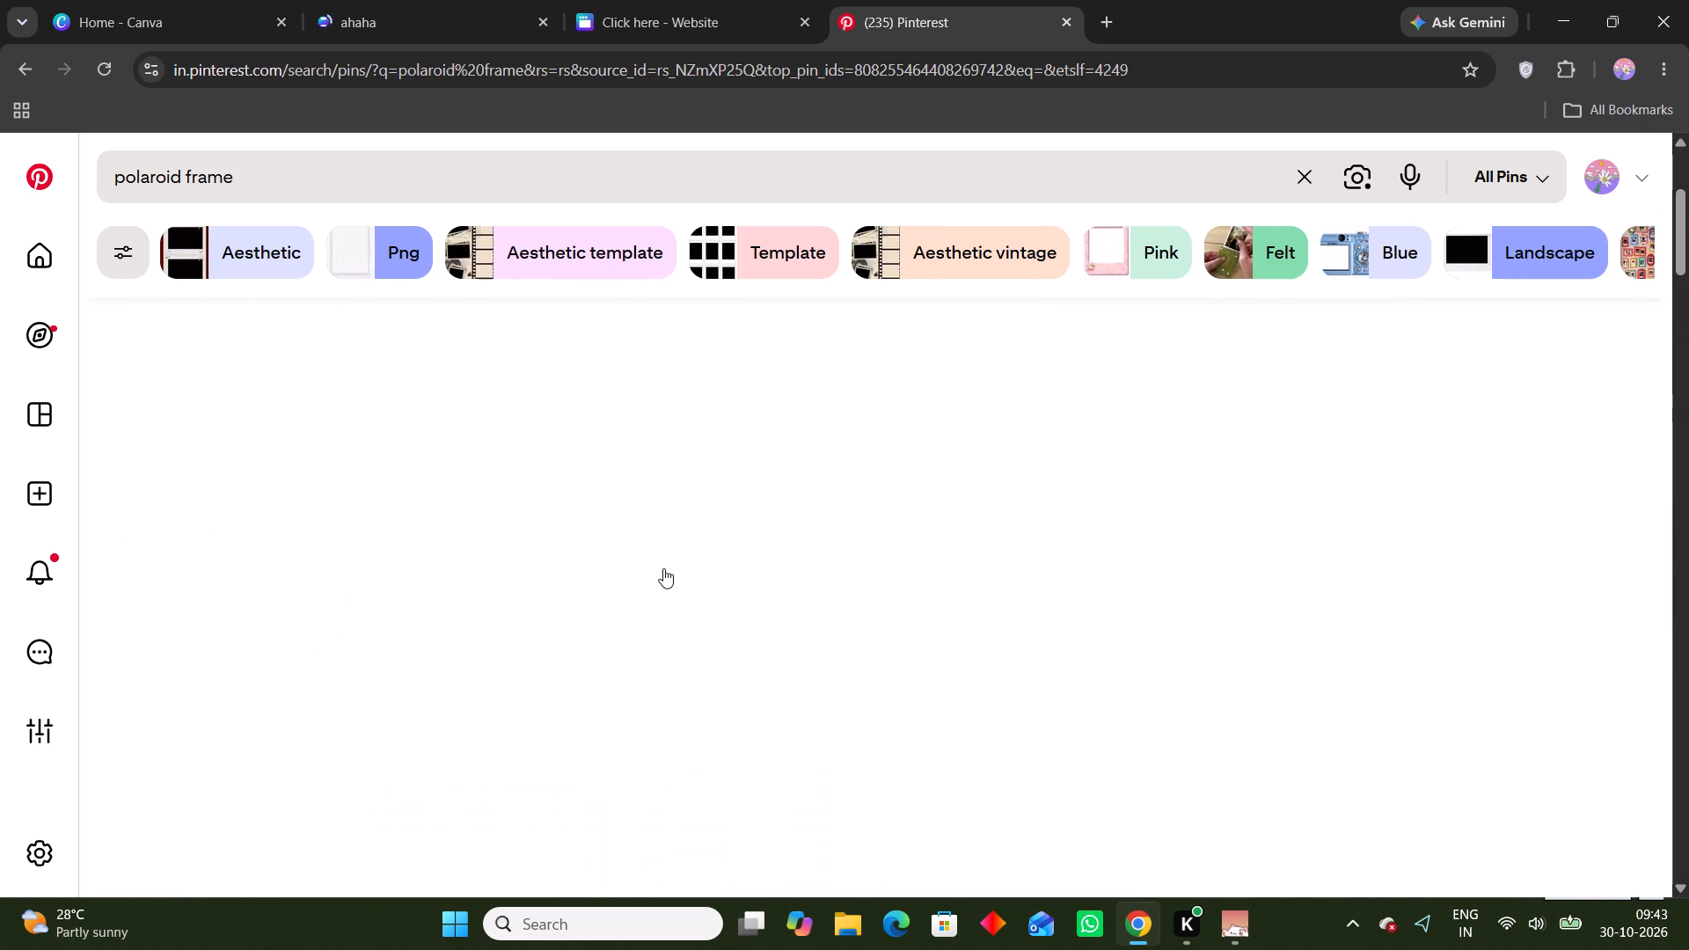
{"action": "scroll", "coordinate": [685, 566], "scroll_direction": "up", "scroll_amount": 4}
{"action": "scroll", "coordinate": [685, 566], "scroll_direction": "down", "scroll_amount": 2}
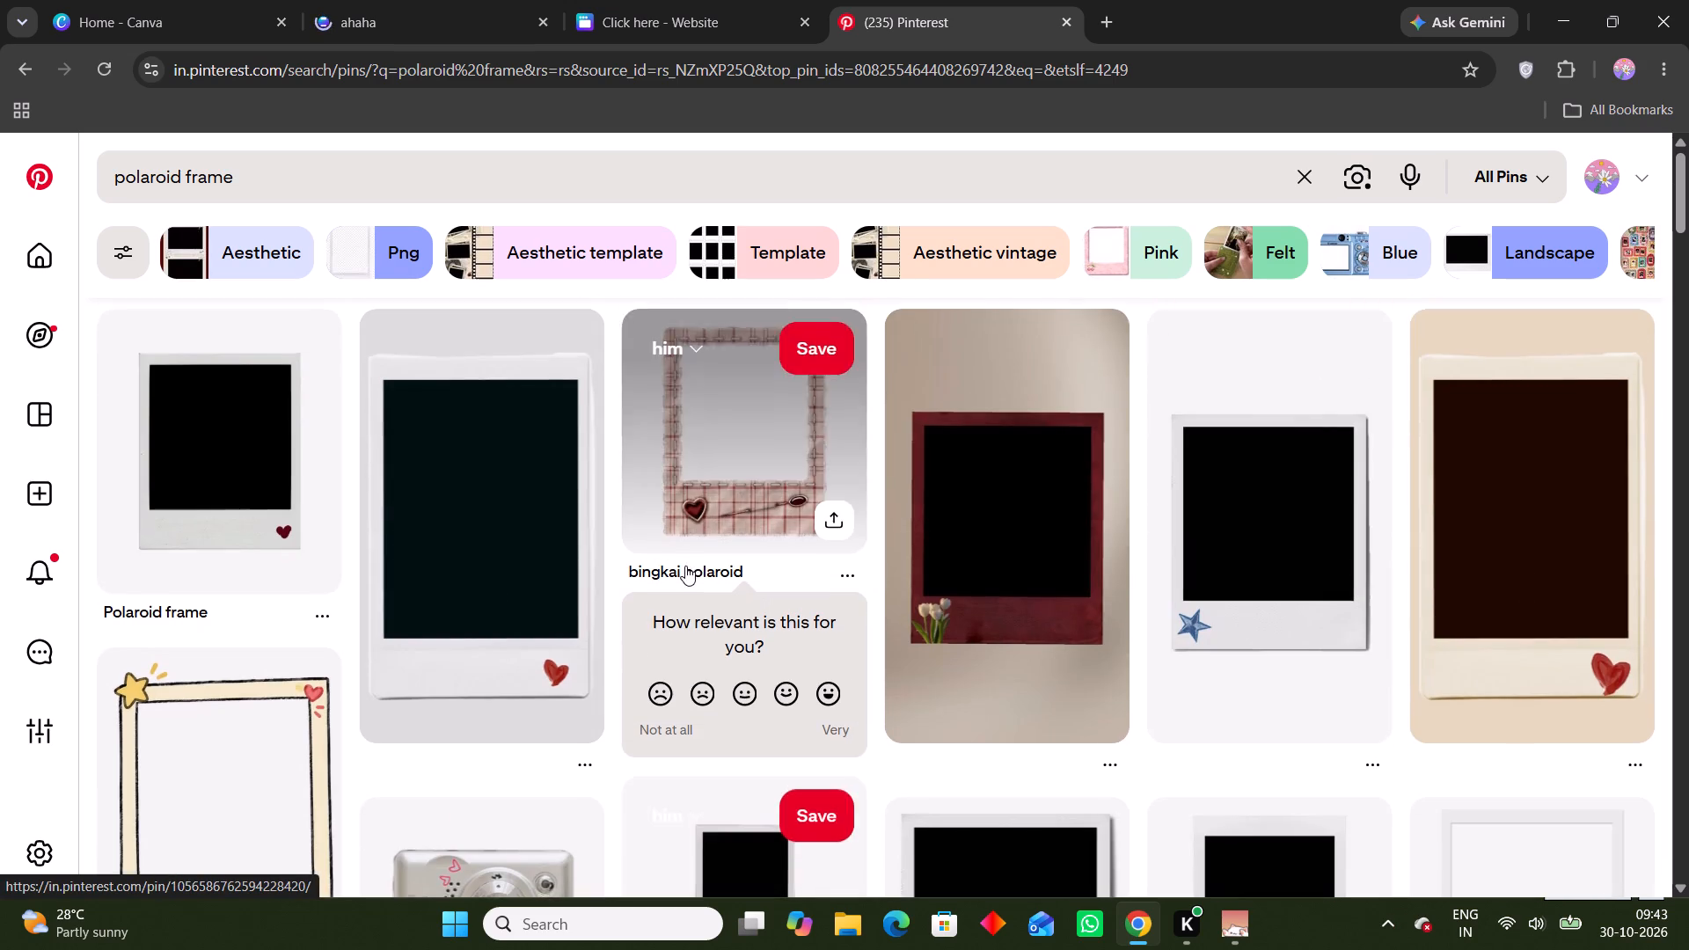
{"action": "scroll", "coordinate": [685, 566], "scroll_direction": "up", "scroll_amount": 6}
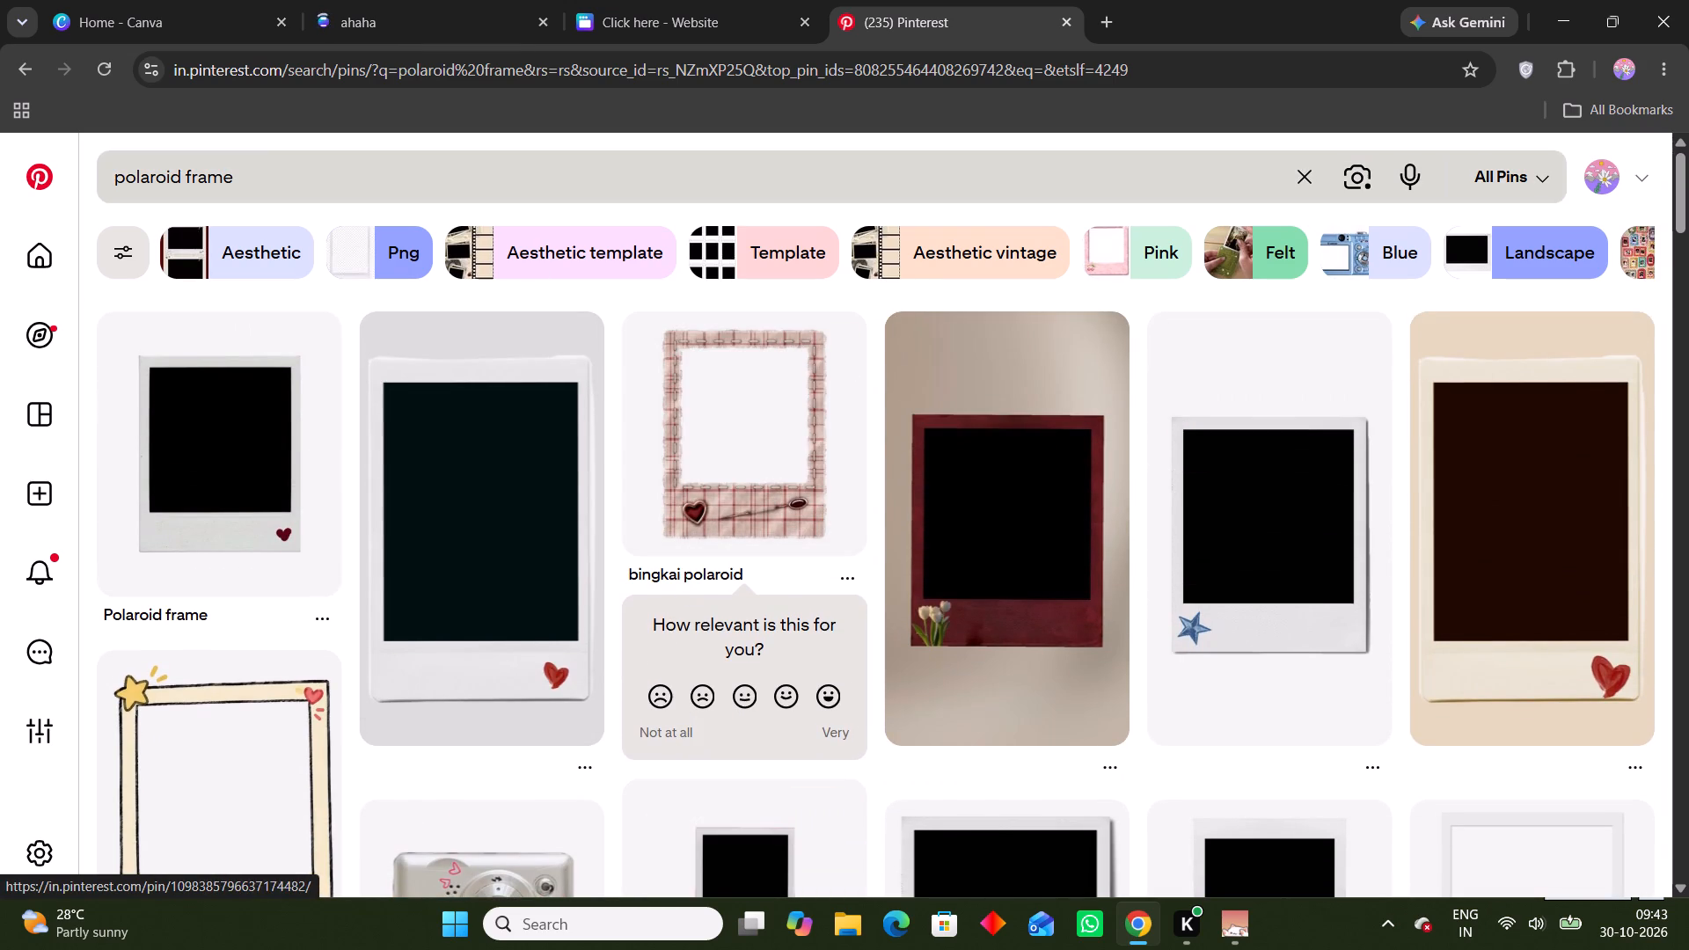
Search Pinterest for "polaroid frame 3" and look through the results for a suitable frame.
{"action": "left_click", "coordinate": [240, 179]}
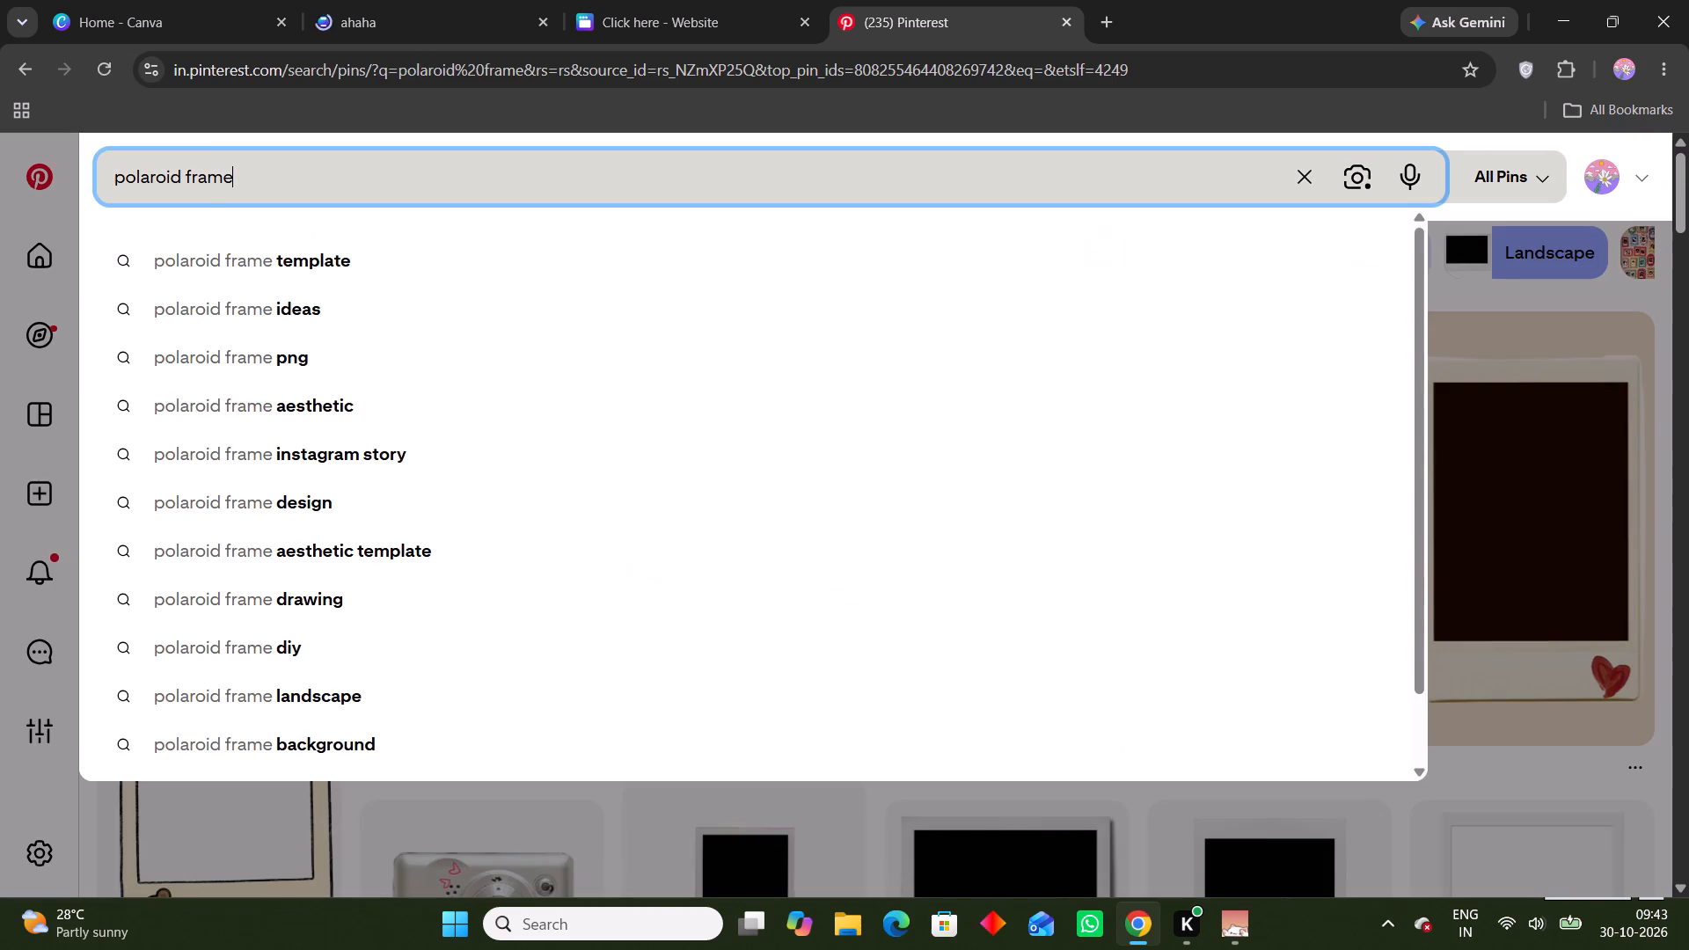
{"action": "key", "text": "space"}
{"action": "type", "text": "3"}
{"action": "key", "text": "Return"}
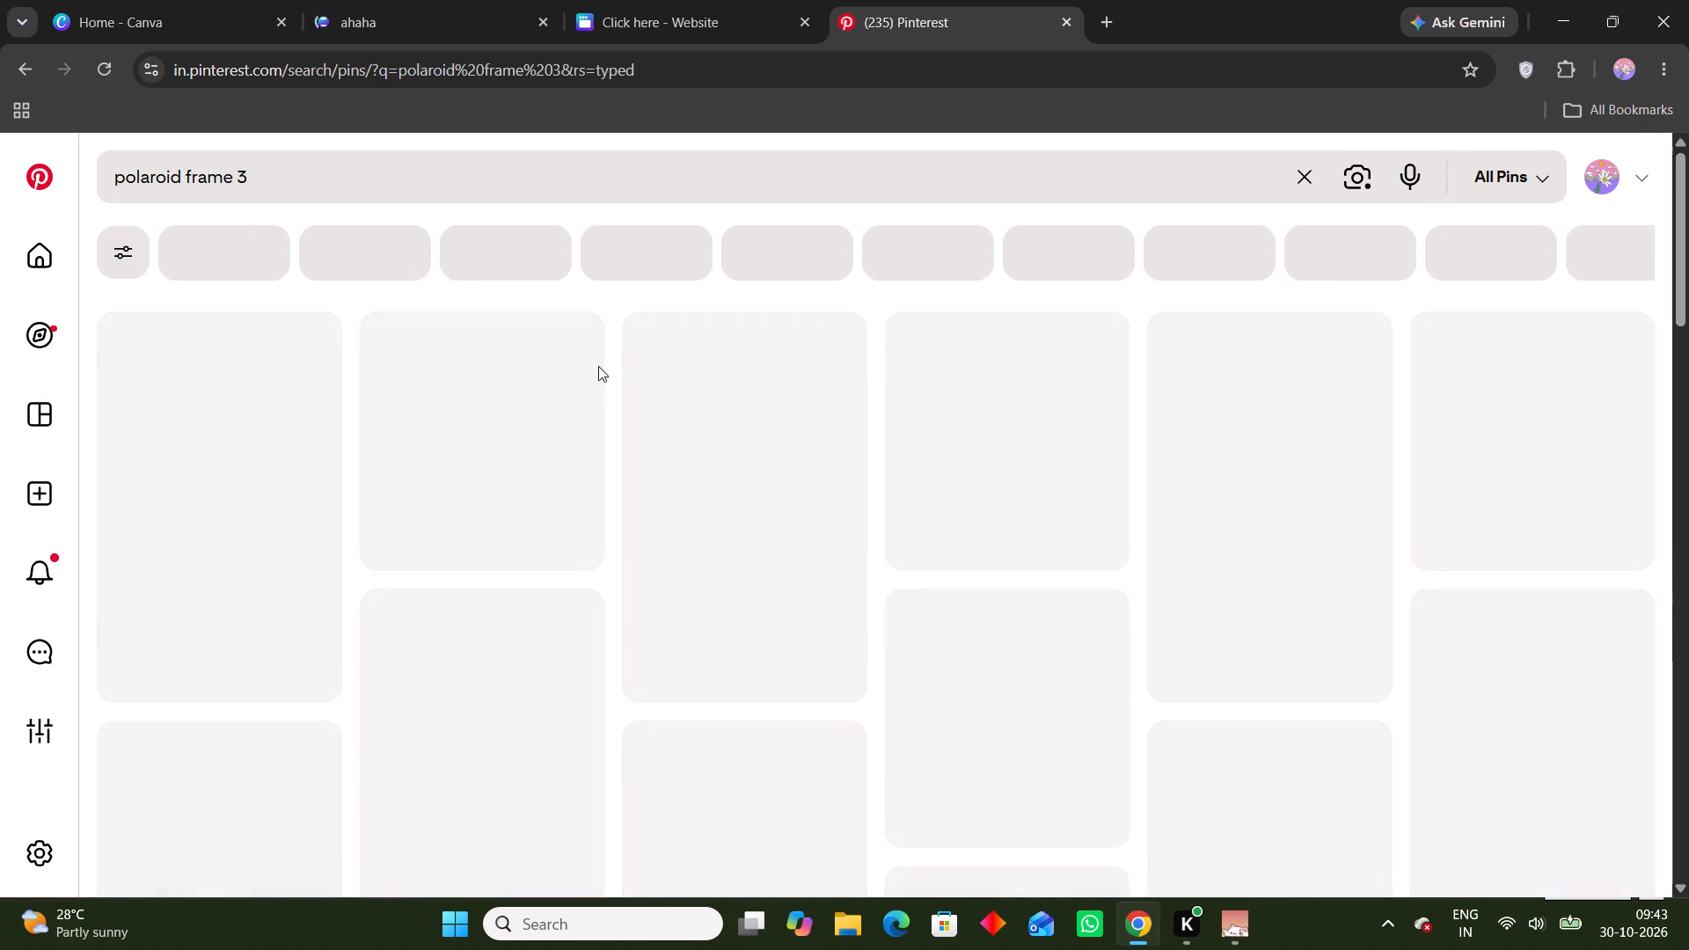
{"action": "scroll", "coordinate": [952, 453], "scroll_direction": "down", "scroll_amount": 3}
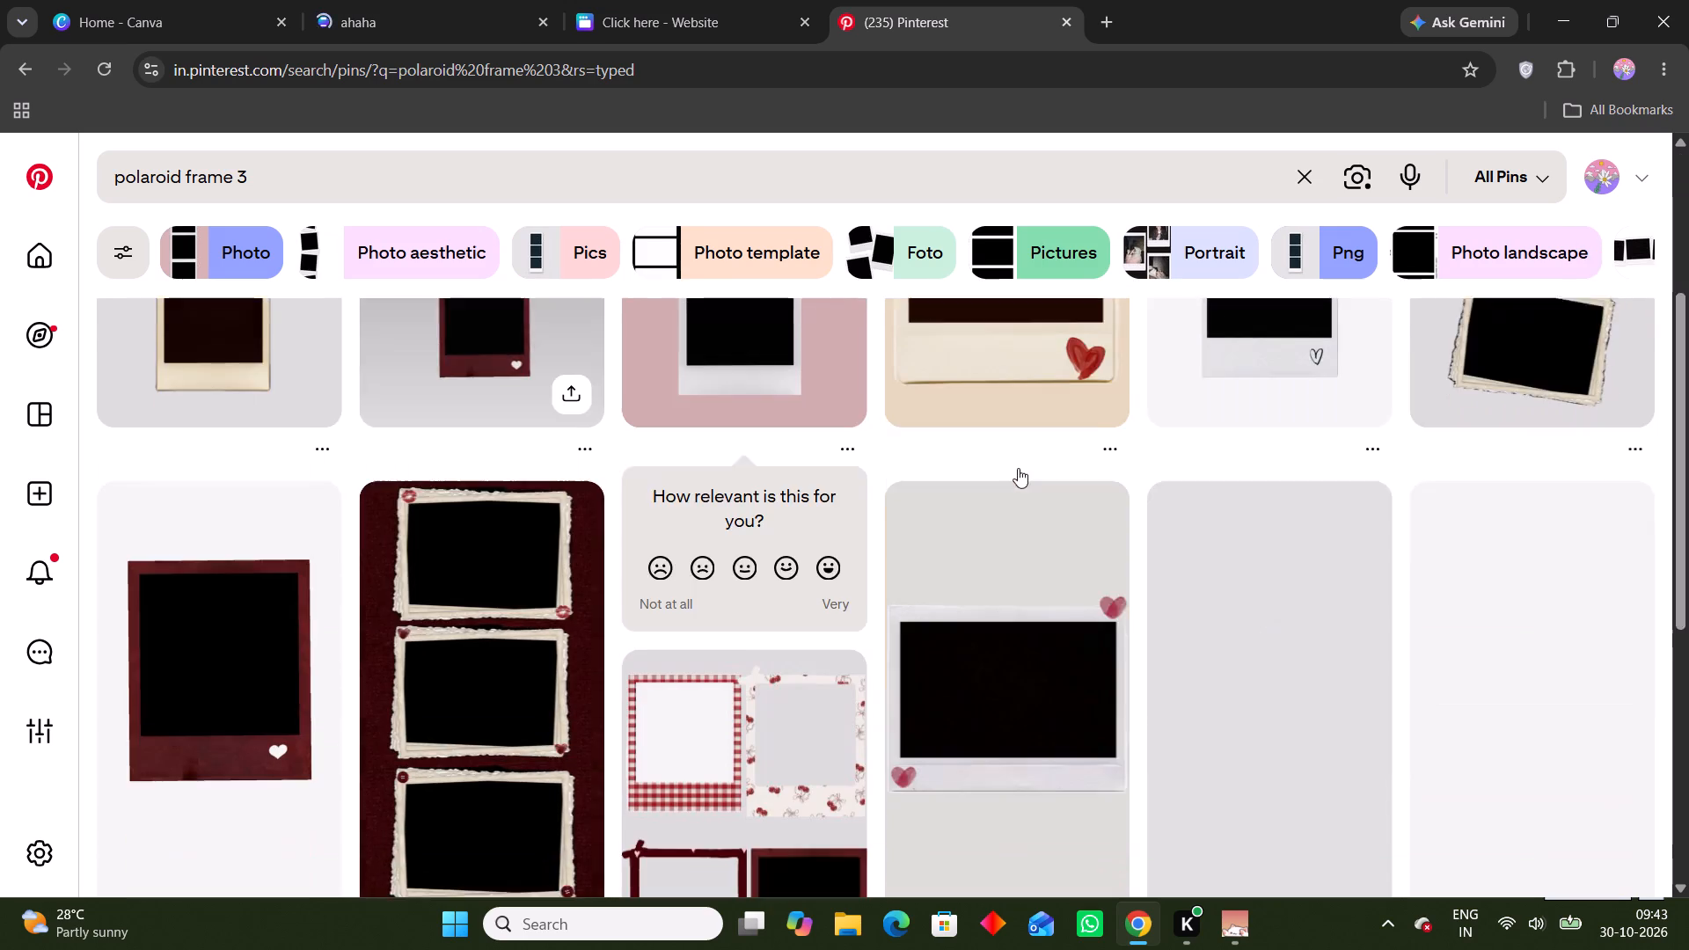
{"action": "scroll", "coordinate": [1018, 468], "scroll_direction": "down", "scroll_amount": 8}
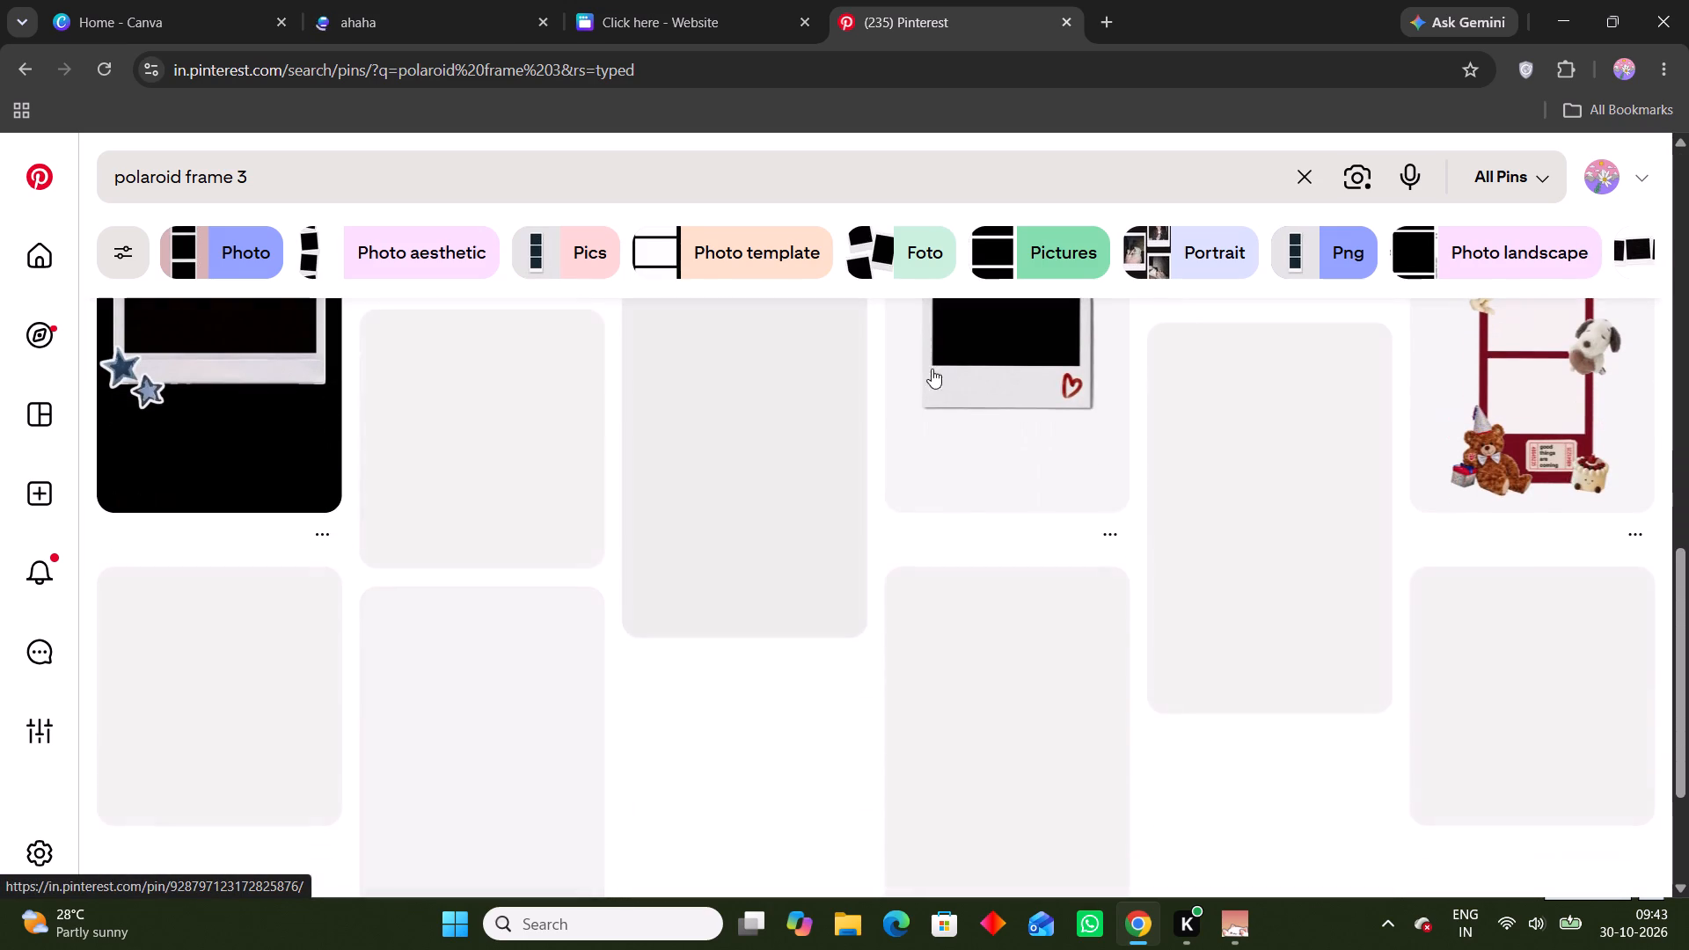
{"action": "scroll", "coordinate": [960, 491], "scroll_direction": "up", "scroll_amount": 2}
Change the Pinterest search to "polaroid frame film".
{"action": "left_click", "coordinate": [261, 179]}
{"action": "key", "text": "BackSpace"}
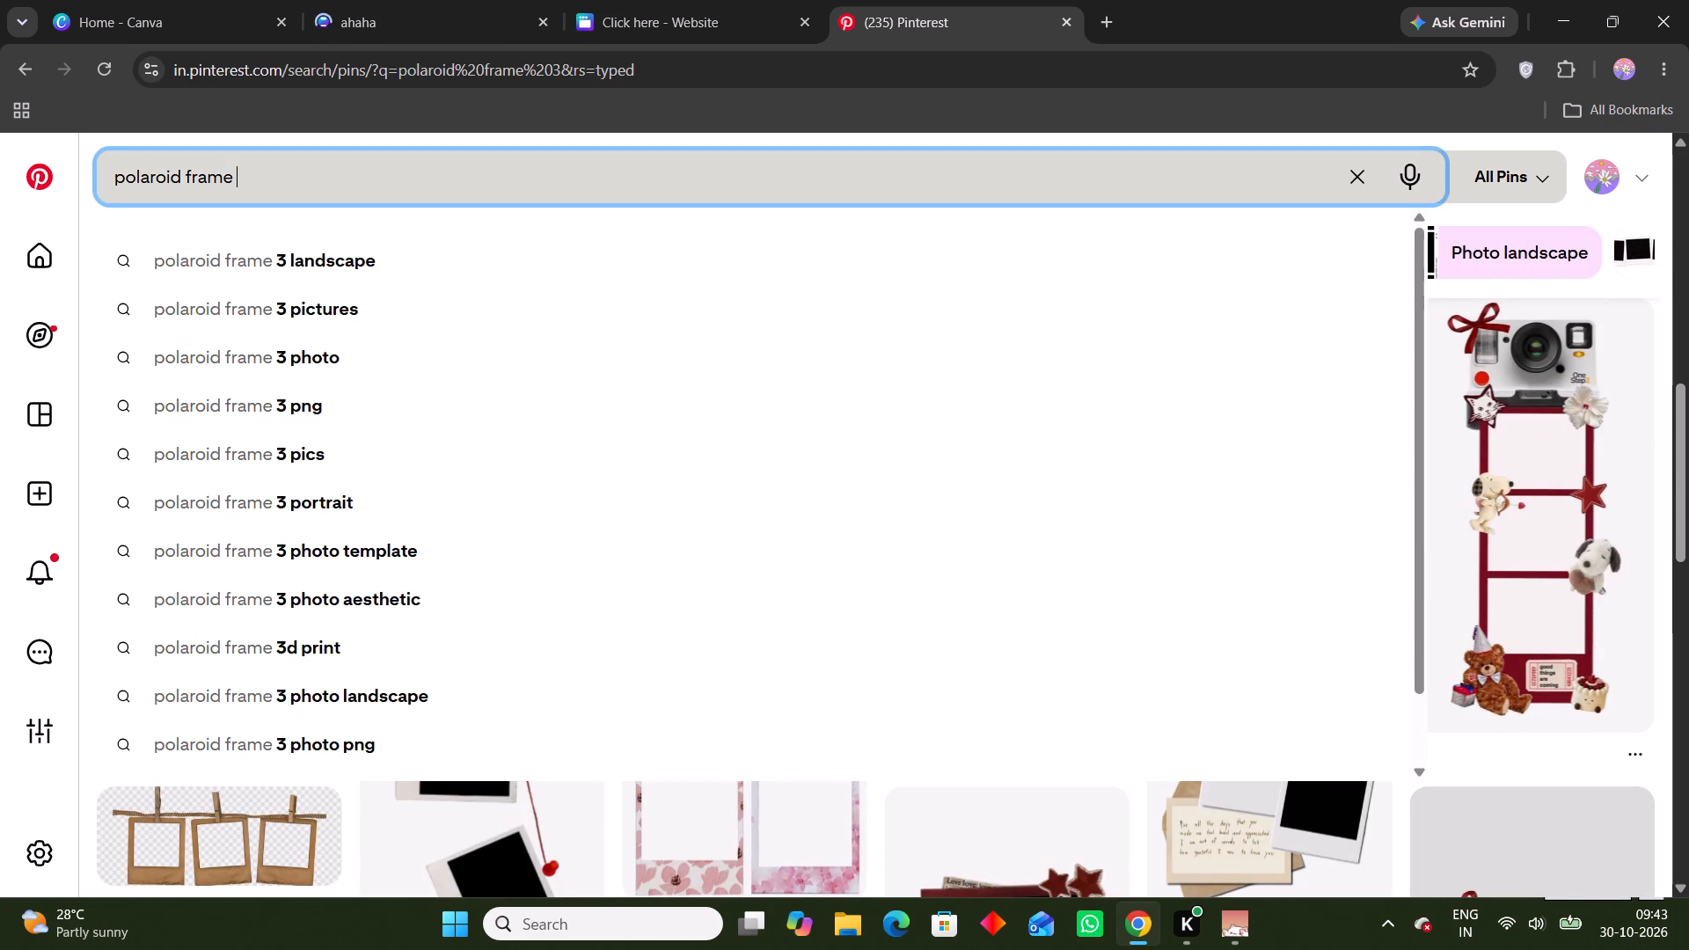
{"action": "type", "text": "film"}
{"action": "key", "text": "Return"}
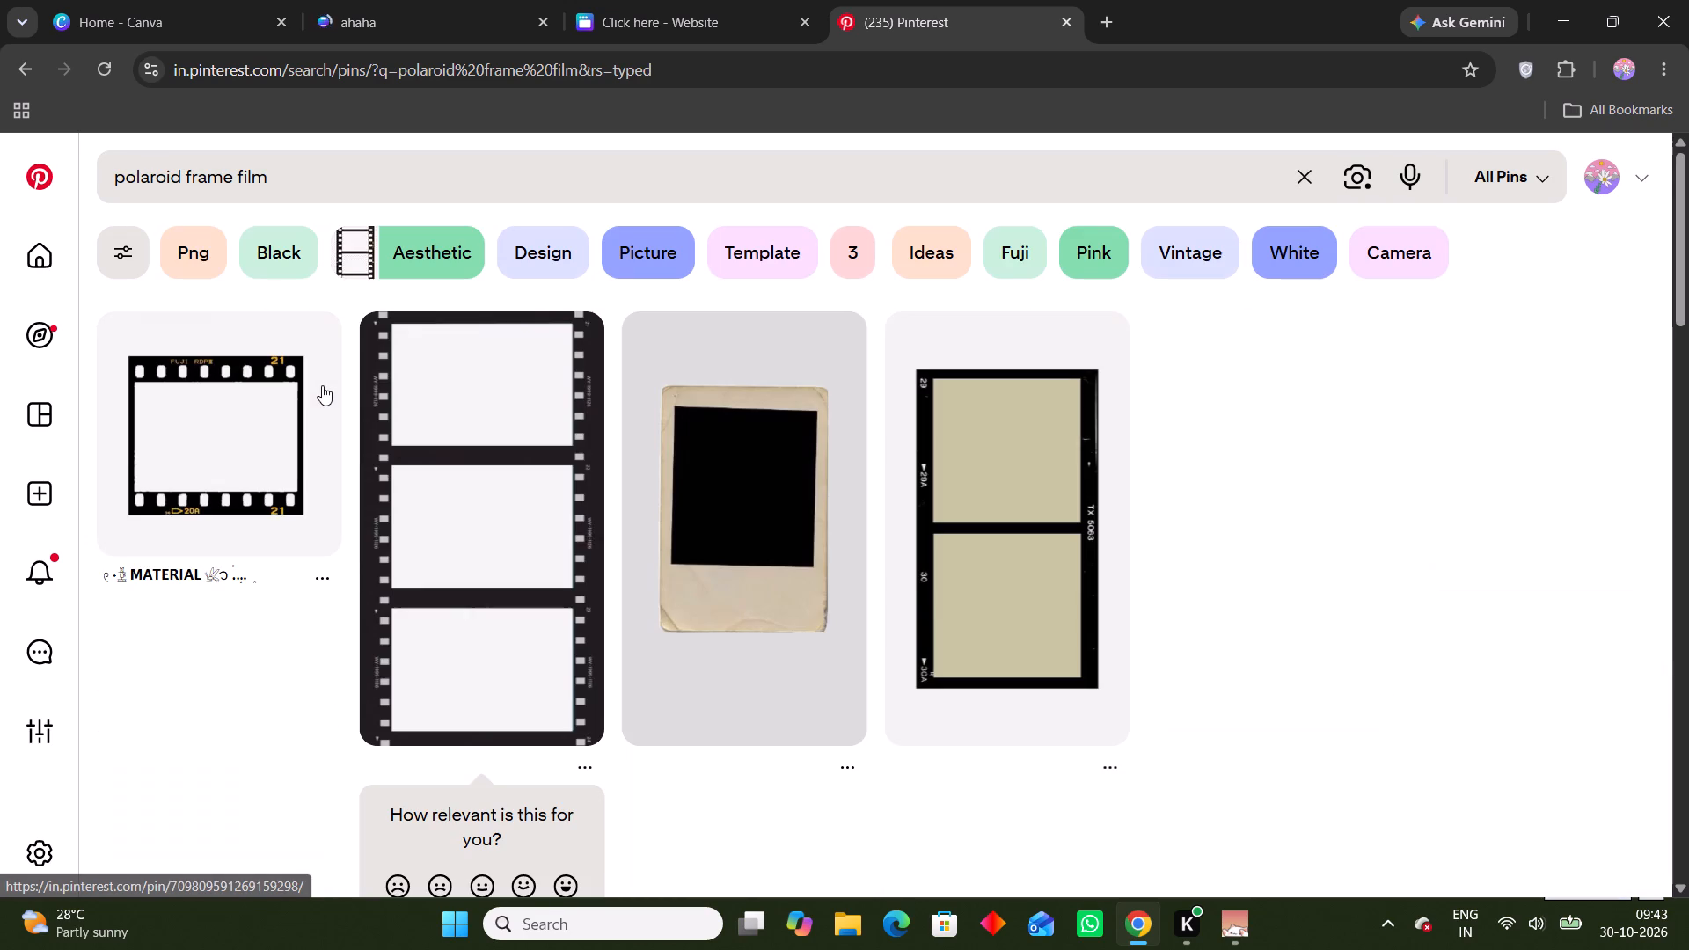
Find the two-photo filmstrip collage with the red star and red heart, and copy its image.
{"action": "scroll", "coordinate": [854, 444], "scroll_direction": "down", "scroll_amount": 8}
{"action": "scroll", "coordinate": [983, 464], "scroll_direction": "up", "scroll_amount": 4}
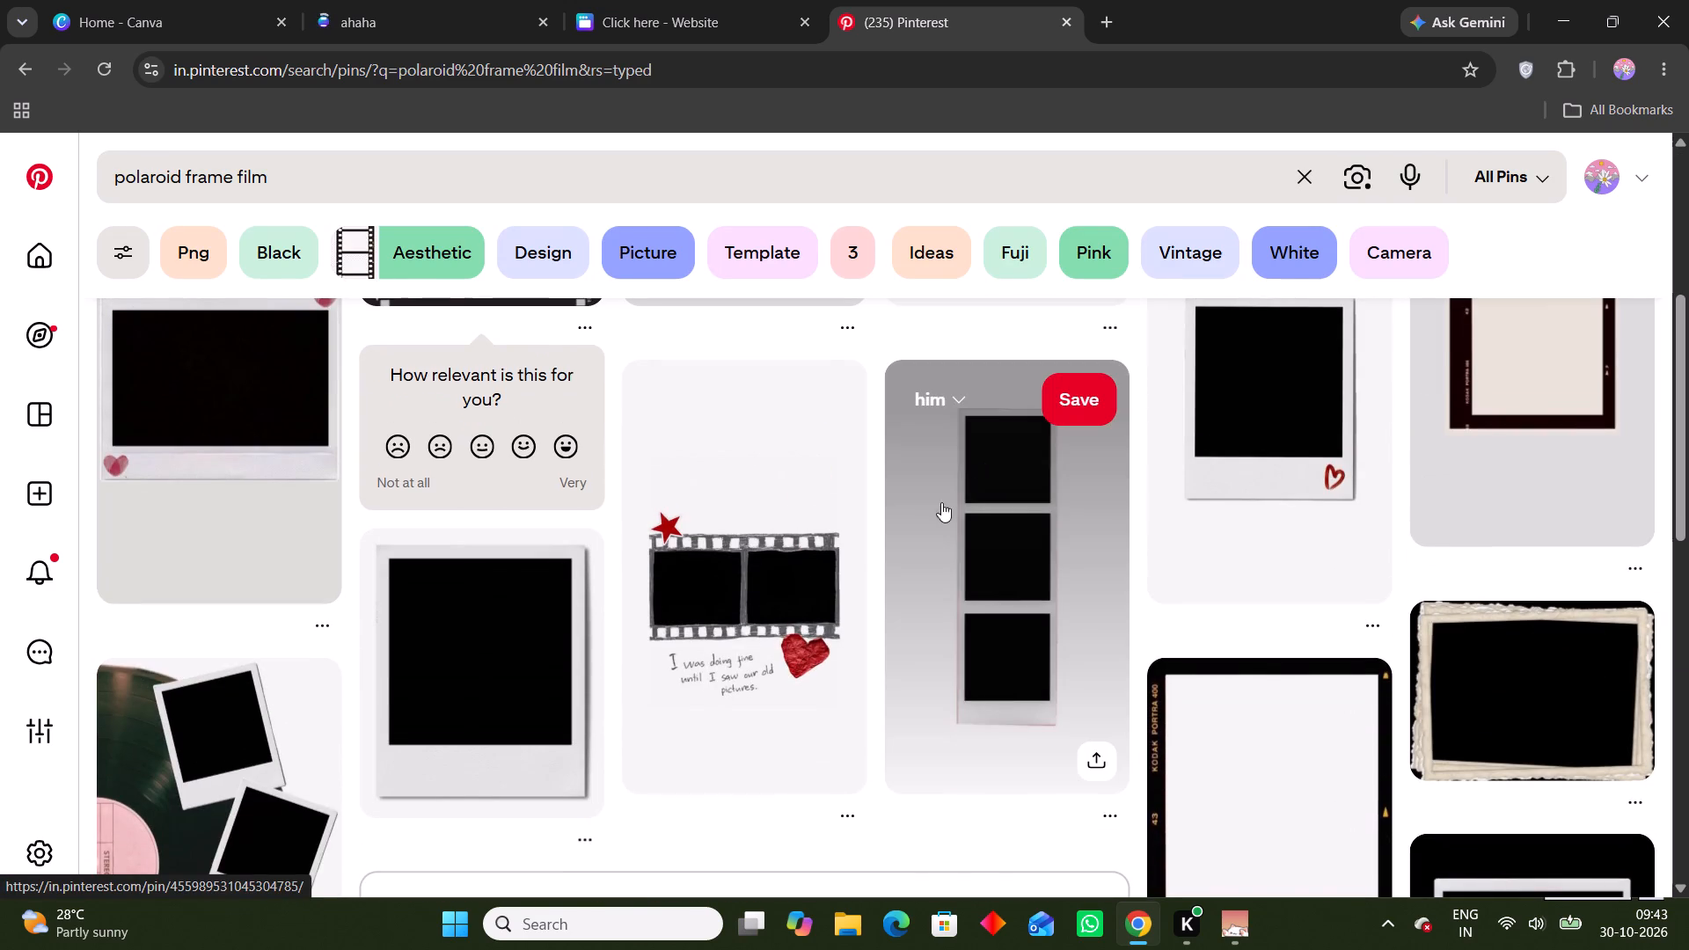
{"action": "left_click", "coordinate": [785, 649]}
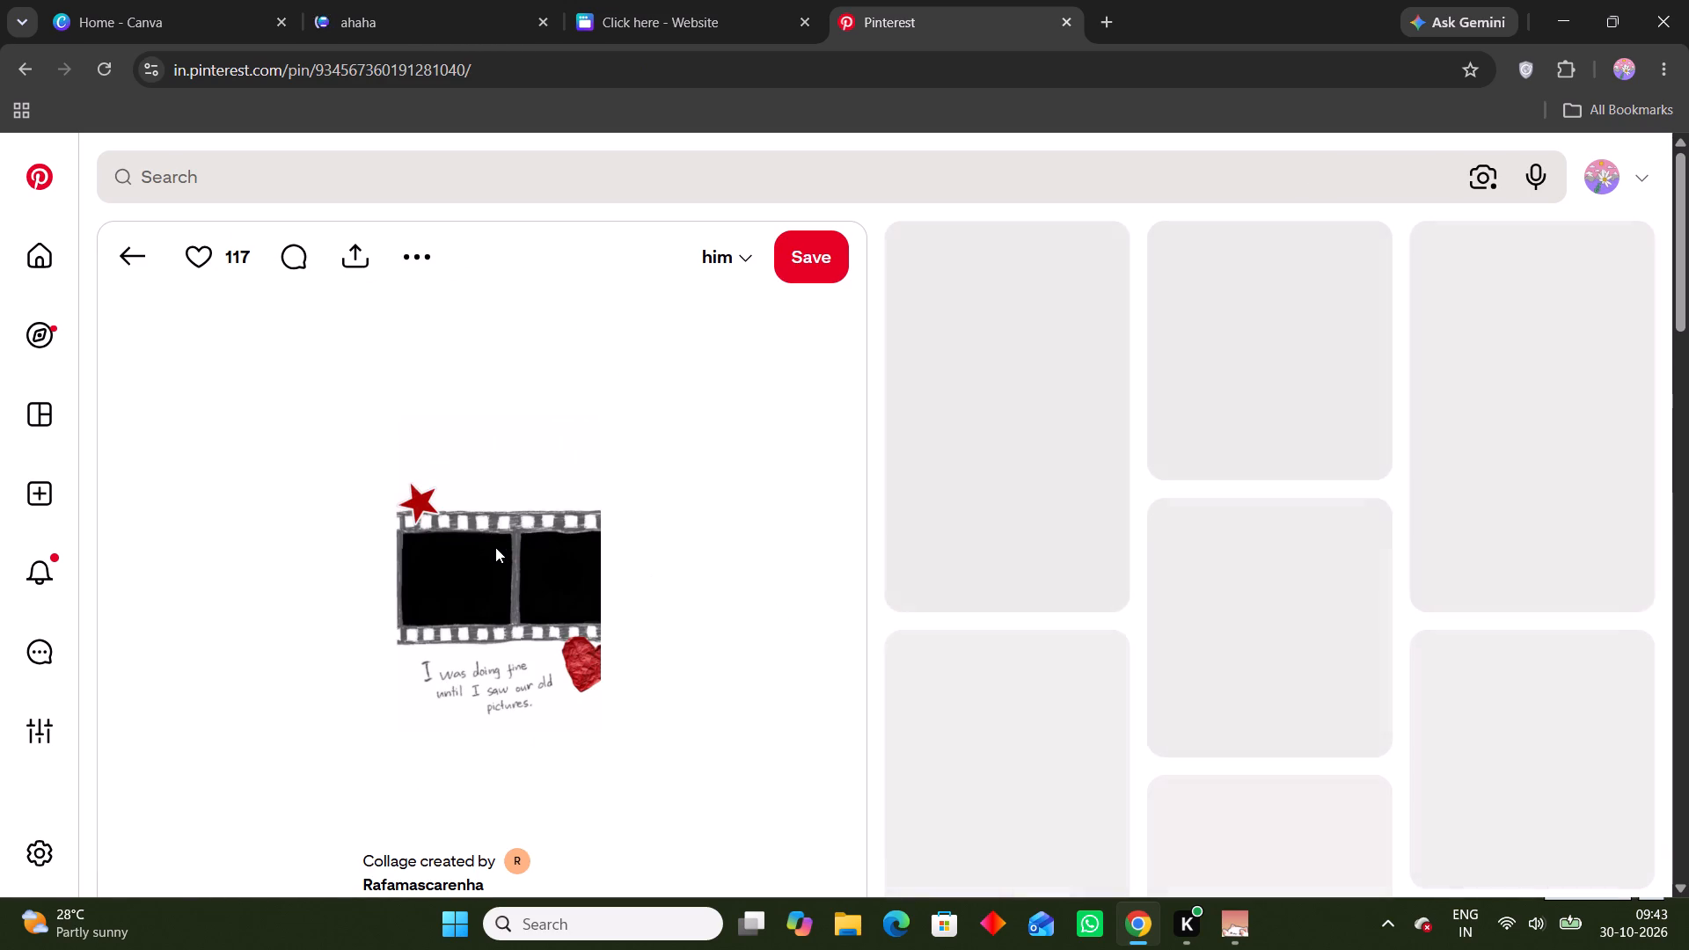
{"action": "right_click", "coordinate": [495, 547]}
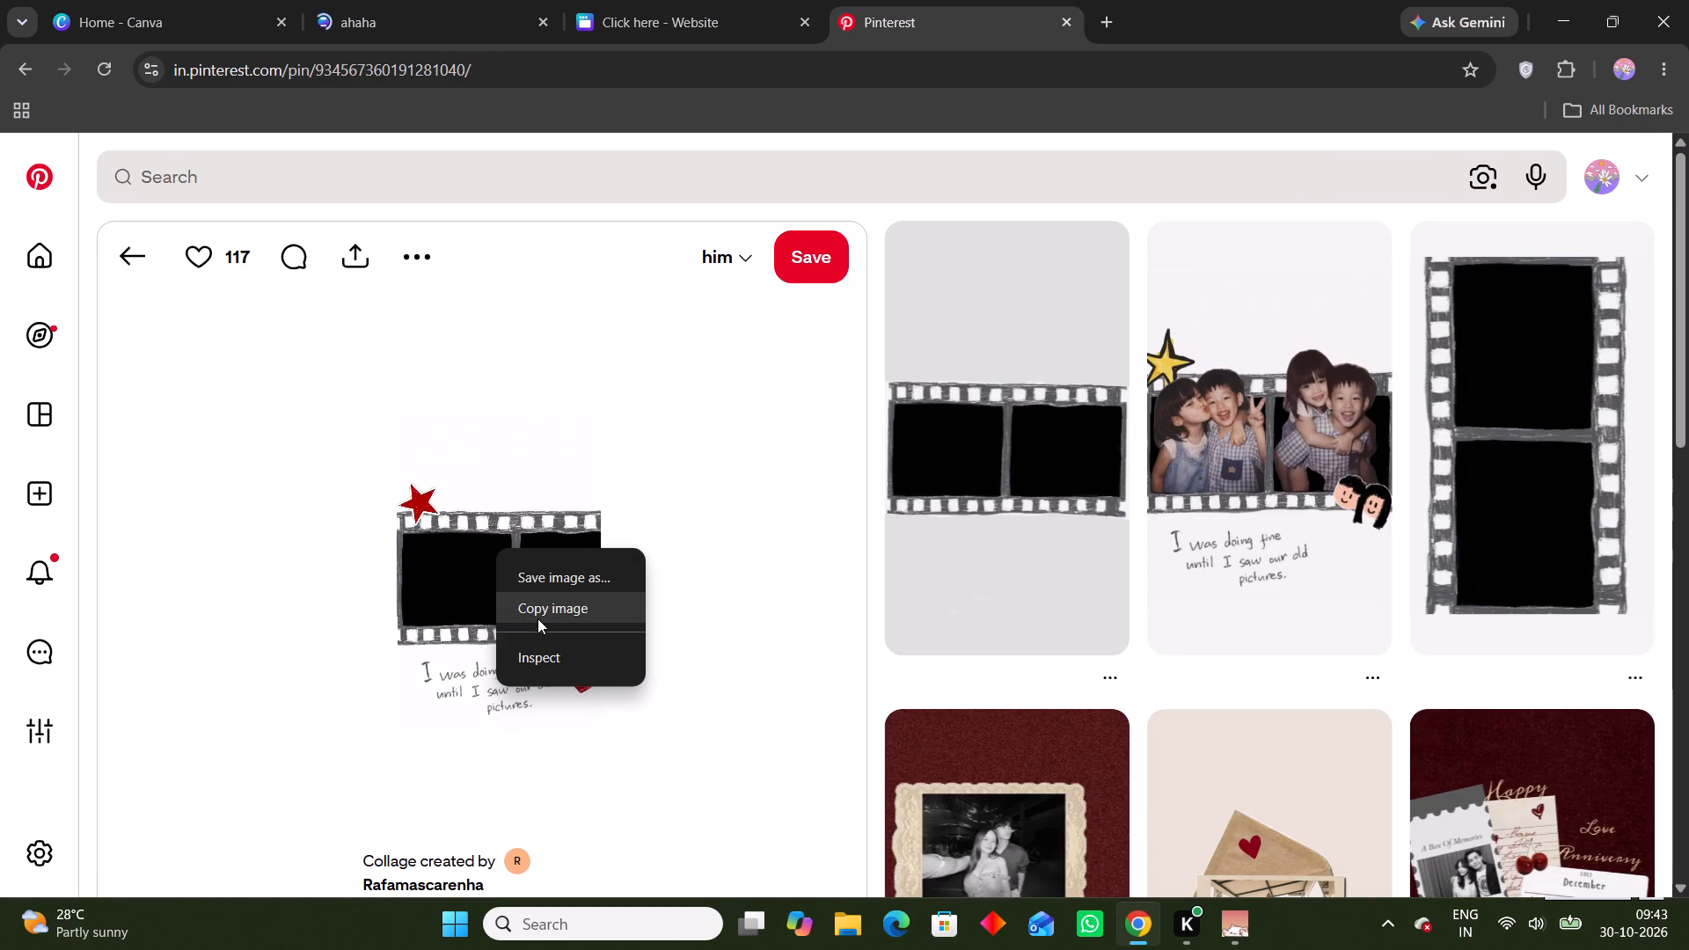
{"action": "left_click", "coordinate": [537, 612]}
Return to the Canva design and delete the dark red polaroid frame and its floral tape from page 4.
{"action": "left_click", "coordinate": [681, 0]}
{"action": "left_click", "coordinate": [1305, 584]}
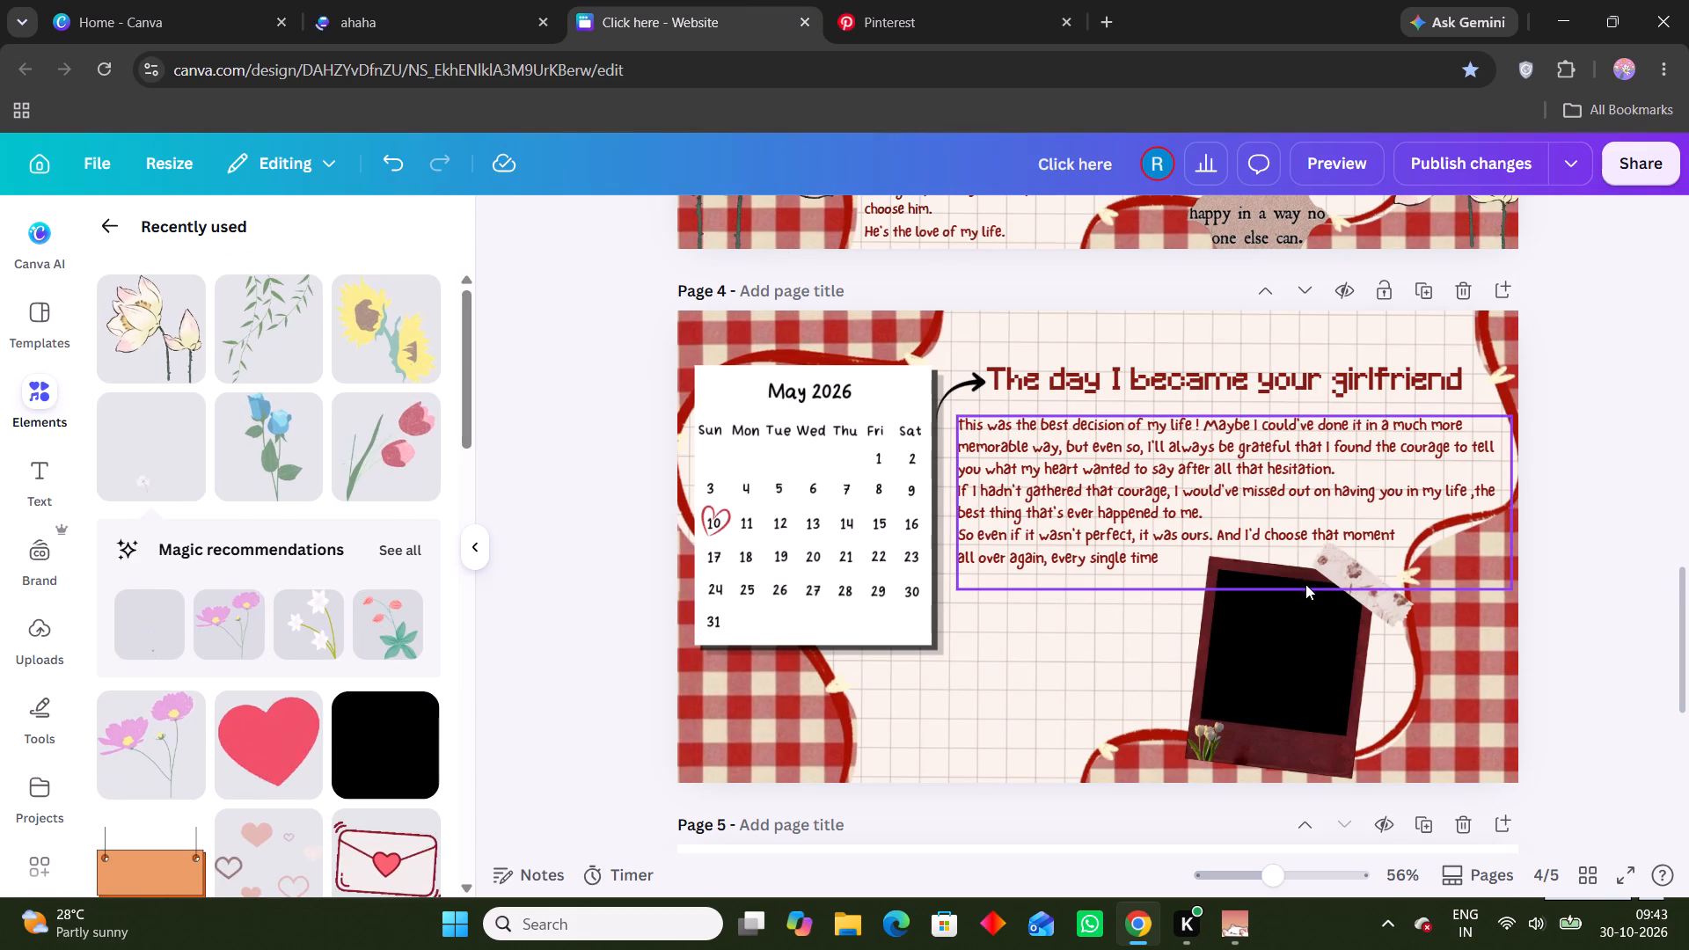
{"action": "left_click", "coordinate": [1305, 622]}
{"action": "left_click", "coordinate": [1311, 419]}
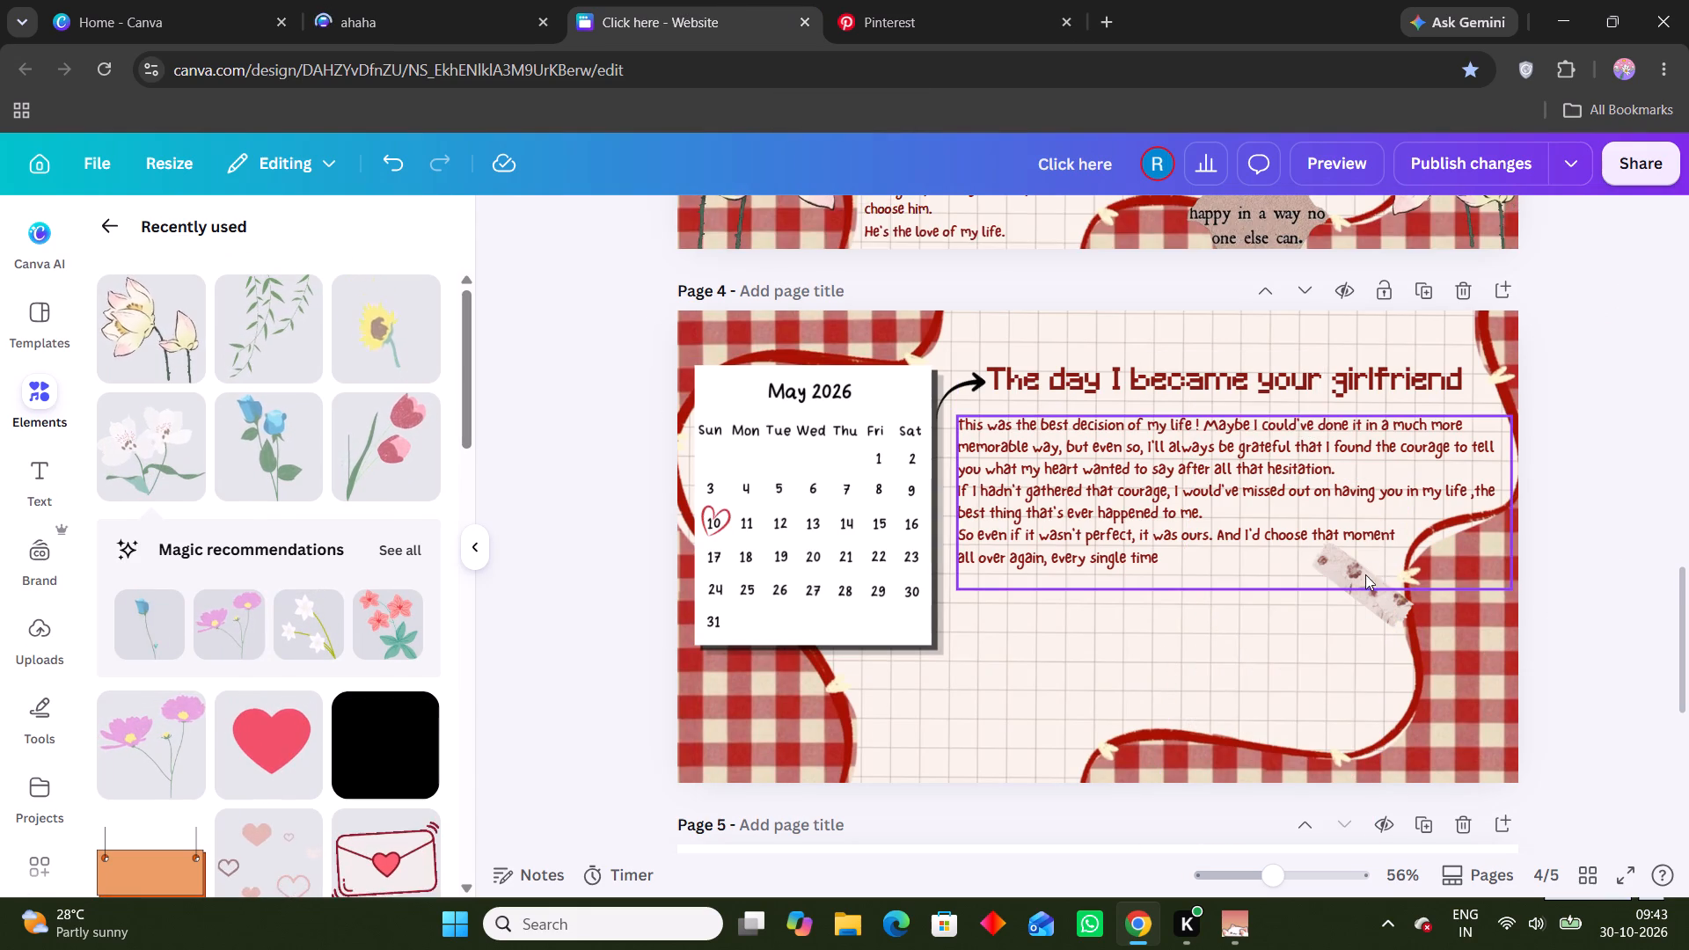
{"action": "left_click", "coordinate": [1365, 589]}
{"action": "left_click", "coordinate": [1369, 605]}
{"action": "left_click", "coordinate": [1389, 447]}
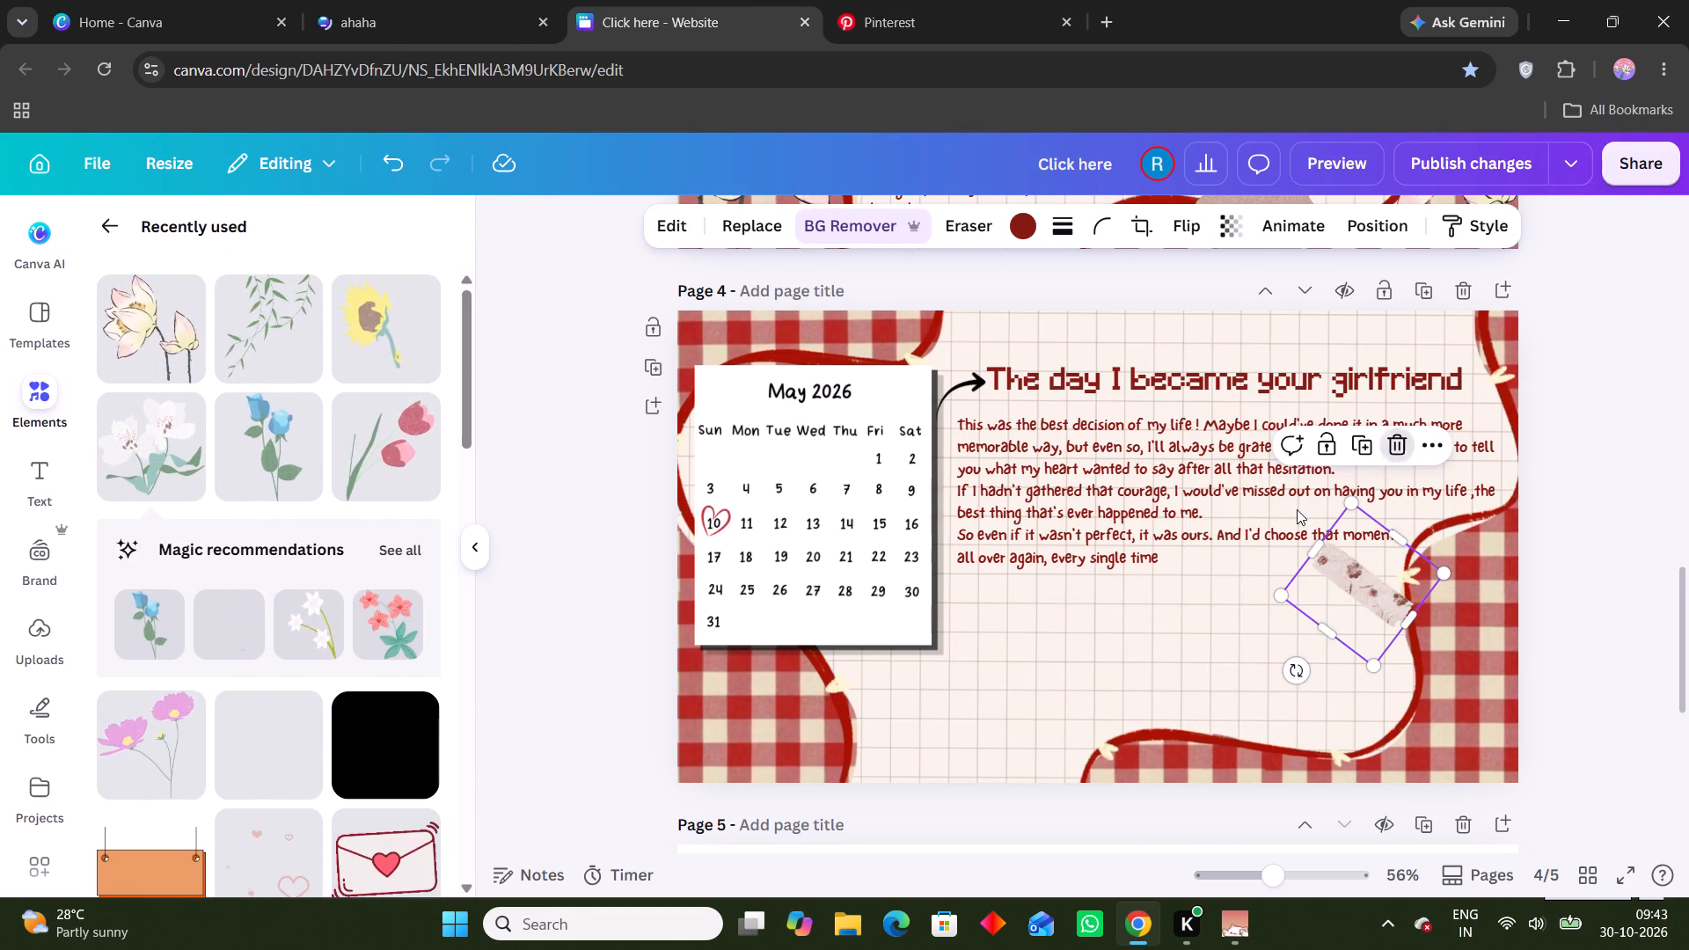
Paste the copied filmstrip image onto page 4, move it below the paragraph, and remove its background.
{"action": "key", "text": "ctrl+v"}
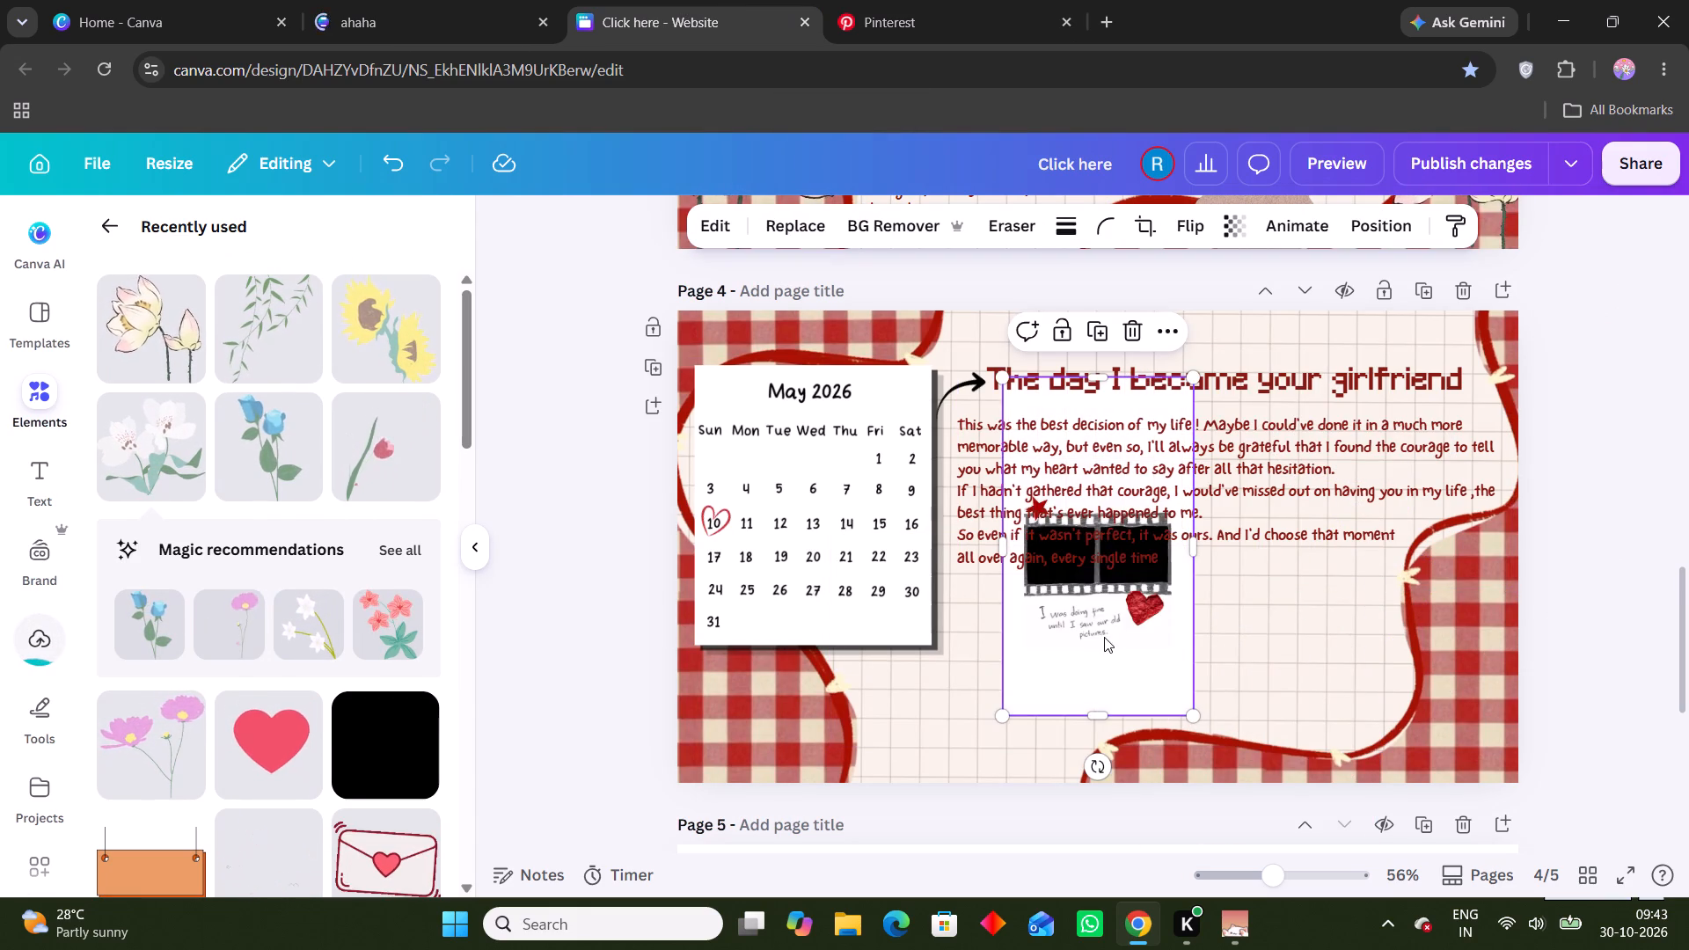
{"action": "left_click_drag", "start_coordinate": [1104, 637], "coordinate": [1107, 734]}
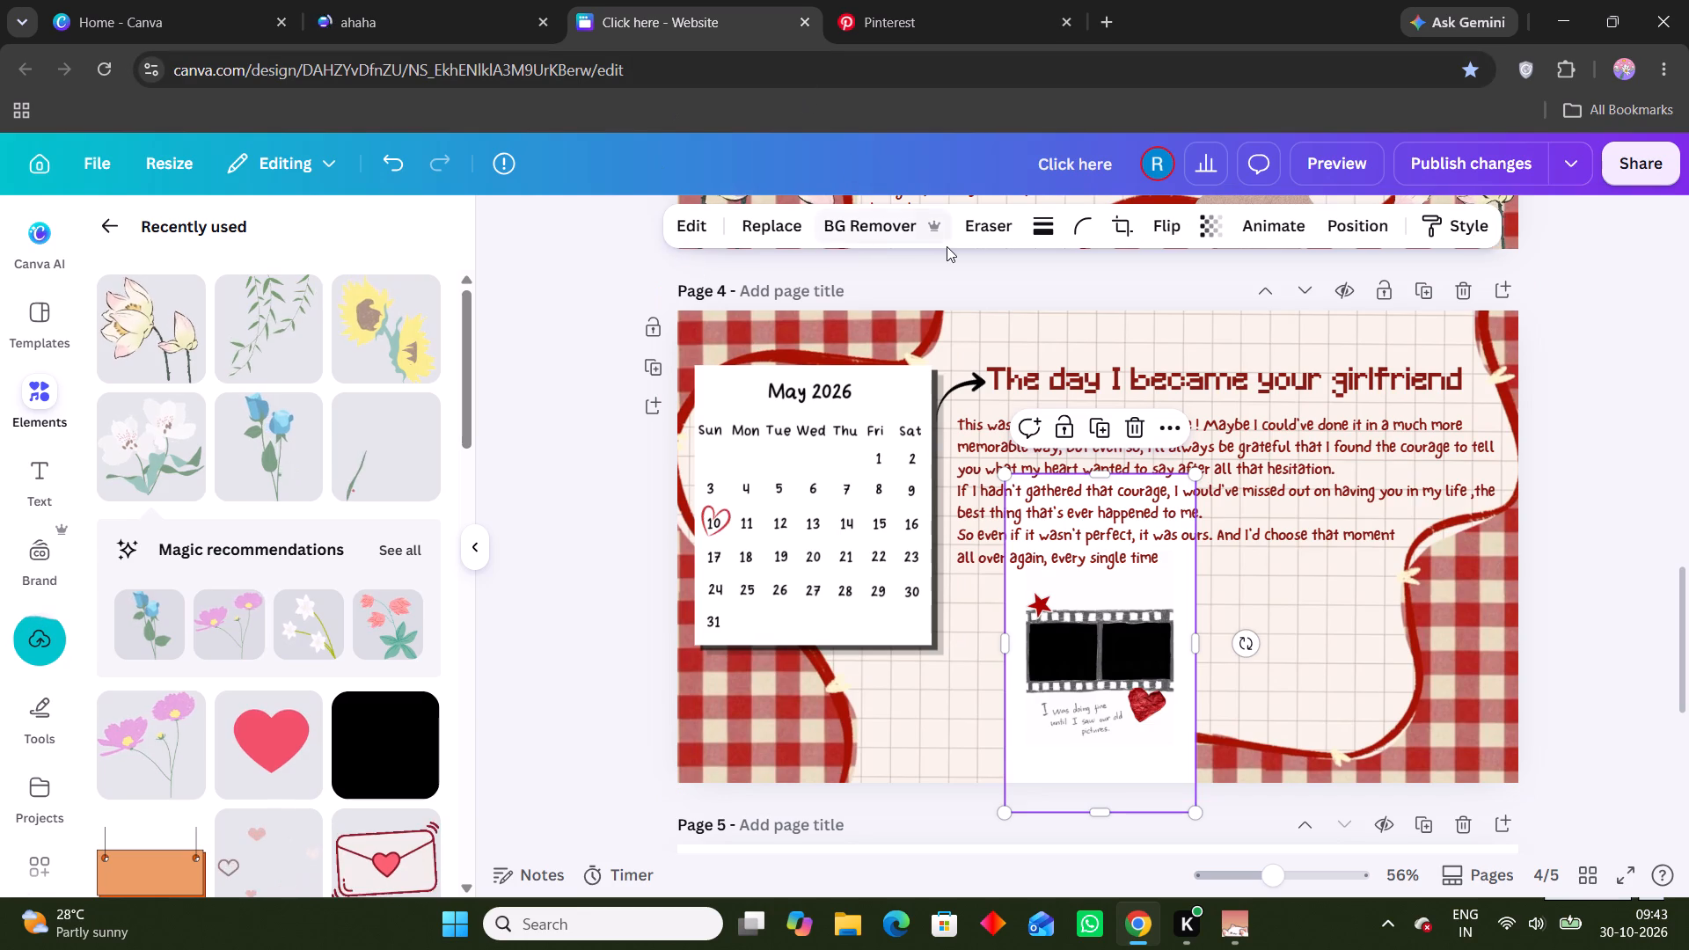
{"action": "left_click", "coordinate": [947, 246]}
{"action": "left_click", "coordinate": [876, 238]}
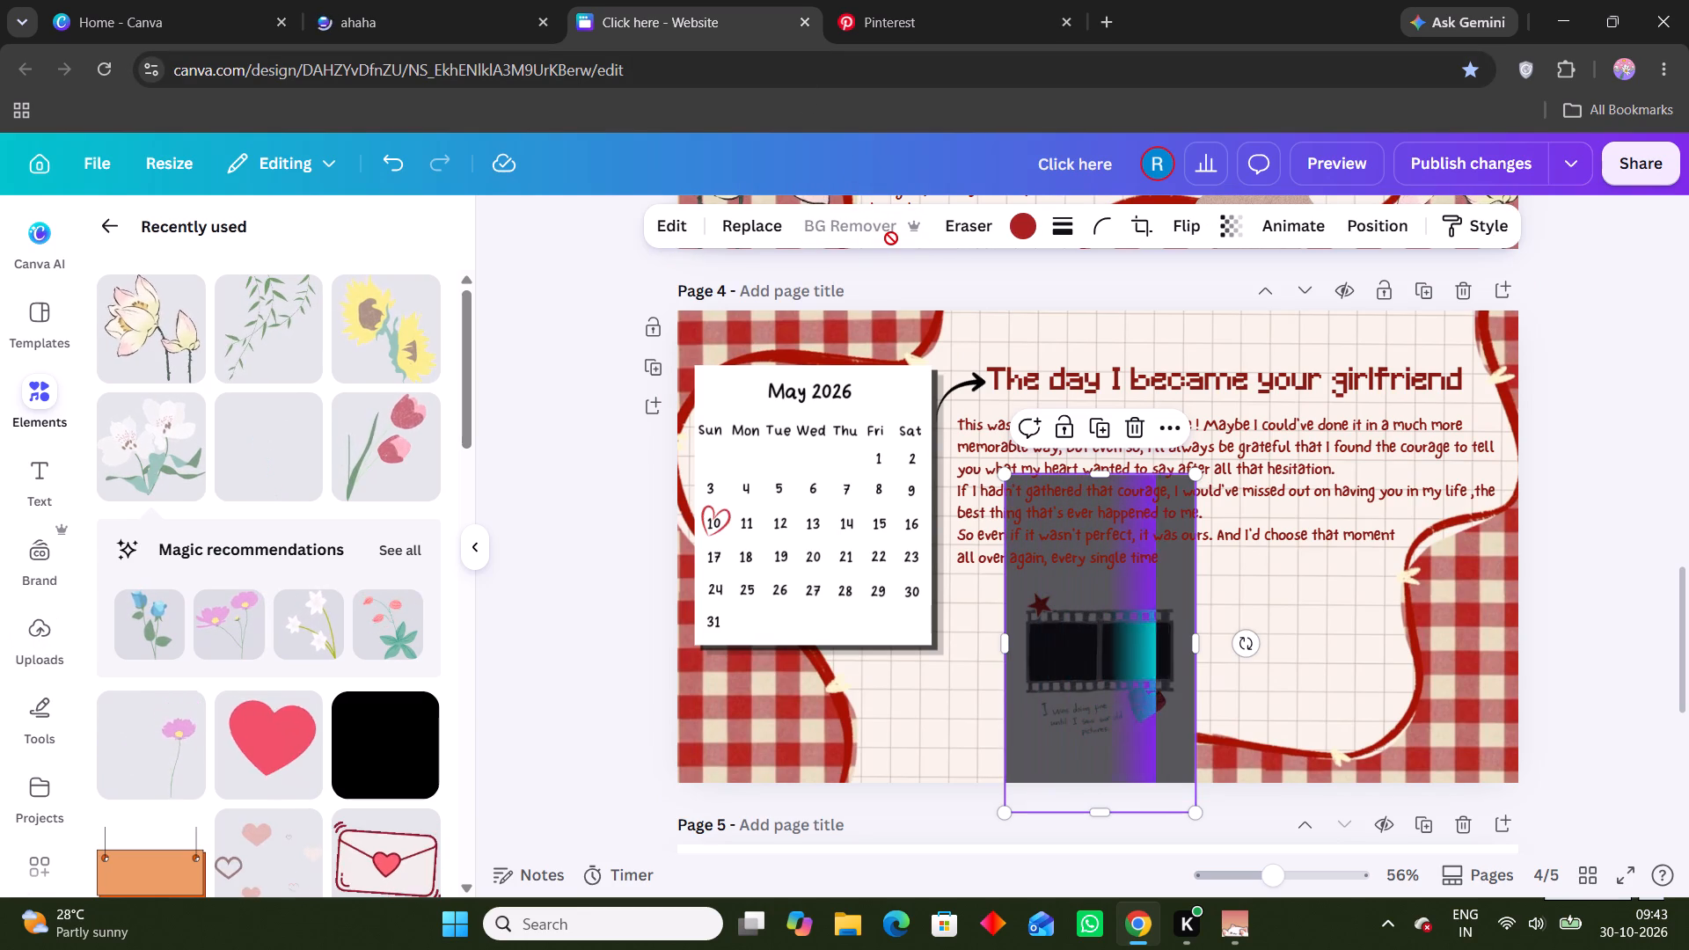
Hide the elements side panel, enlarge the filmstrip image, and position it beneath the paragraph beside the calendar.
{"action": "left_click", "coordinate": [481, 553]}
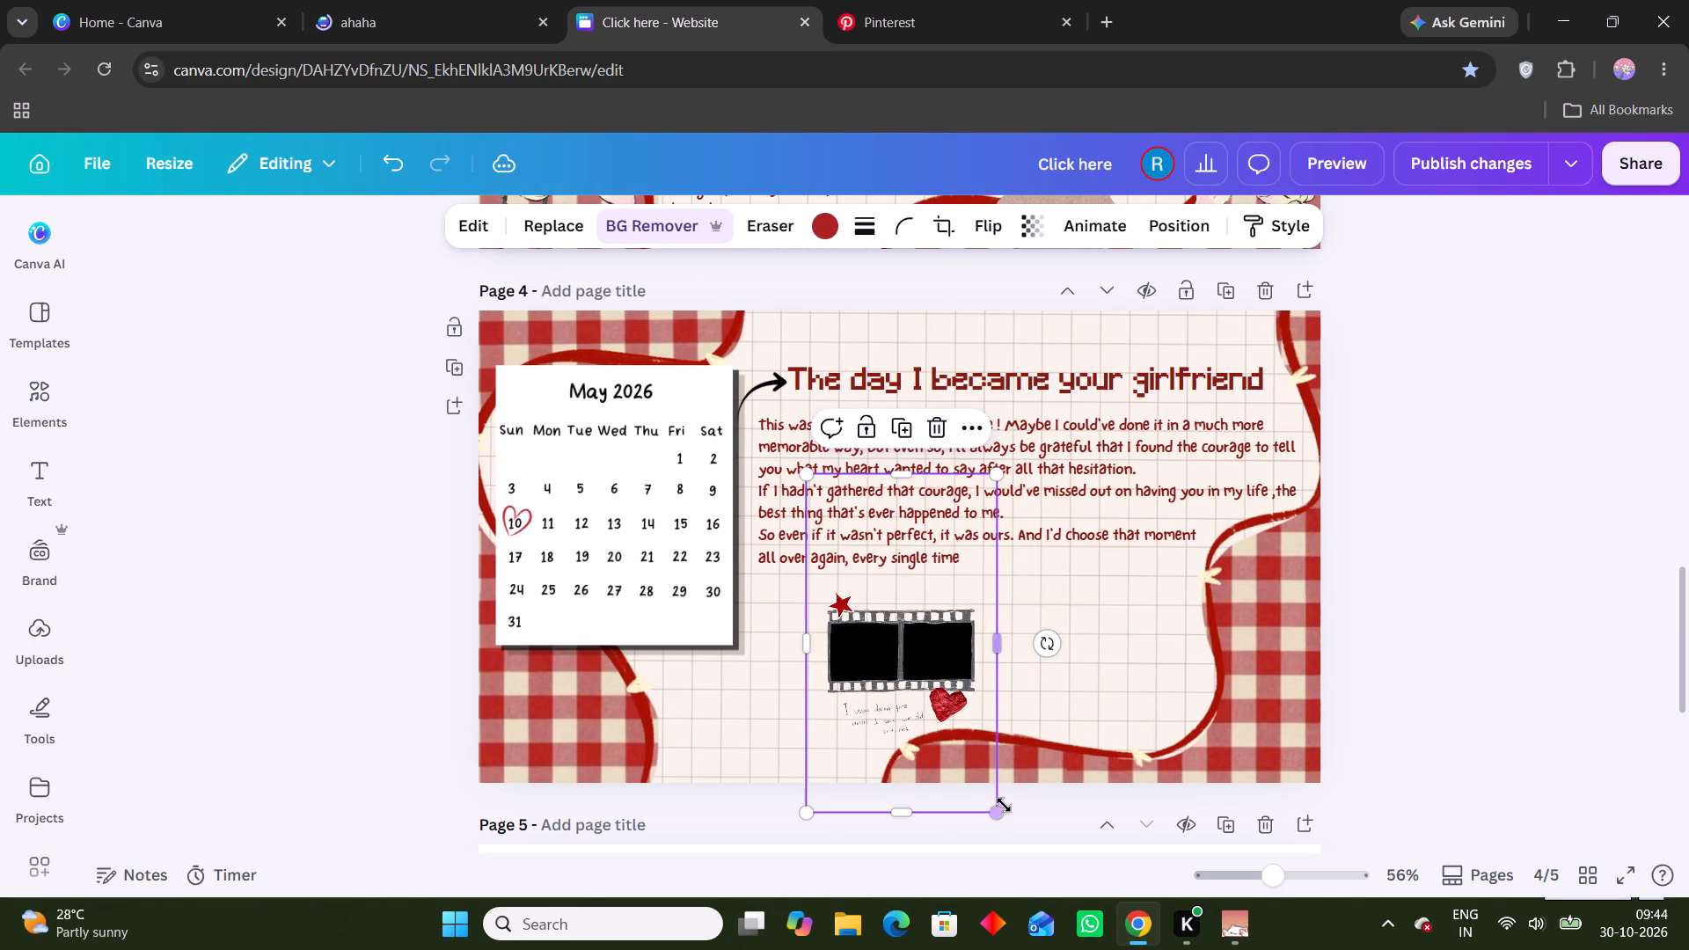
{"action": "left_click_drag", "start_coordinate": [997, 808], "coordinate": [1130, 870]}
{"action": "left_click_drag", "start_coordinate": [915, 754], "coordinate": [915, 748]}
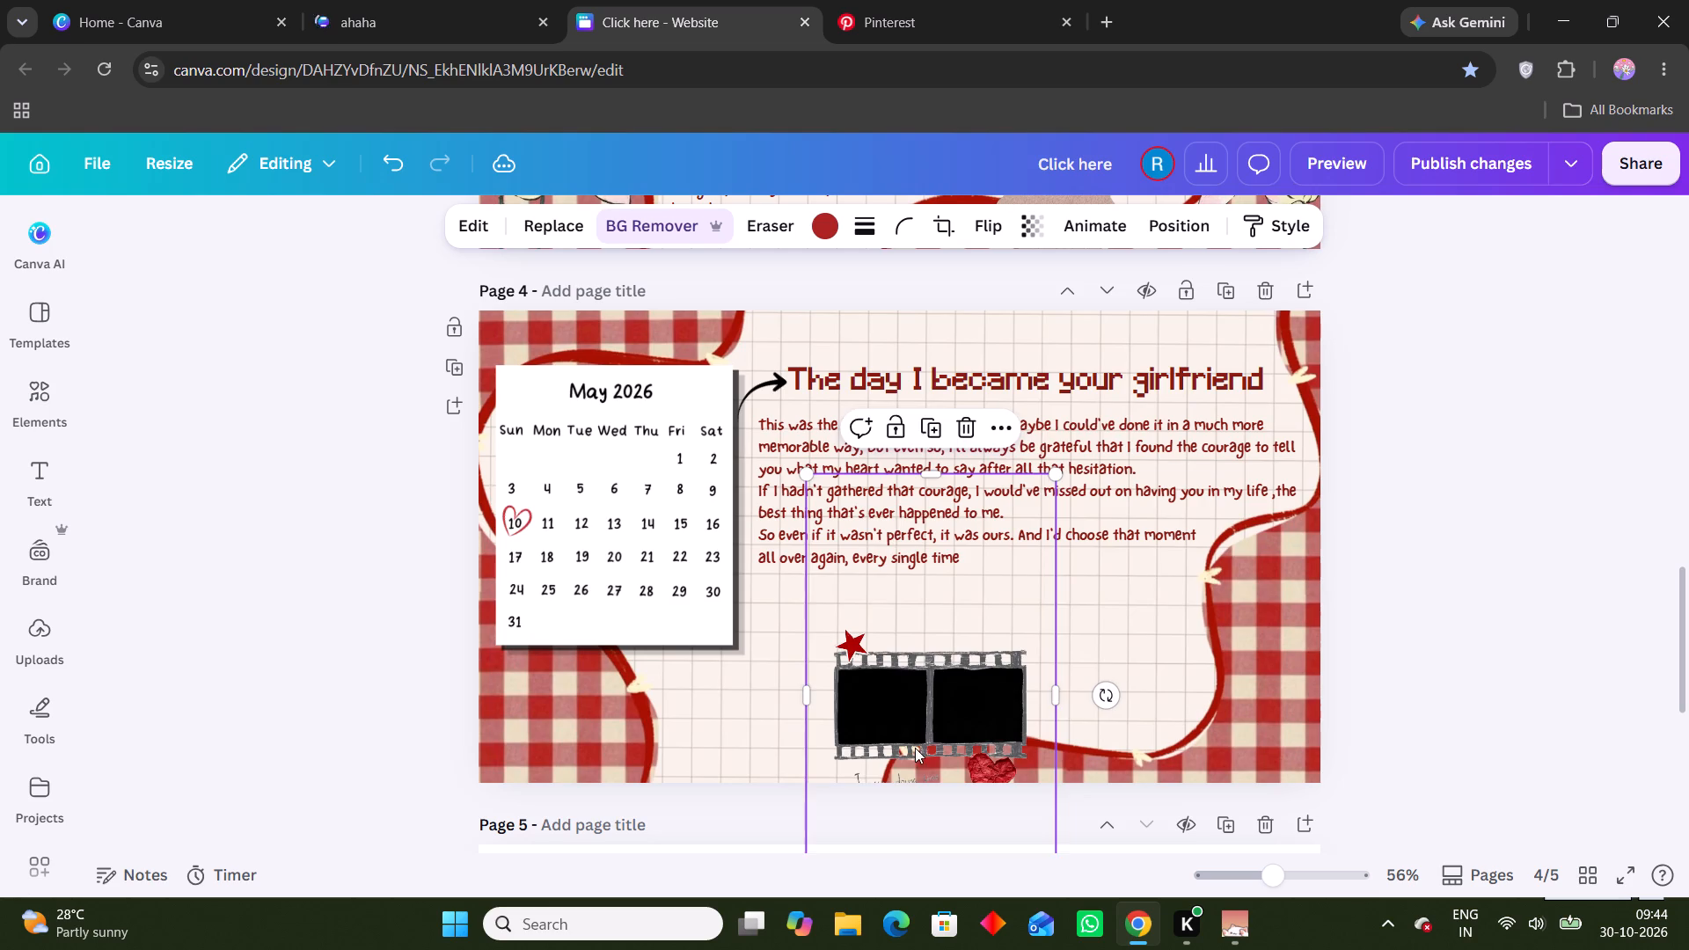
{"action": "left_click_drag", "start_coordinate": [915, 748], "coordinate": [953, 665]}
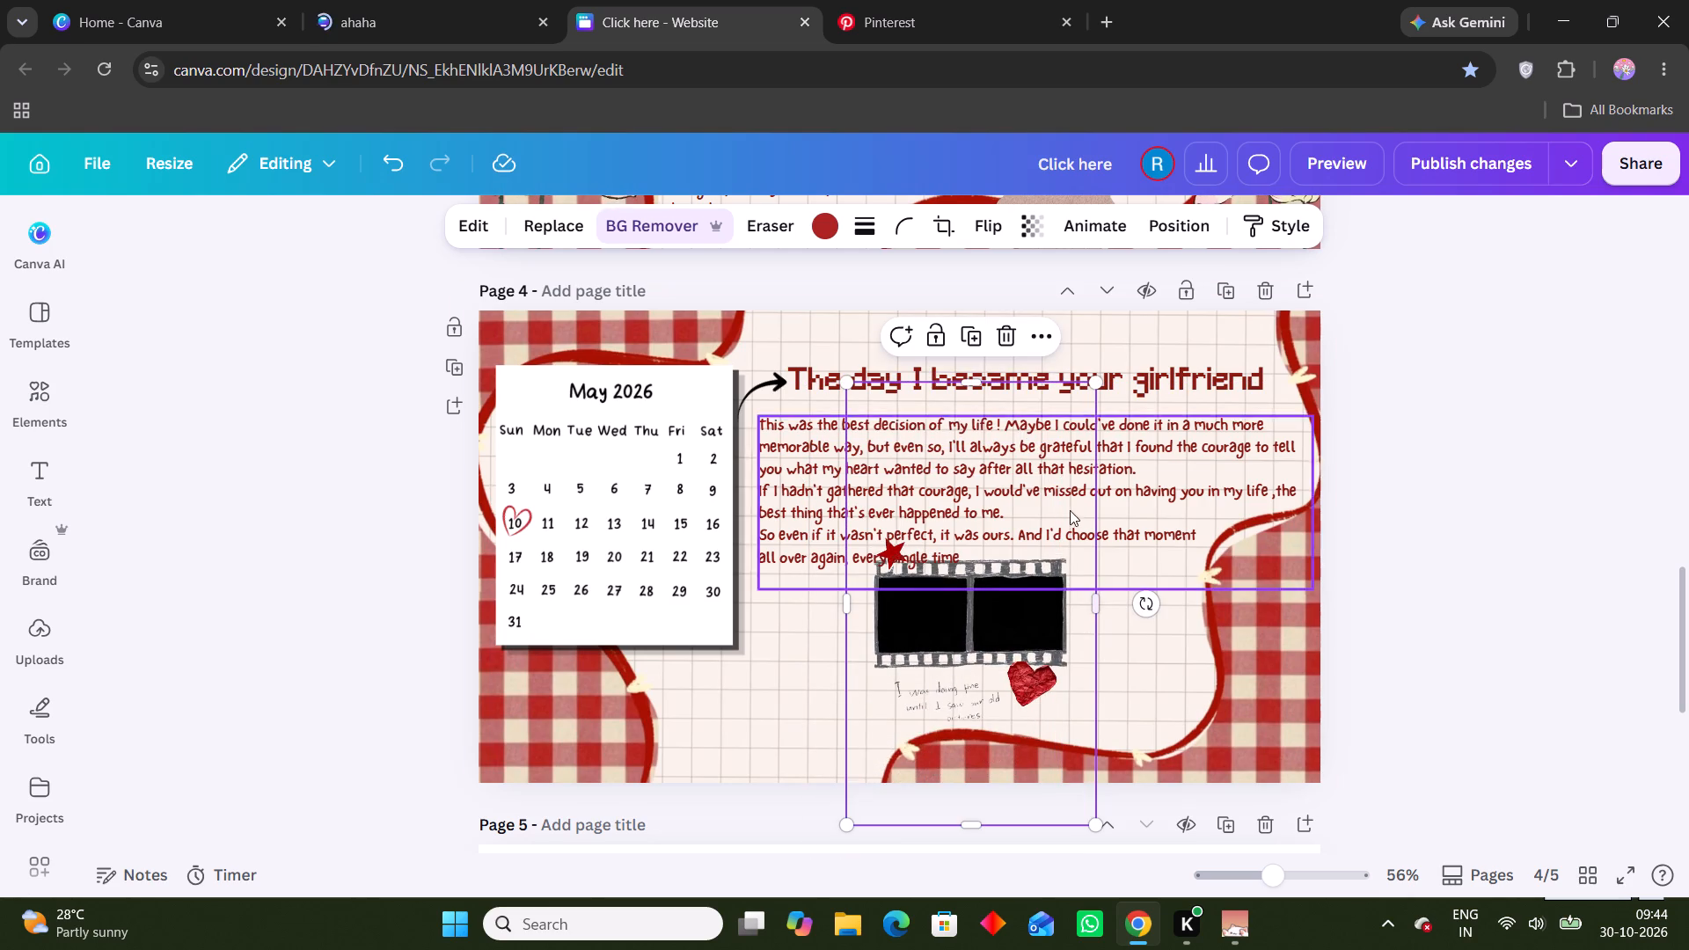
{"action": "left_click_drag", "start_coordinate": [1099, 385], "coordinate": [1338, 311]}
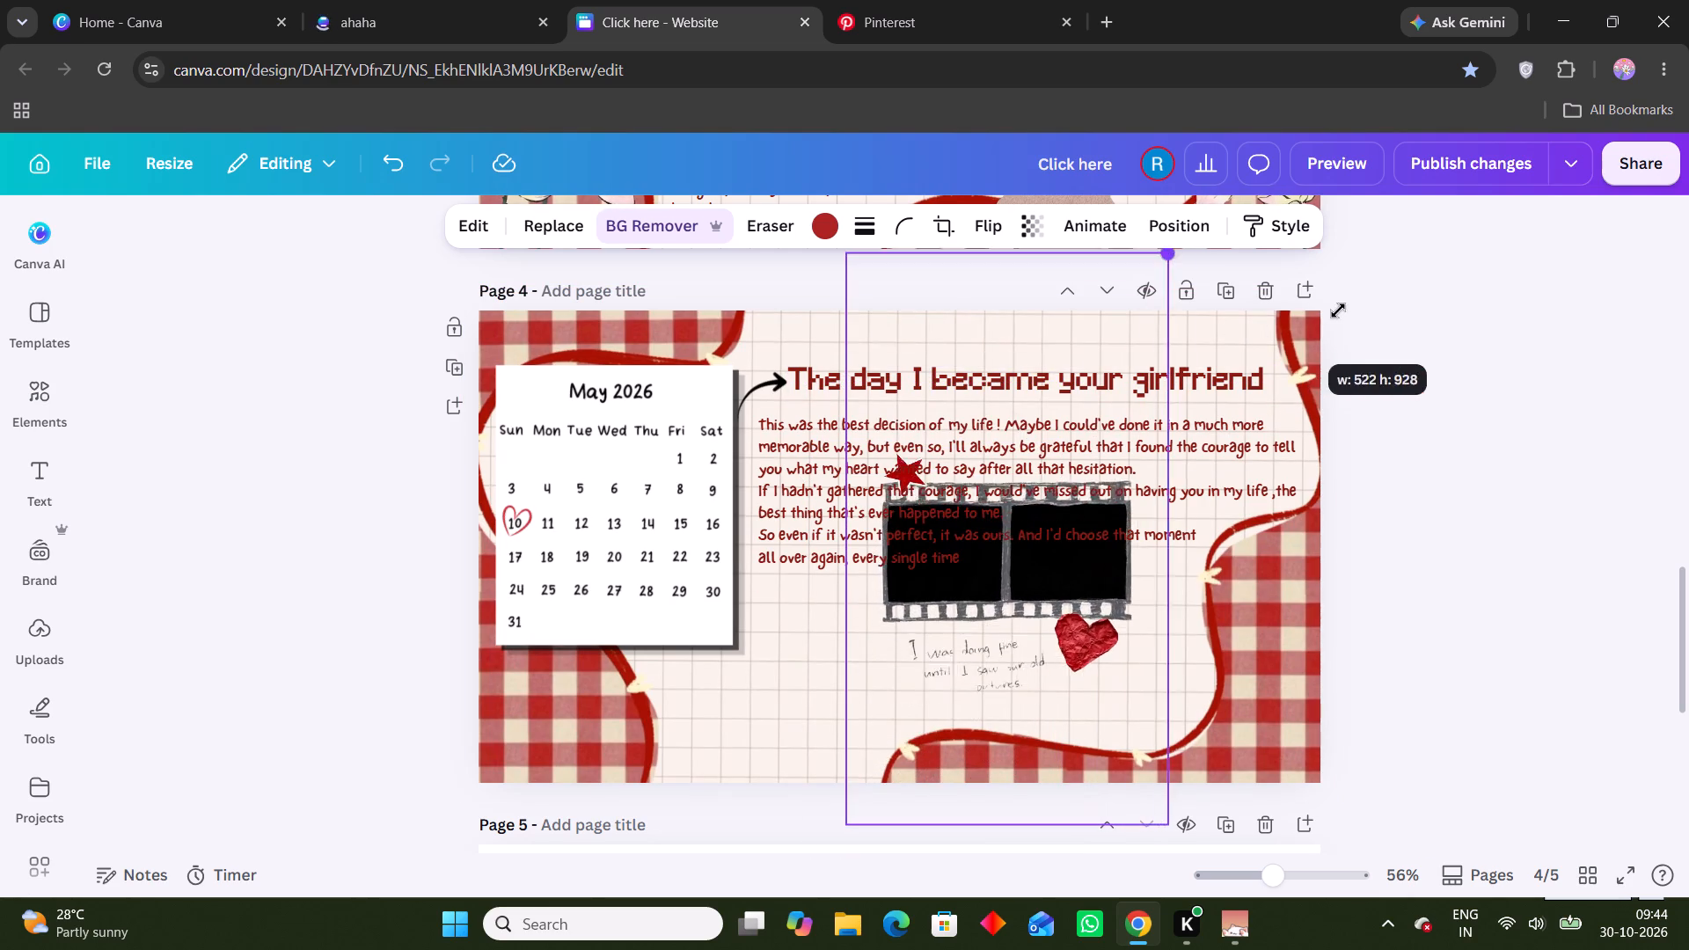
{"action": "left_click_drag", "start_coordinate": [1338, 311], "coordinate": [1404, 292]}
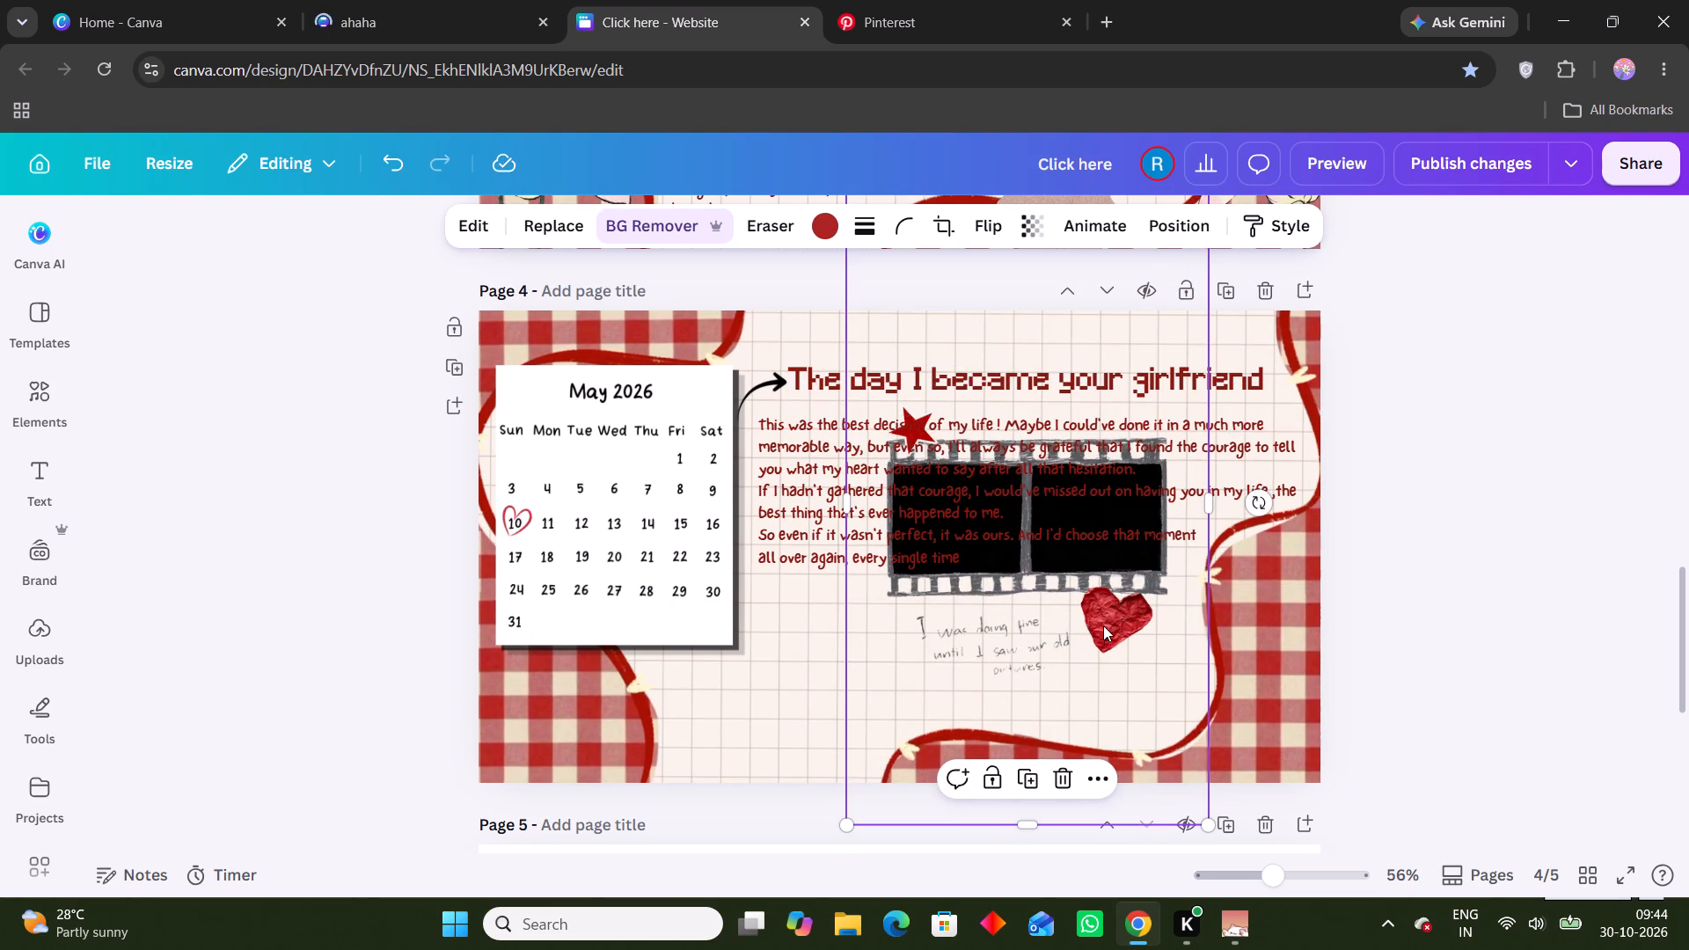
{"action": "left_click_drag", "start_coordinate": [1107, 615], "coordinate": [1075, 761]}
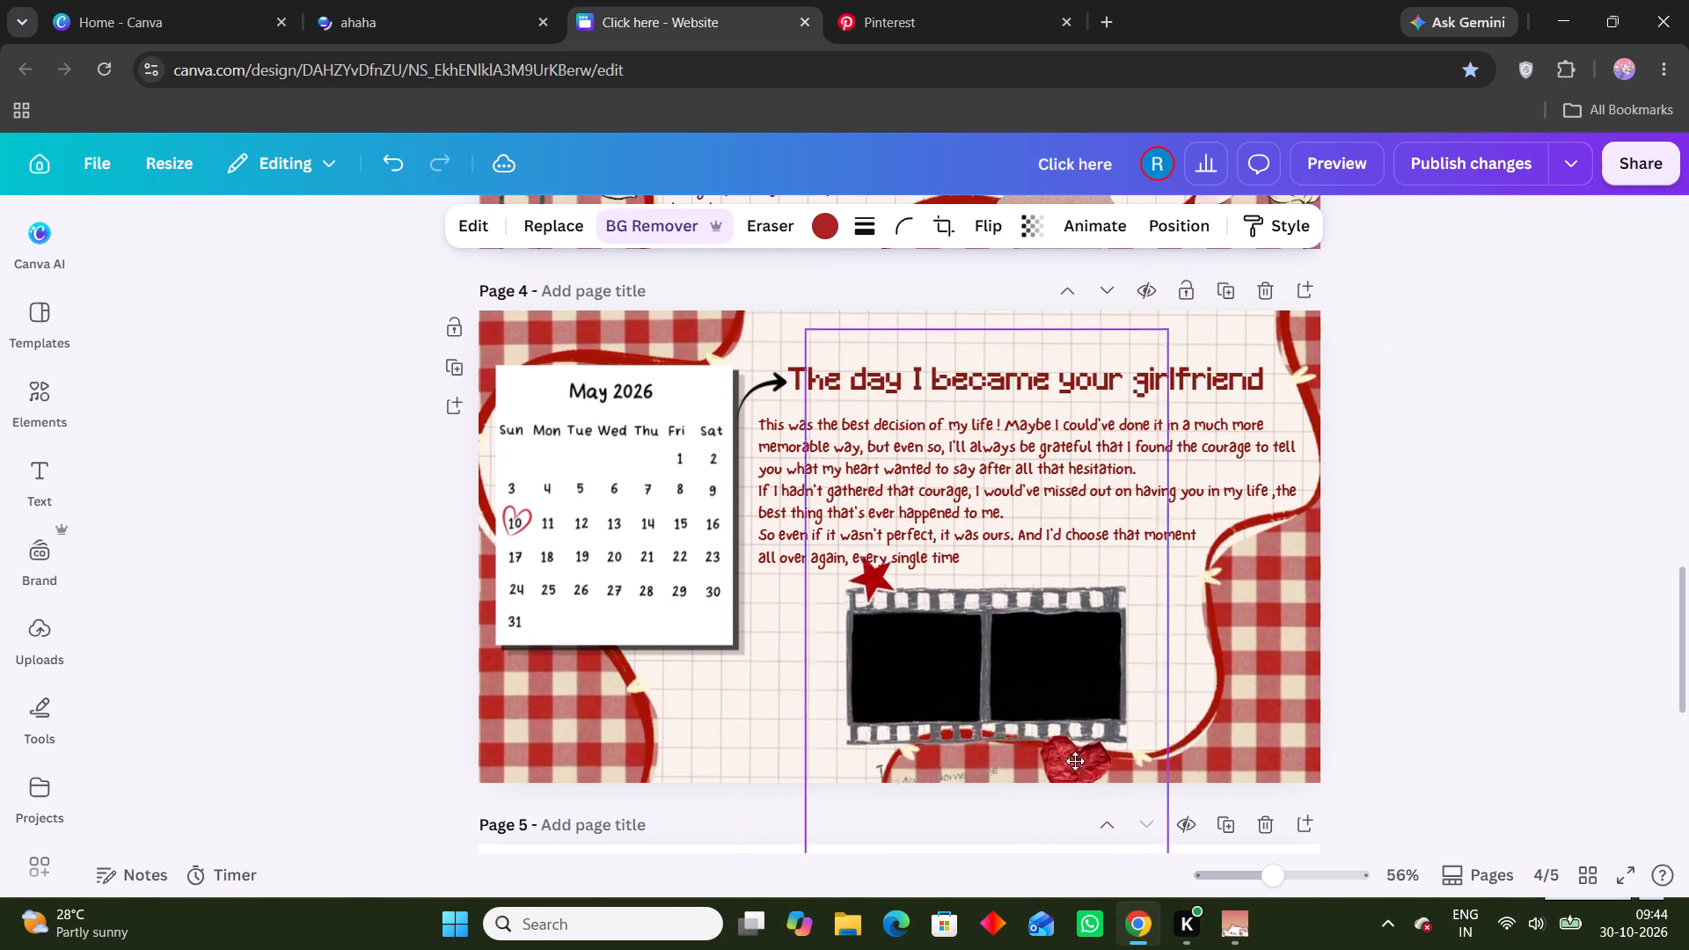
{"action": "left_click_drag", "start_coordinate": [1075, 761], "coordinate": [1076, 760]}
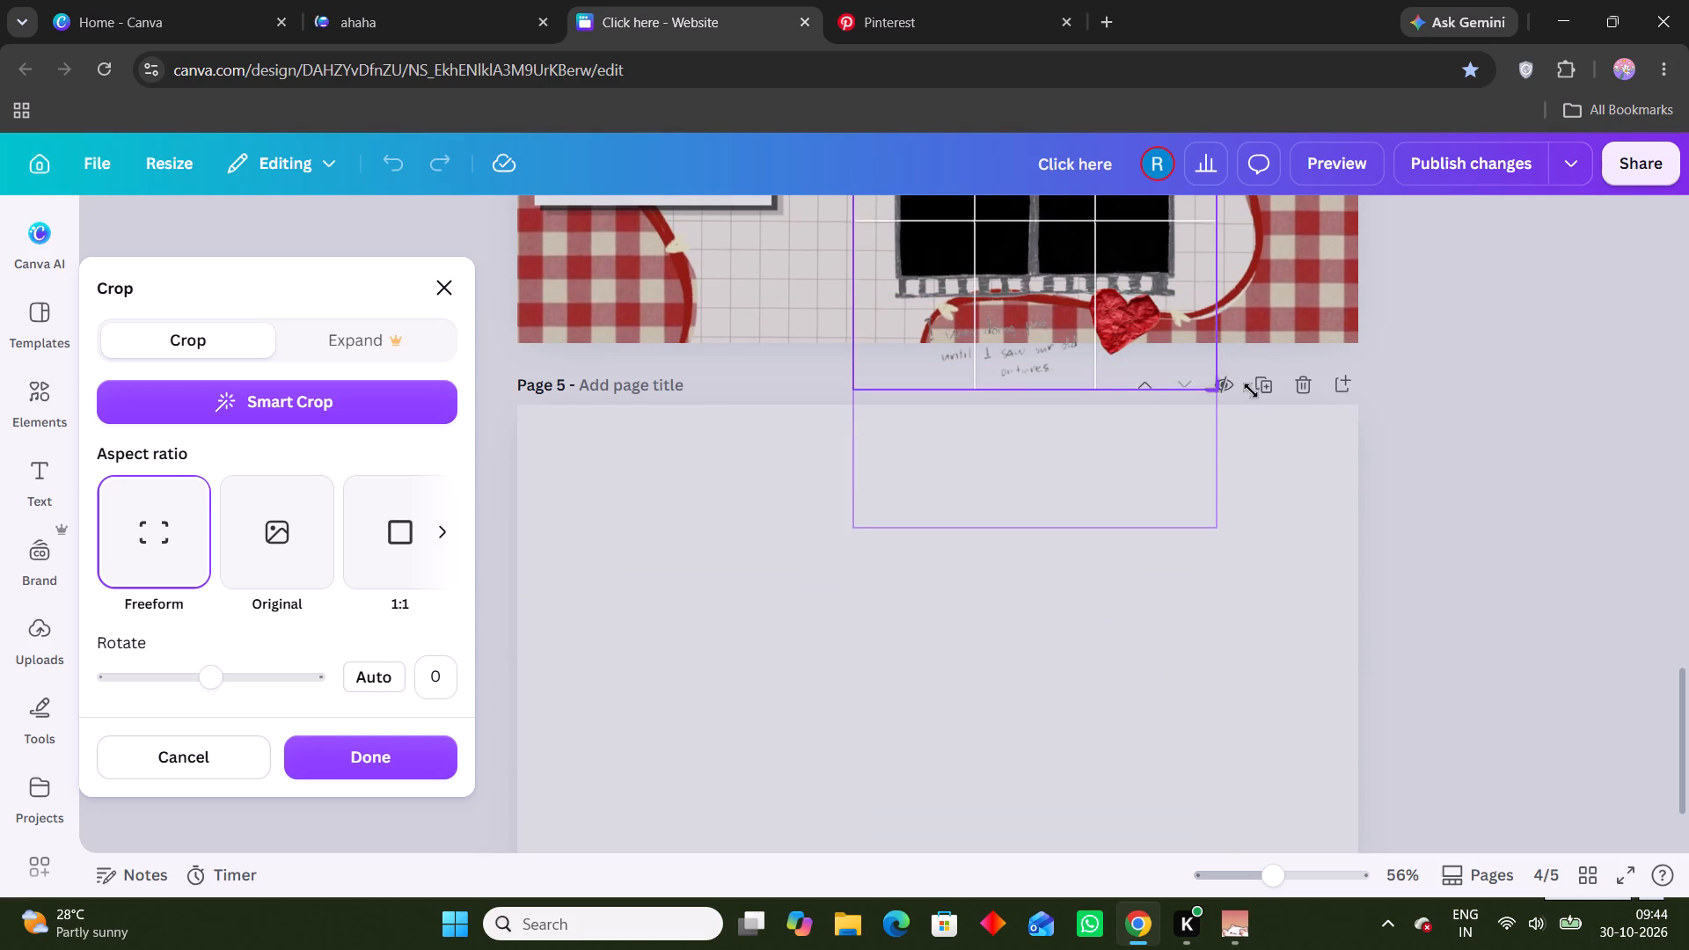
{"action": "left_click_drag", "start_coordinate": [1251, 391], "coordinate": [1251, 392]}
{"action": "left_click_drag", "start_coordinate": [1305, 484], "coordinate": [1348, 508]}
{"action": "scroll", "coordinate": [1348, 508], "scroll_direction": "up", "scroll_amount": 4}
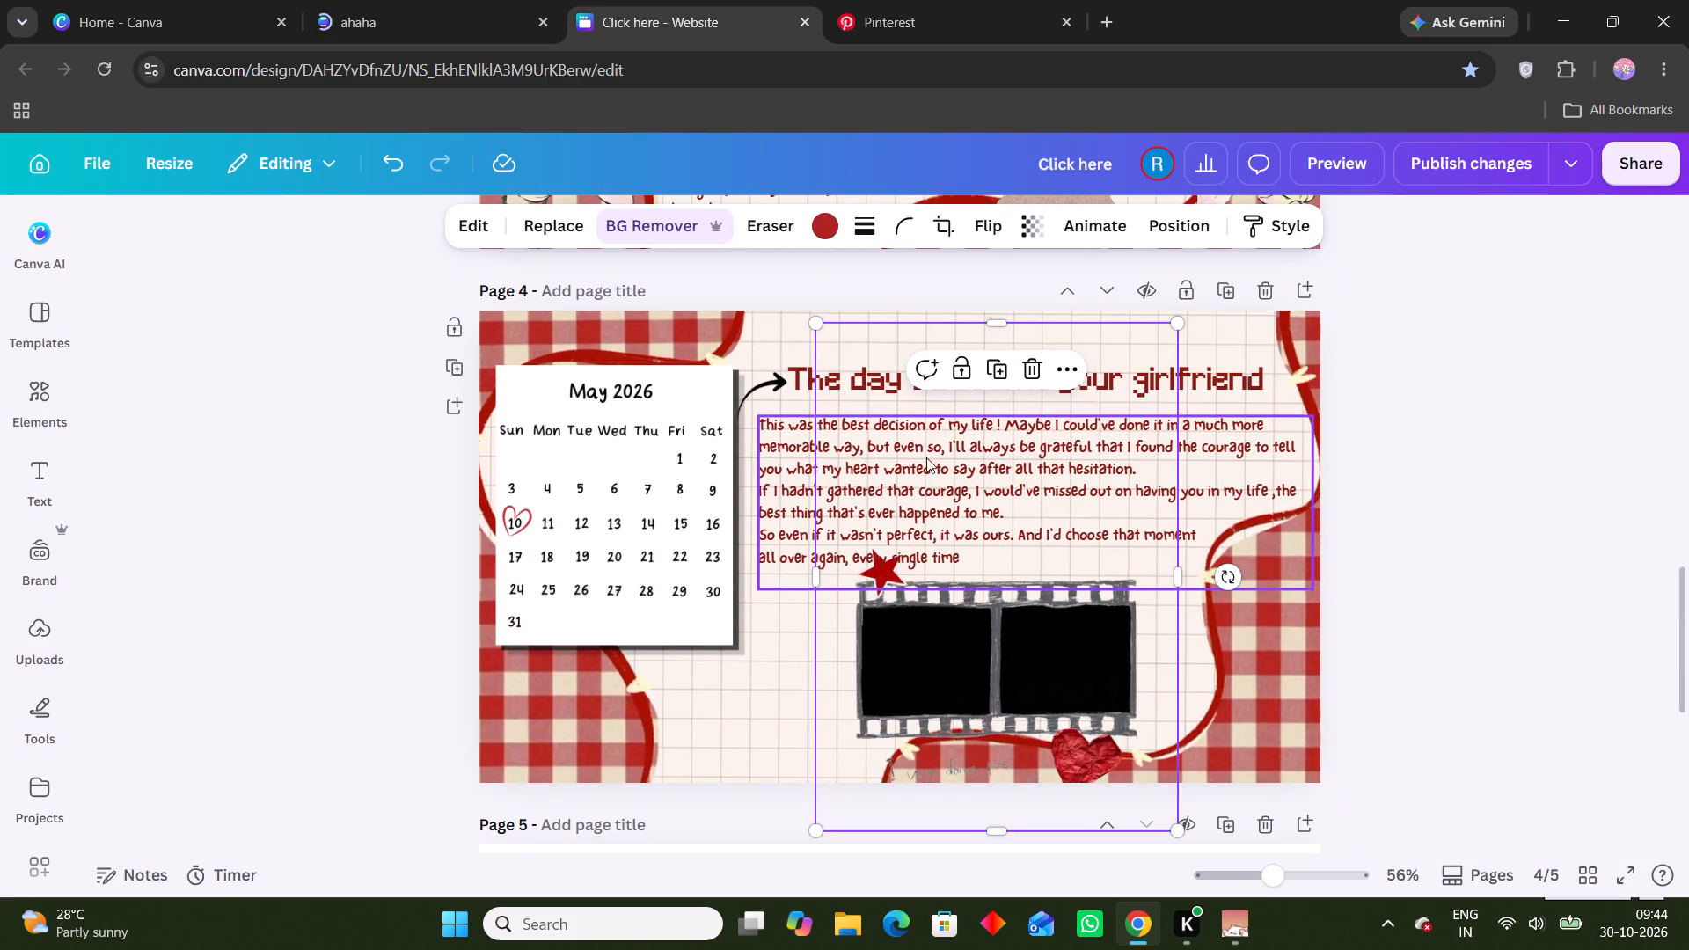
{"action": "left_click", "coordinate": [659, 225]}
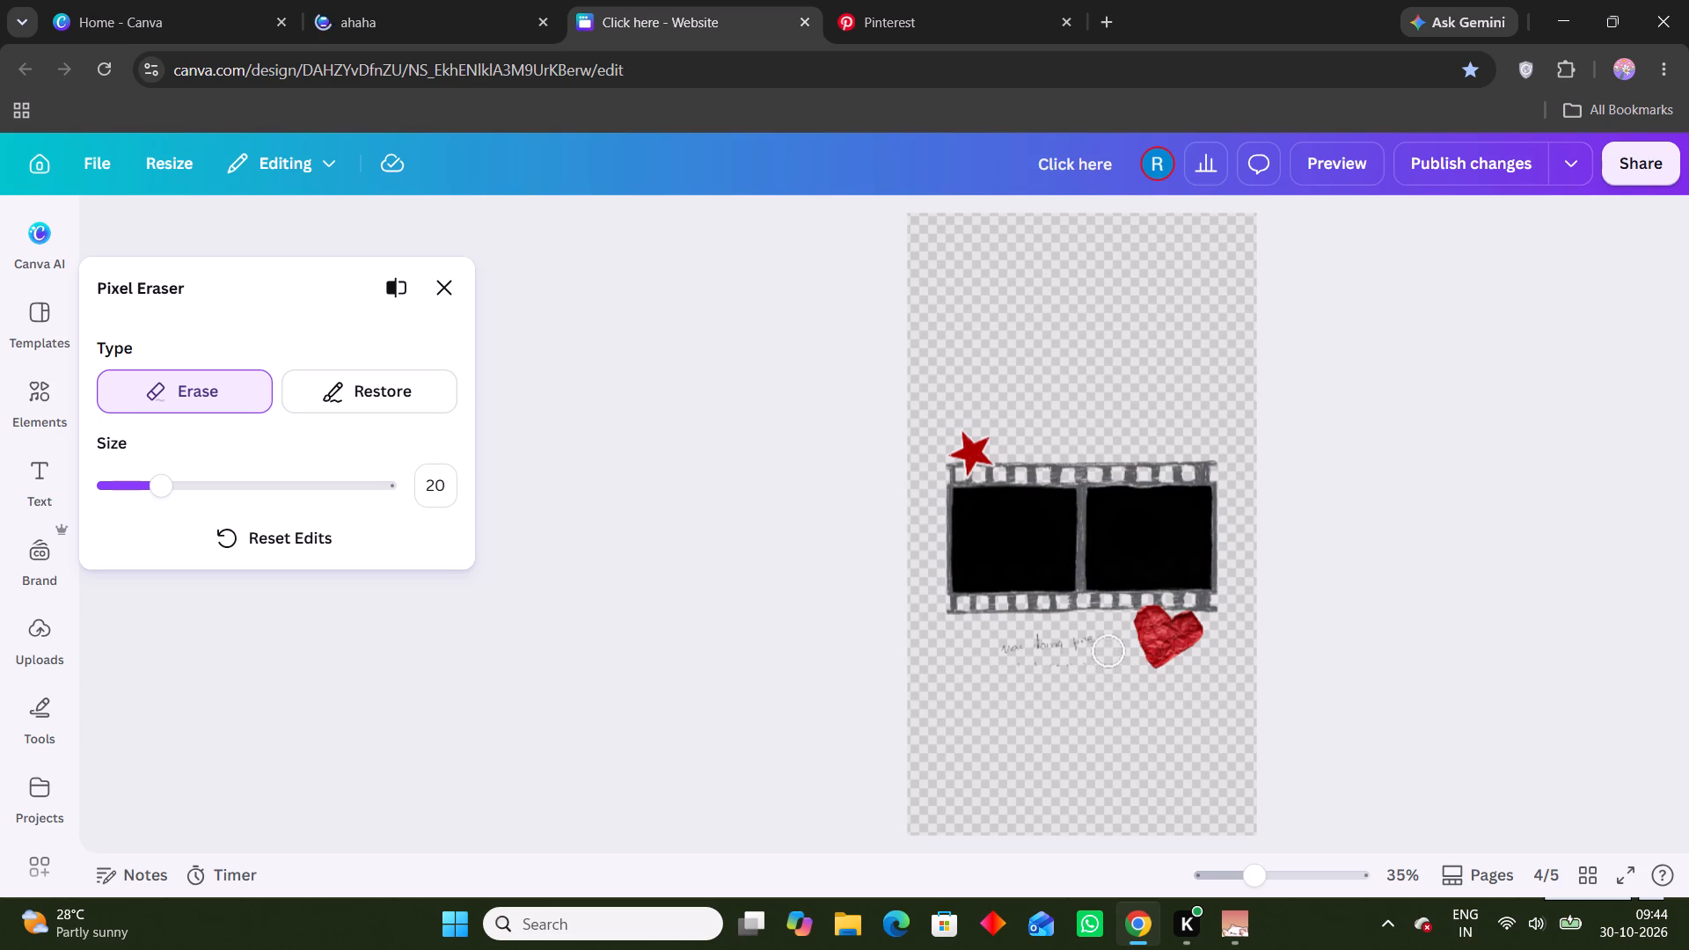
{"action": "left_click_drag", "start_coordinate": [1108, 651], "coordinate": [1102, 691]}
{"action": "left_click_drag", "start_coordinate": [1102, 691], "coordinate": [1055, 681]}
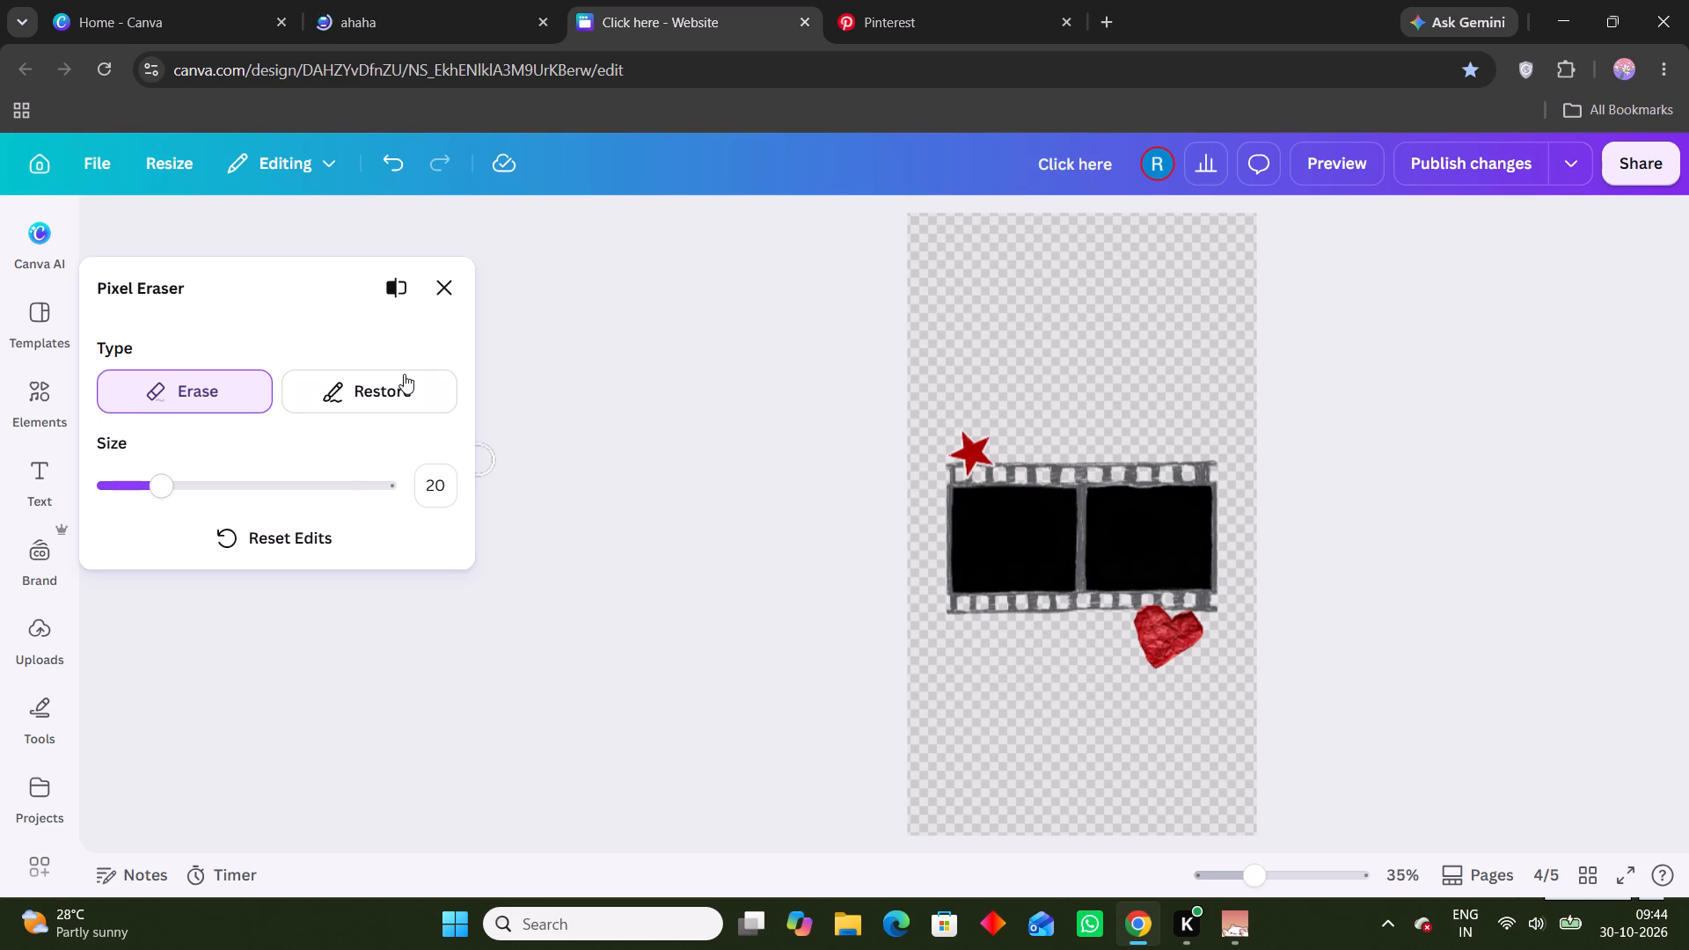
{"action": "left_click", "coordinate": [506, 164]}
{"action": "left_click", "coordinate": [784, 700]}
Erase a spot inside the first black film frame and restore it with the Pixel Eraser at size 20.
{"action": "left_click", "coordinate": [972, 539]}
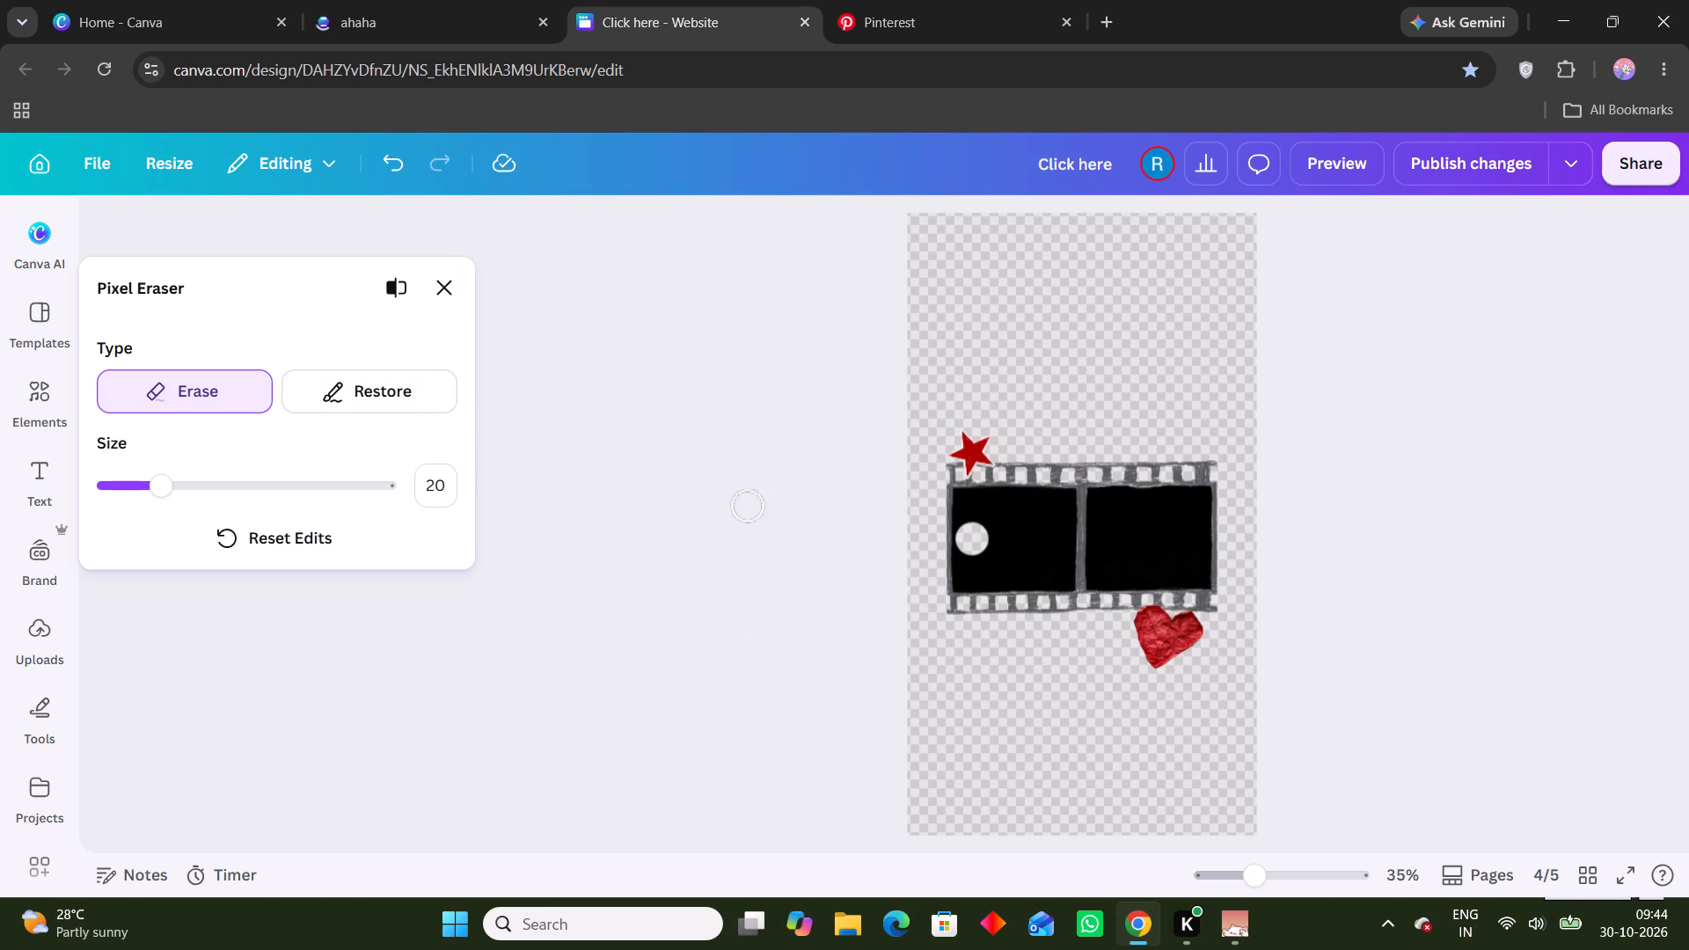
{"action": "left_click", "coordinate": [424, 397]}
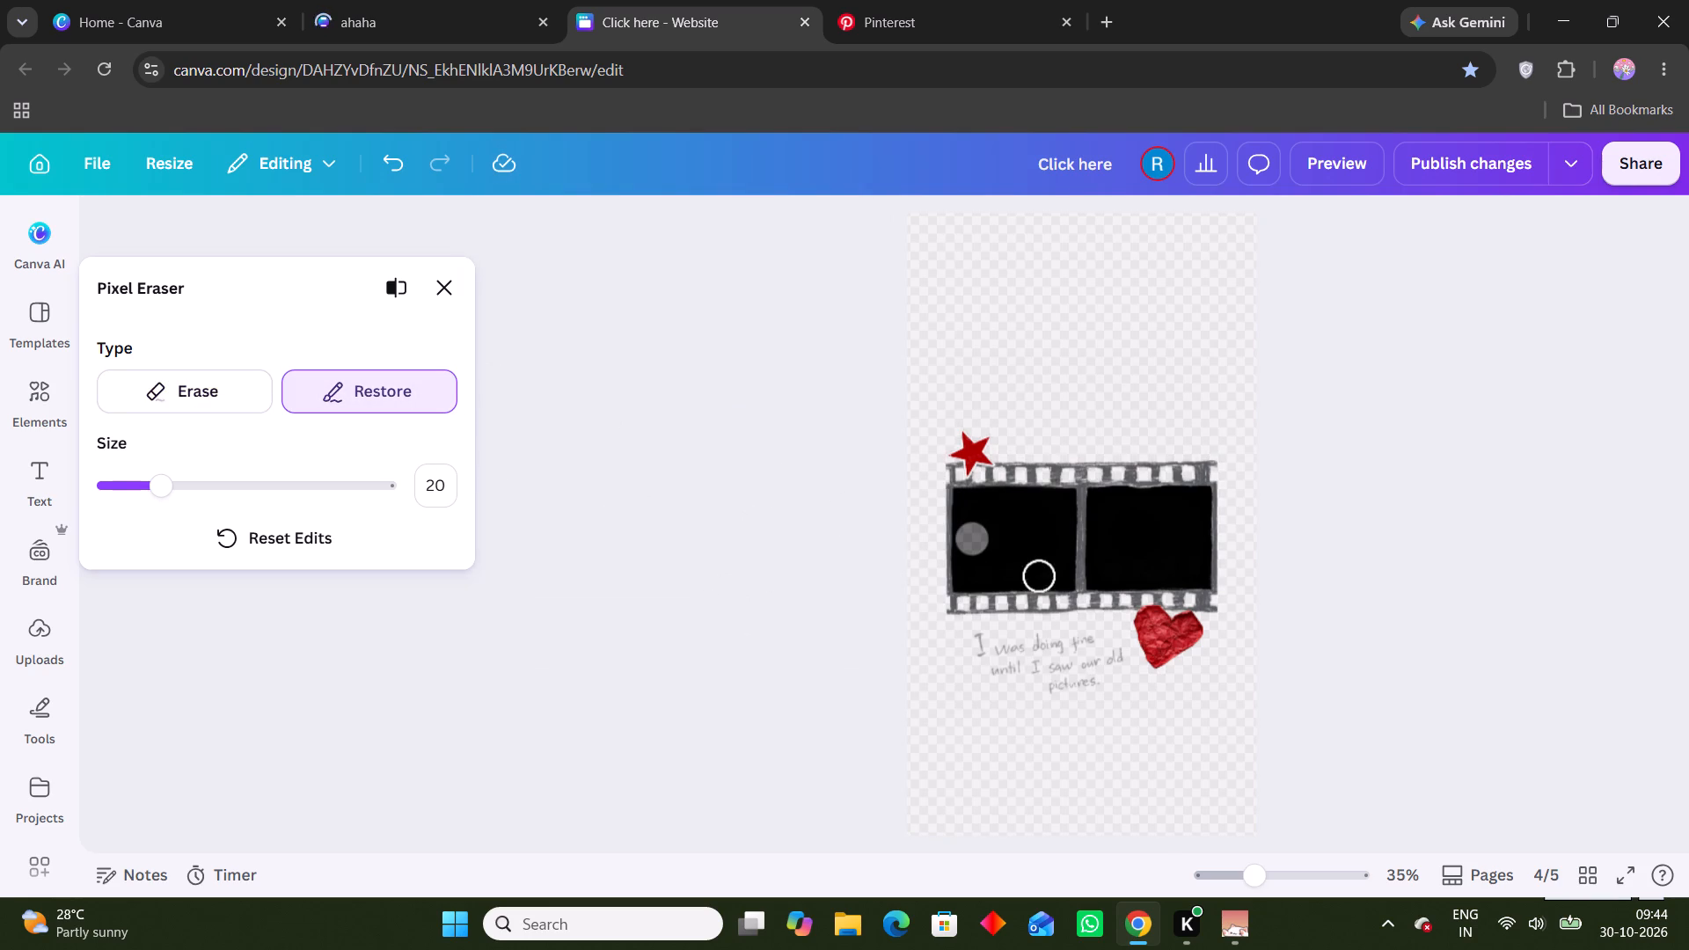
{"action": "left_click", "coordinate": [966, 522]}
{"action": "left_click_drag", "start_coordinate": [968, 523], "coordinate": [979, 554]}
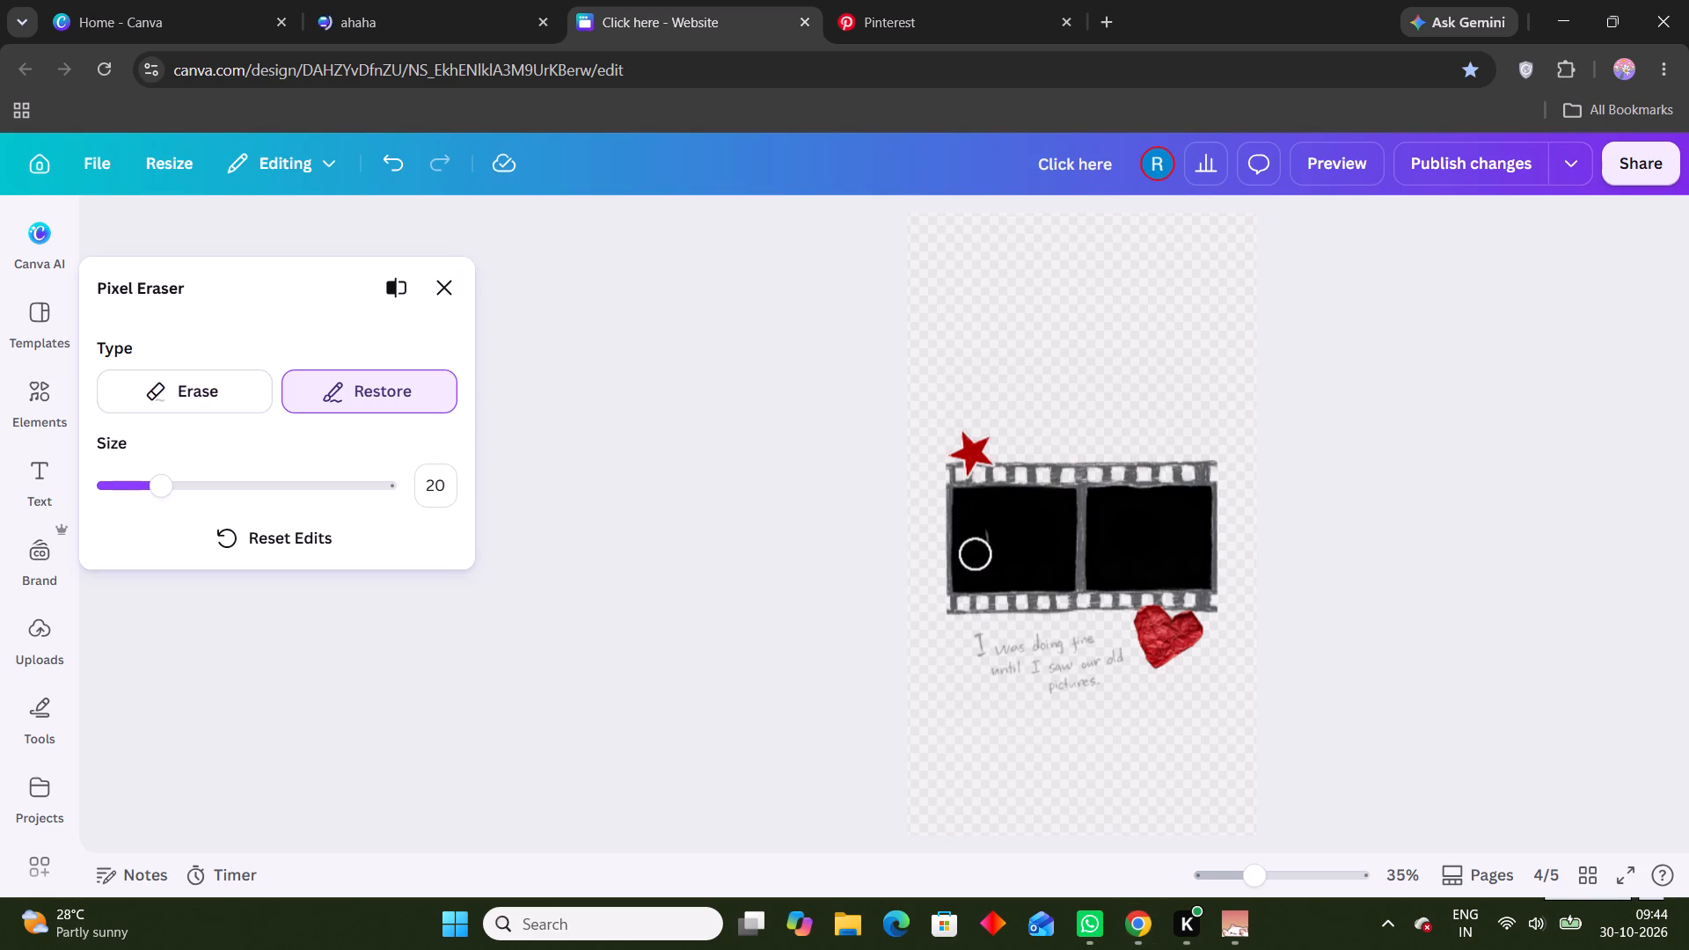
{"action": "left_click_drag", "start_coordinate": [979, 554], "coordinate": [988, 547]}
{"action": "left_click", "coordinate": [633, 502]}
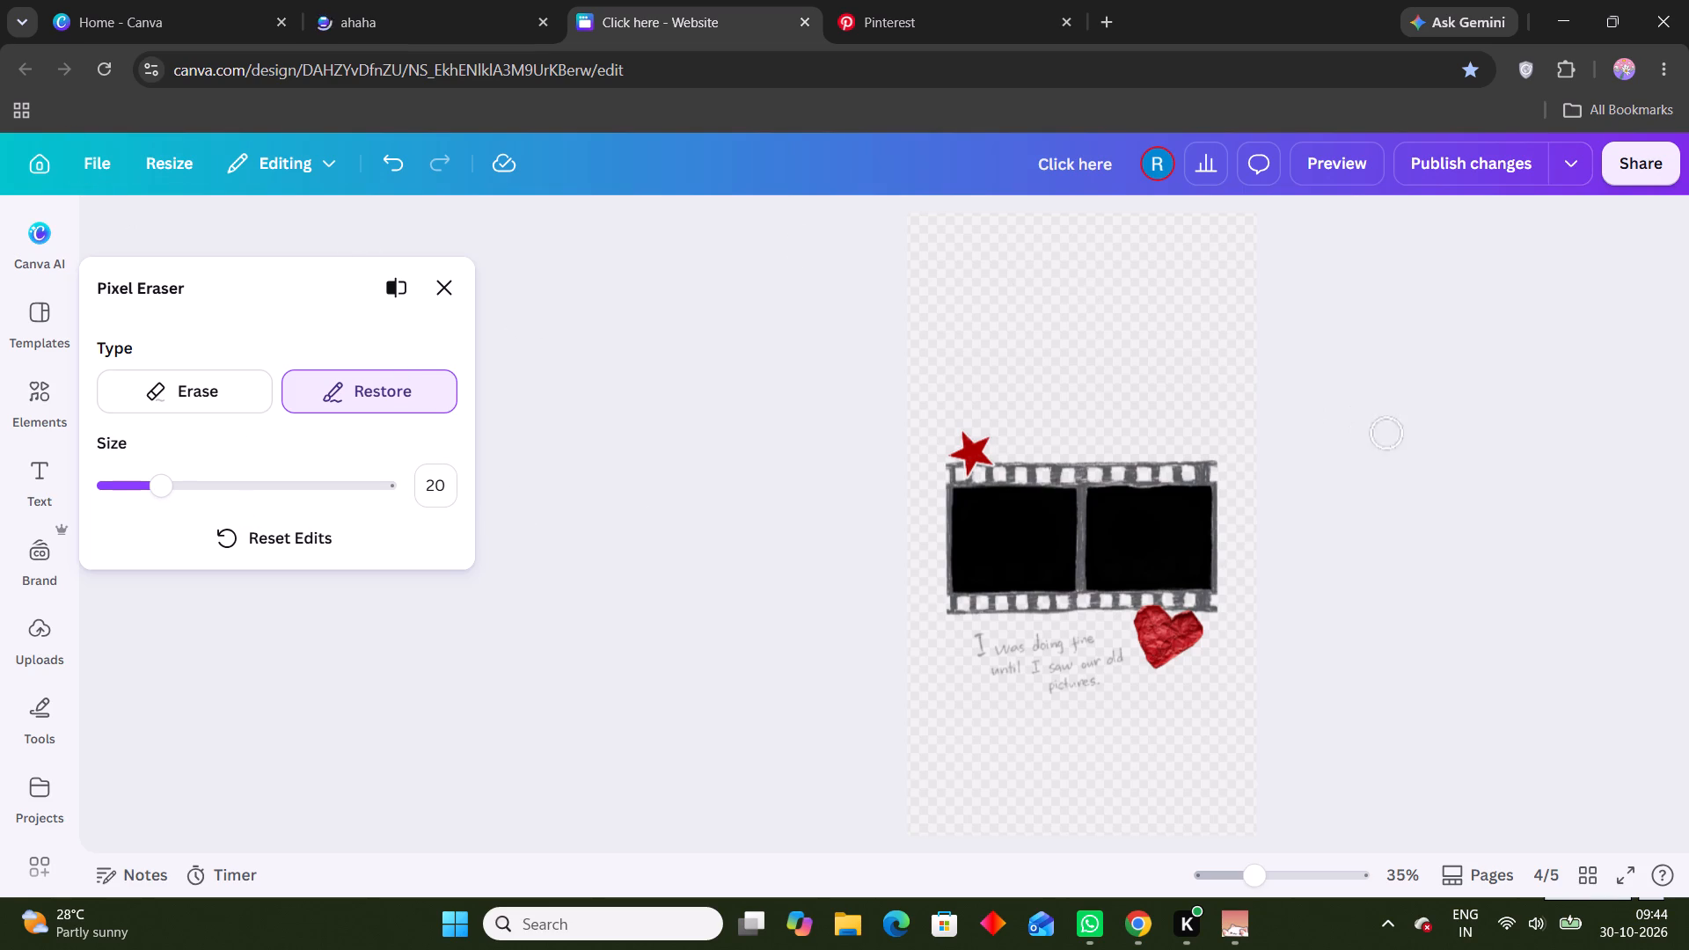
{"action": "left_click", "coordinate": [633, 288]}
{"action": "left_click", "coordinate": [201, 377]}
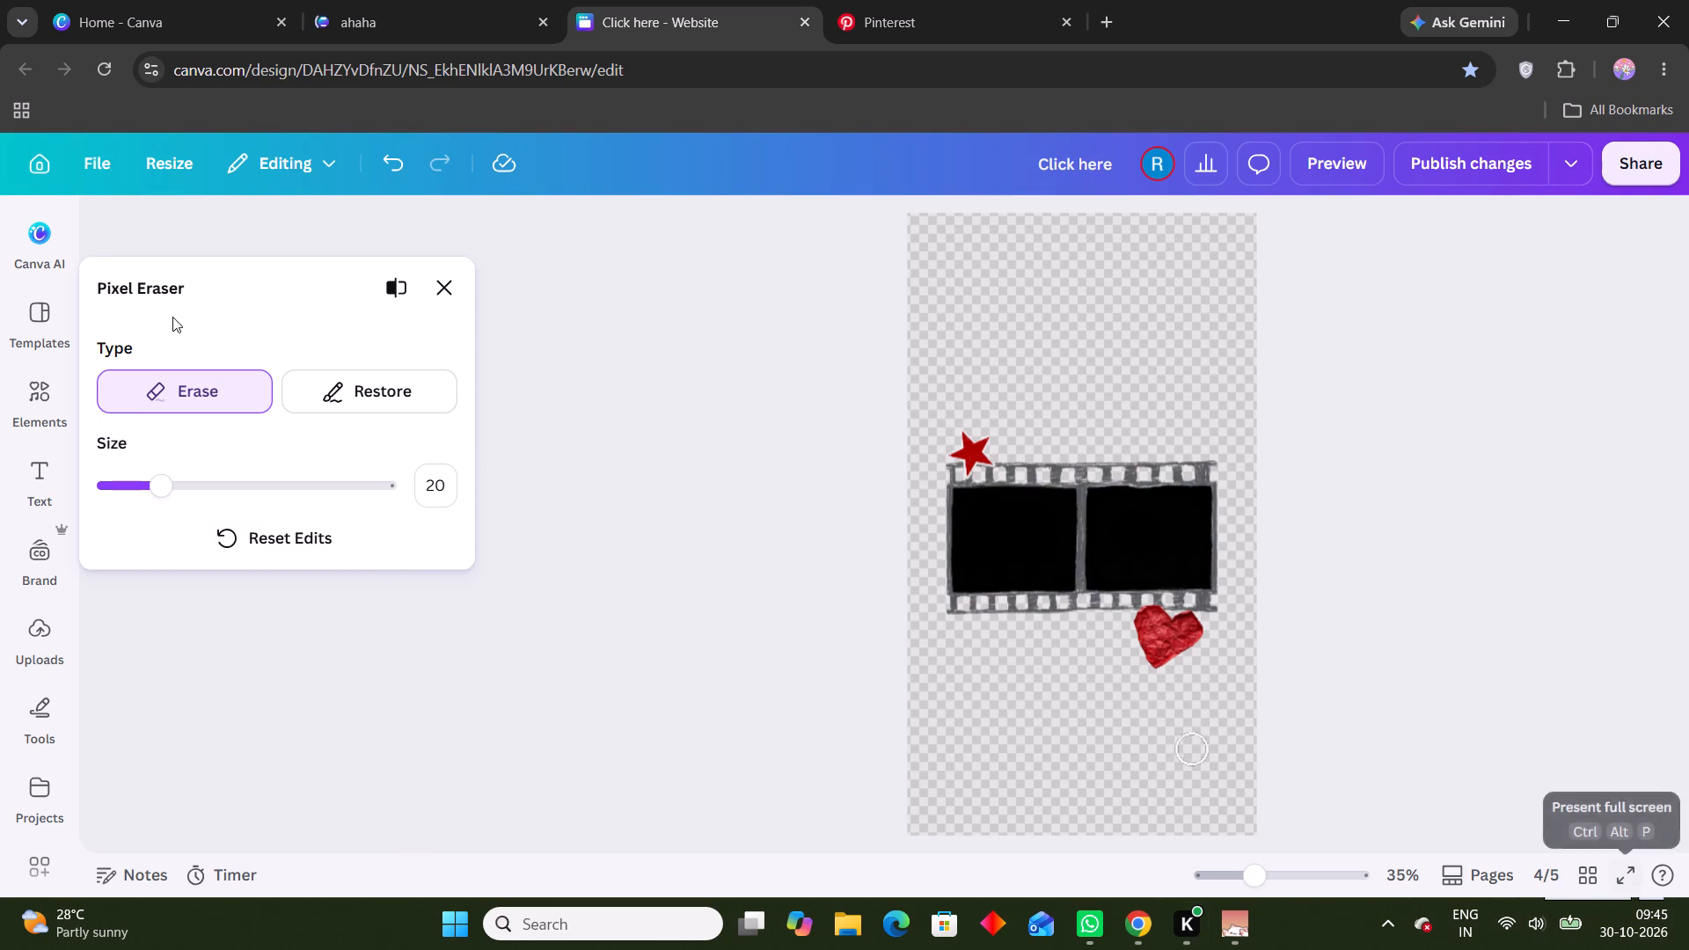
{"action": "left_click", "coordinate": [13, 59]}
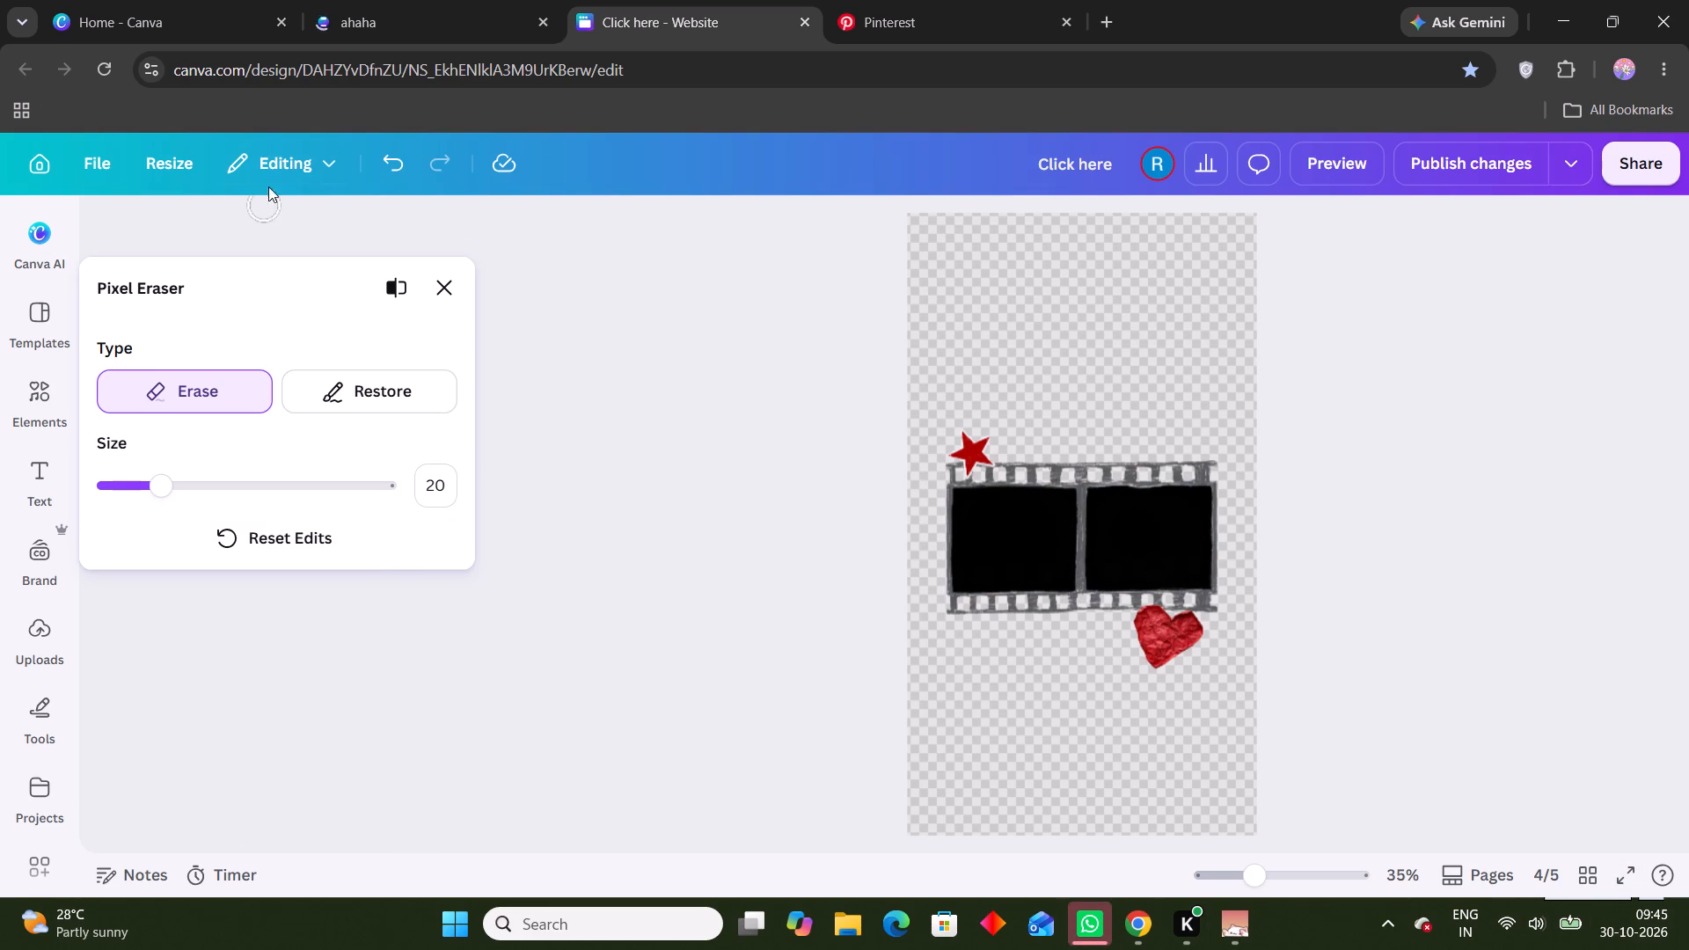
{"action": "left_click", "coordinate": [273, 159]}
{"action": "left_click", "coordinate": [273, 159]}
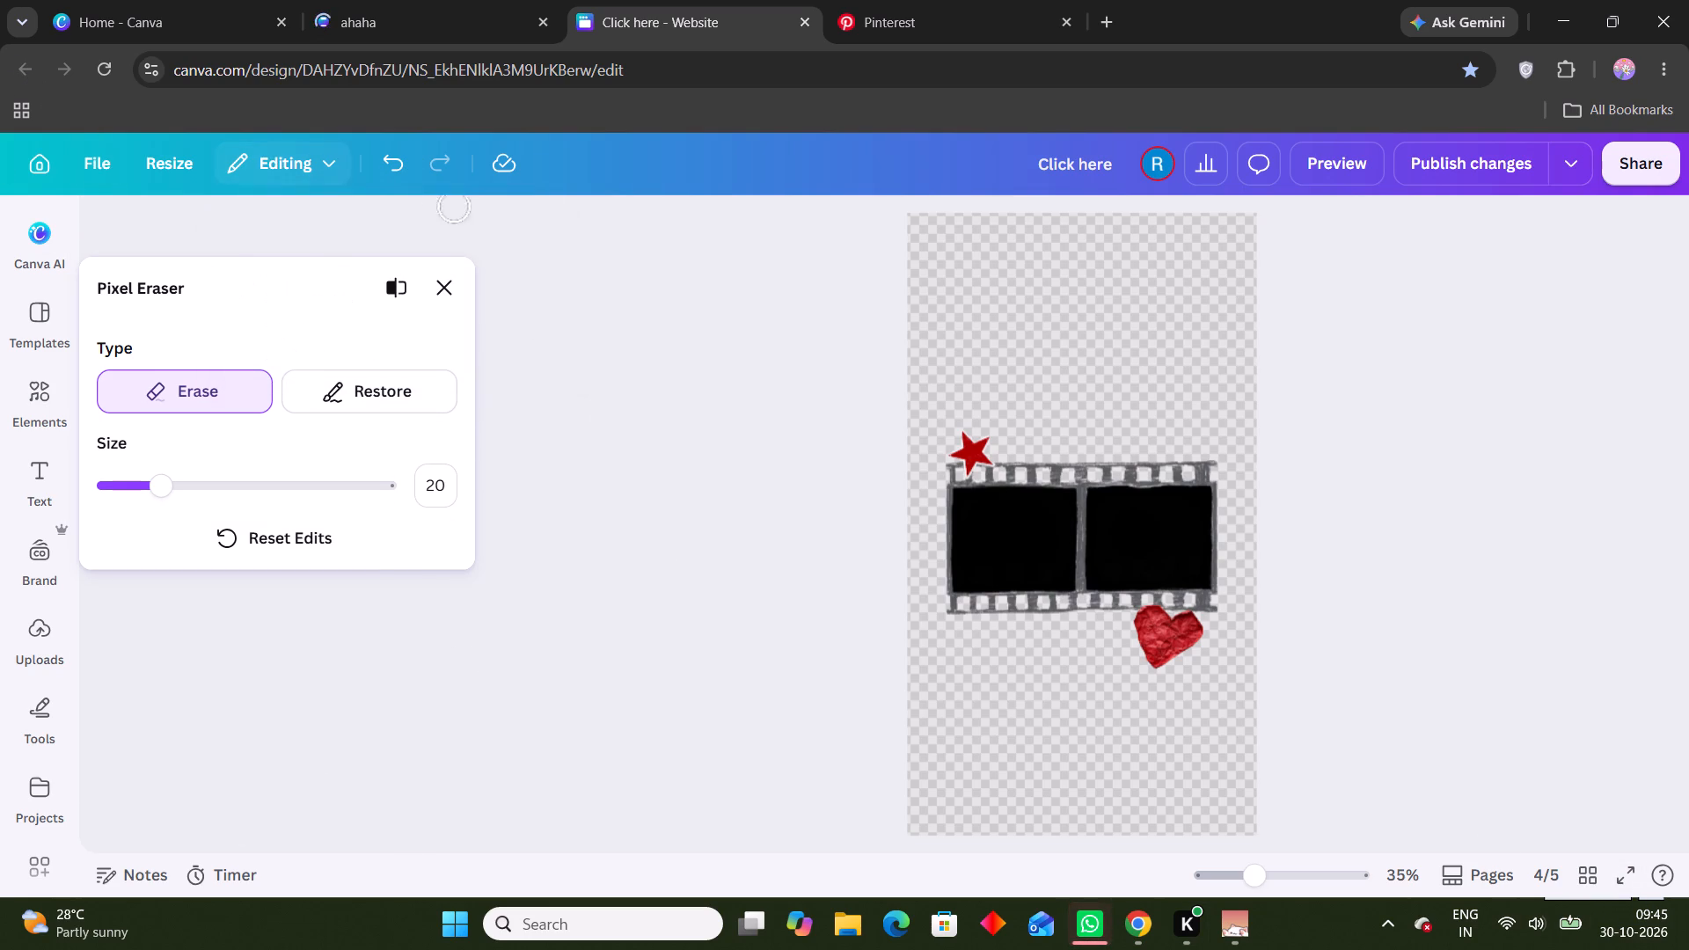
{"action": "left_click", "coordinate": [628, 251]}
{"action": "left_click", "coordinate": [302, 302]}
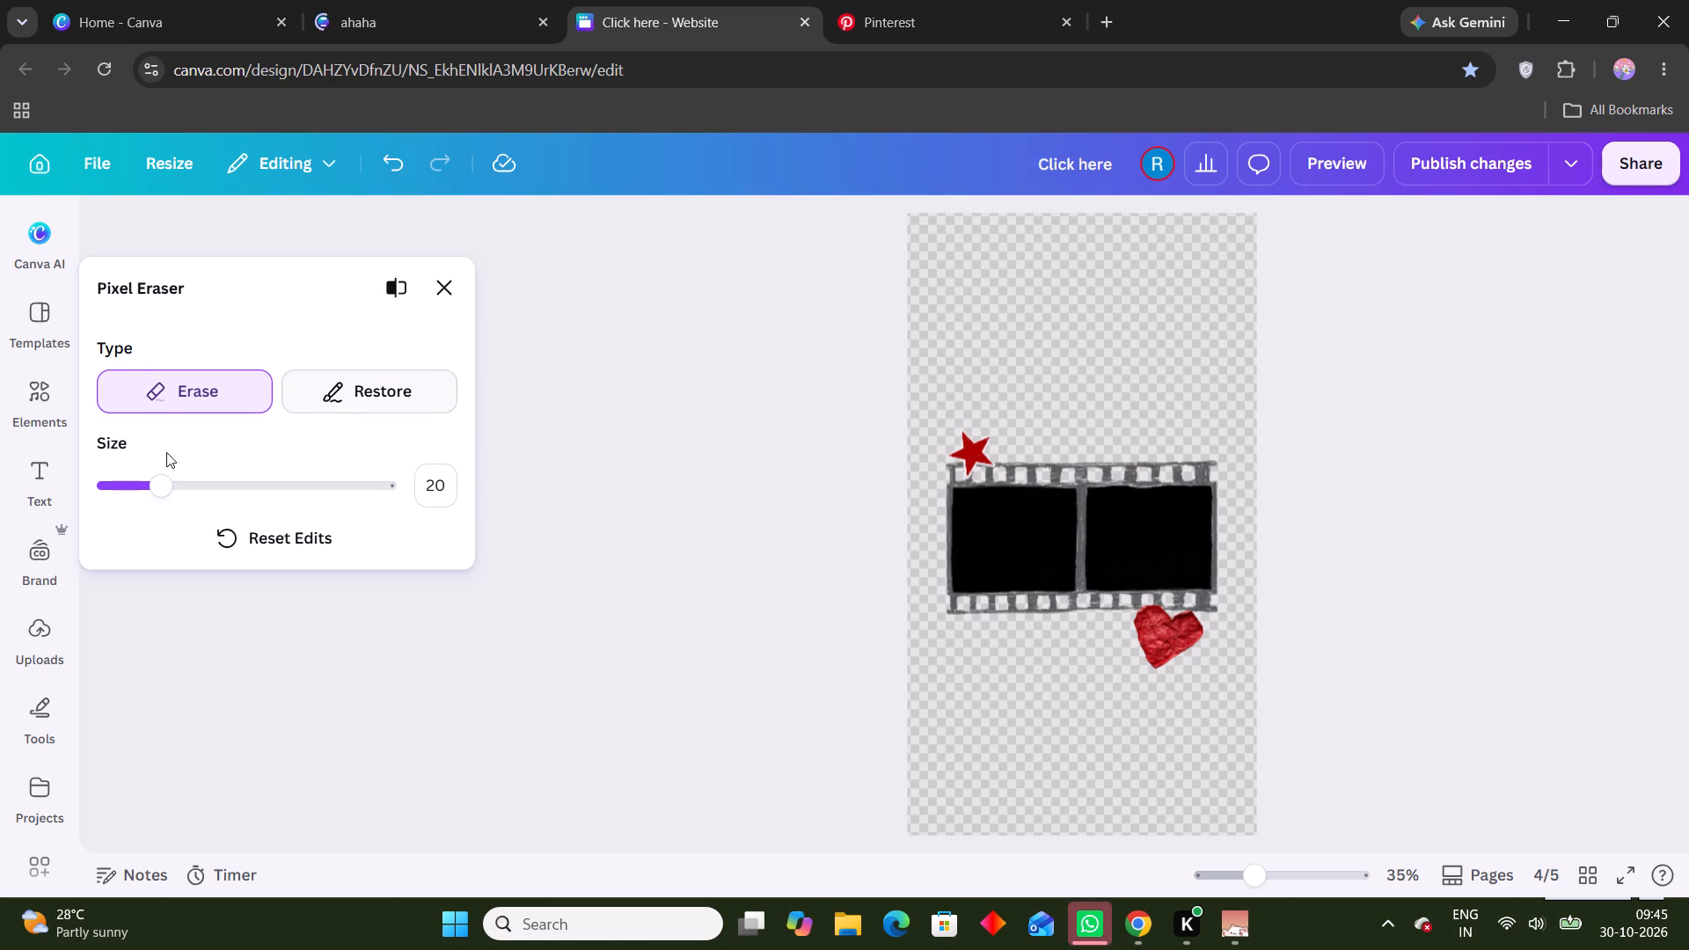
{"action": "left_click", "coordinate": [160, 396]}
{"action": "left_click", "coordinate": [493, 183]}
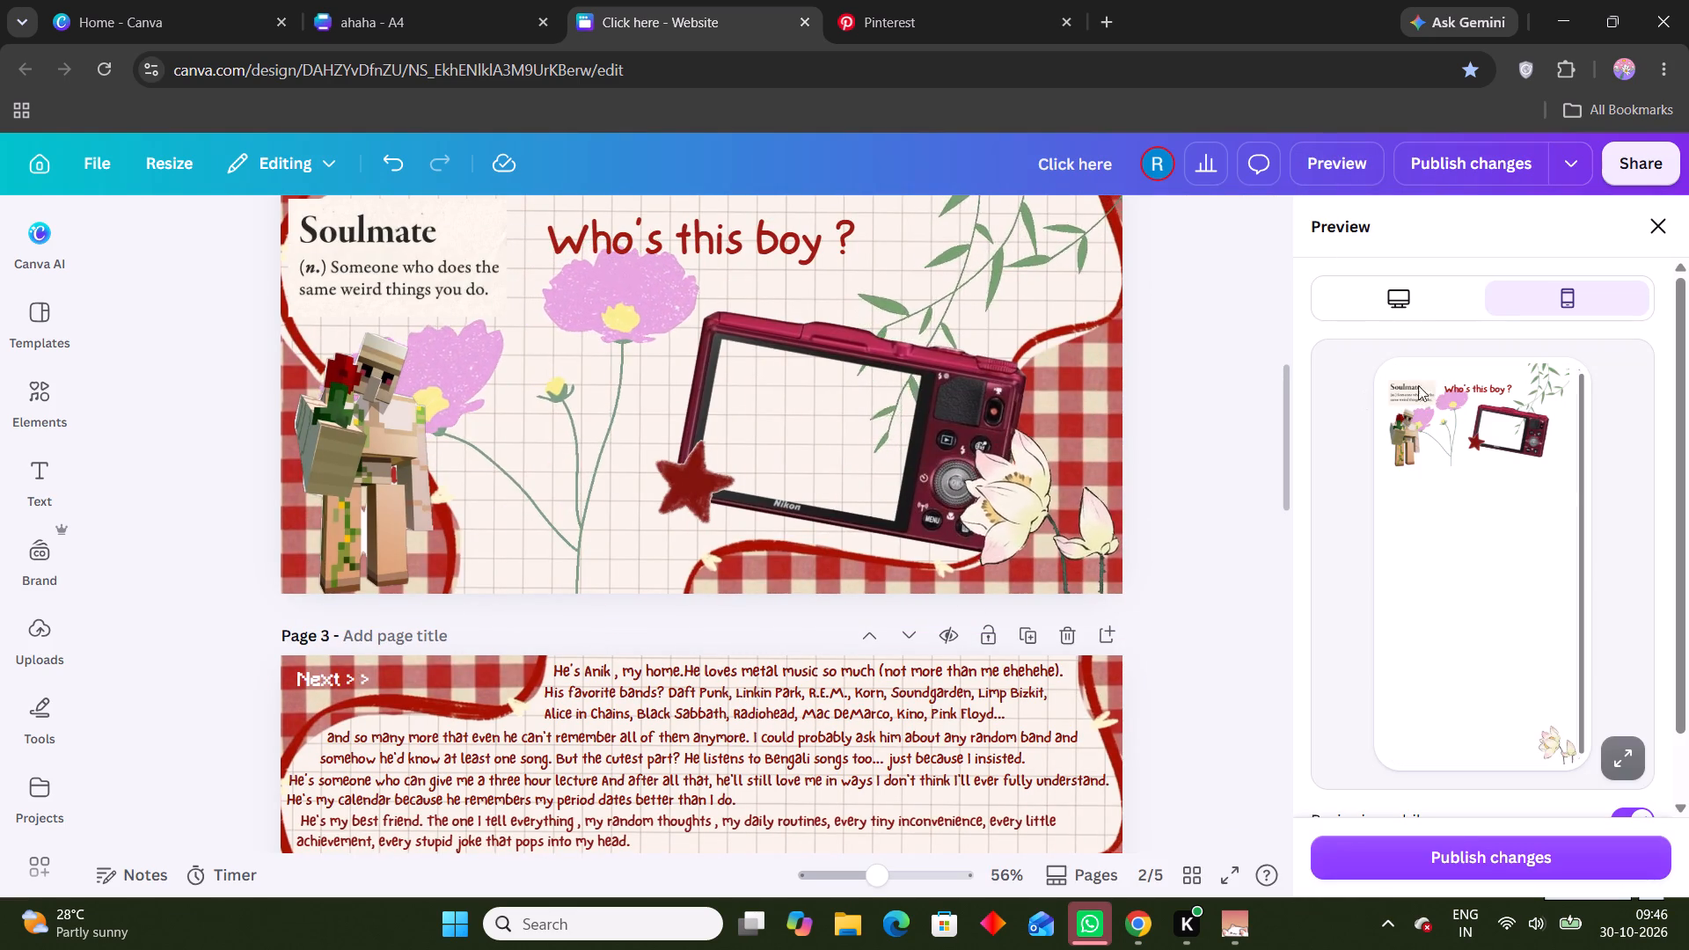
{"action": "left_click", "coordinate": [1392, 299]}
Move the "Next > >" text on page 3 from the top-left corner to the bottom edge, beside the "You make me happy" quote.
{"action": "scroll", "coordinate": [998, 406], "scroll_direction": "down", "scroll_amount": 2}
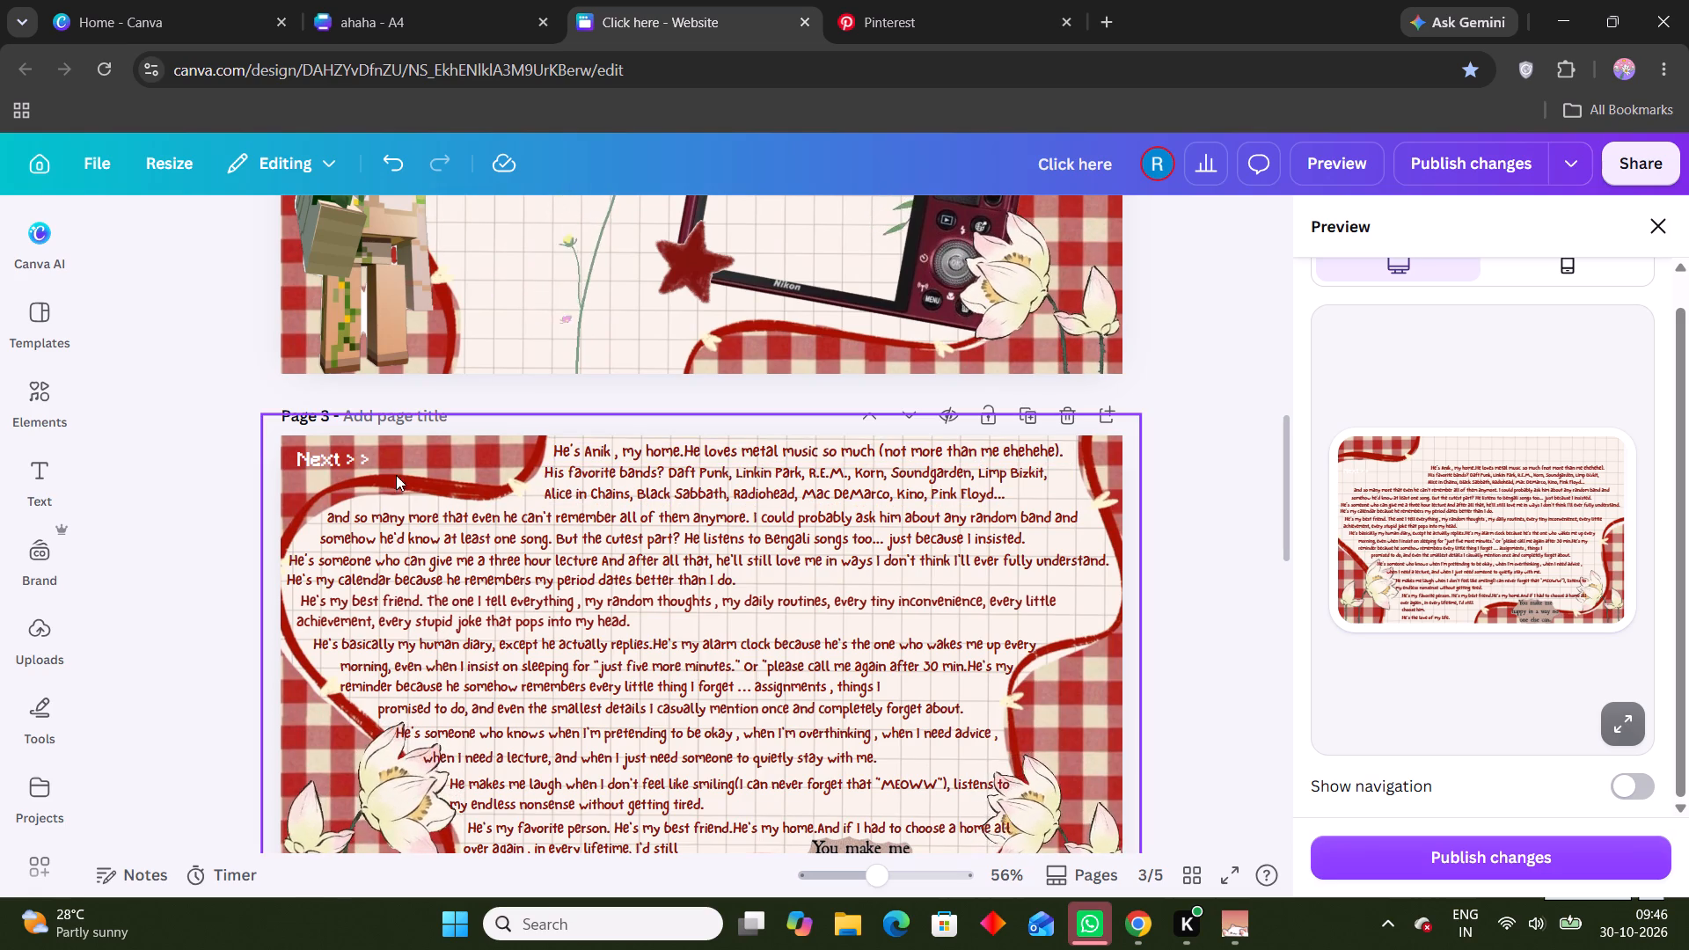
{"action": "left_click_drag", "start_coordinate": [352, 462], "coordinate": [395, 444]}
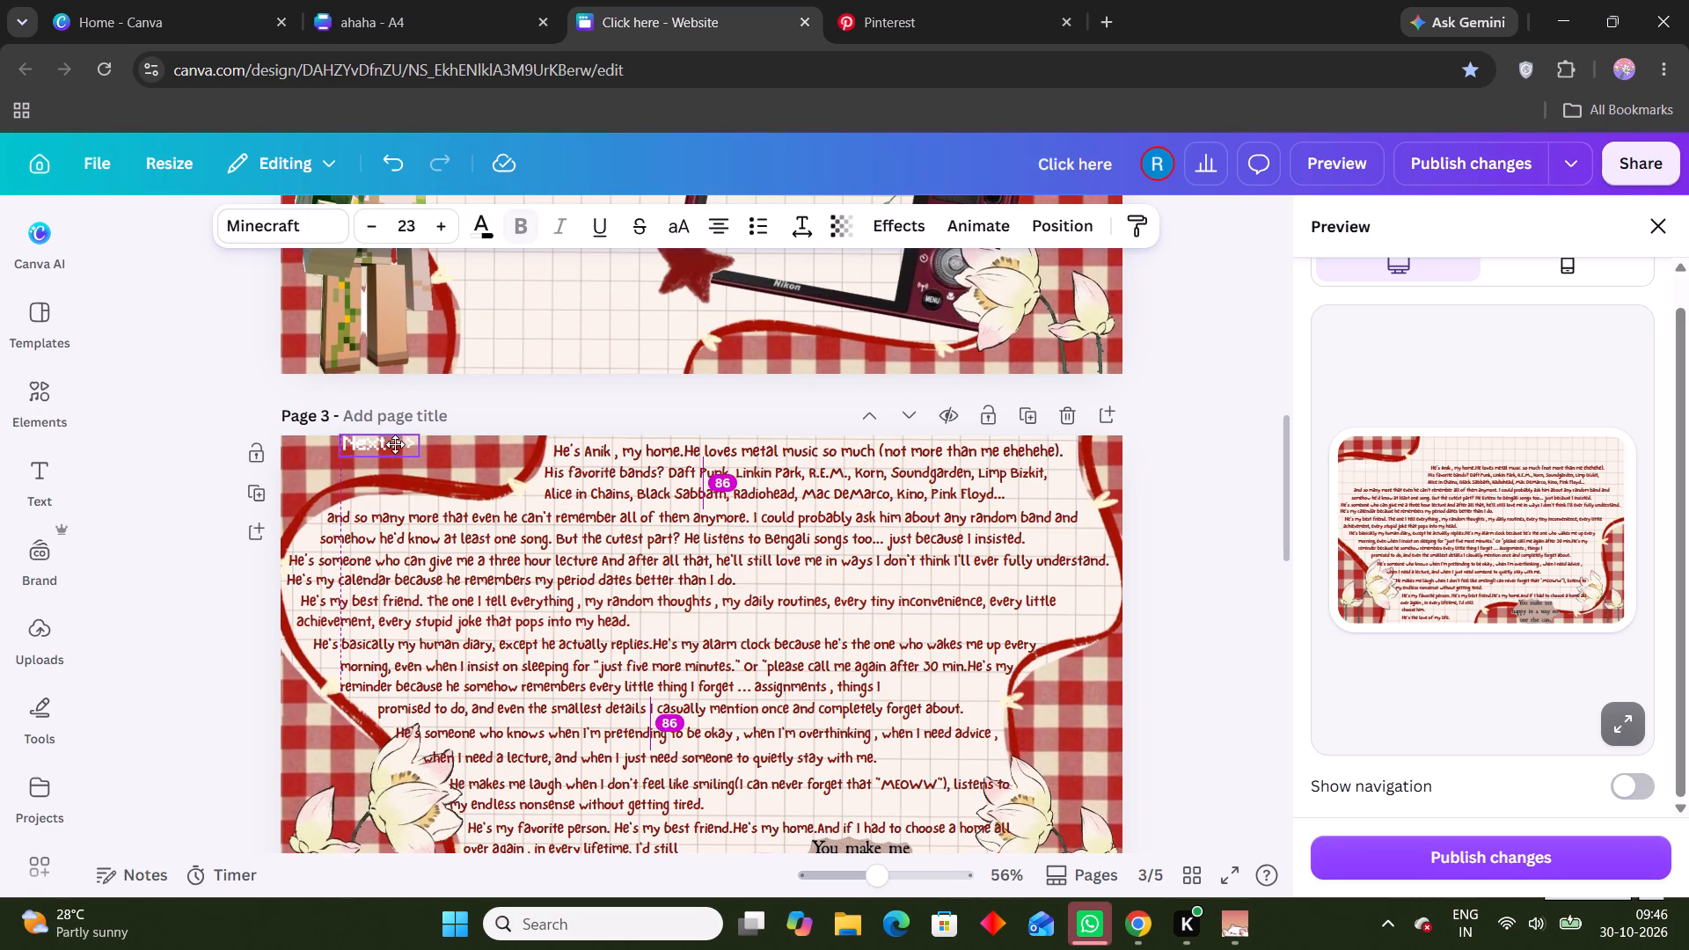
{"action": "left_click_drag", "start_coordinate": [395, 444], "coordinate": [396, 440]}
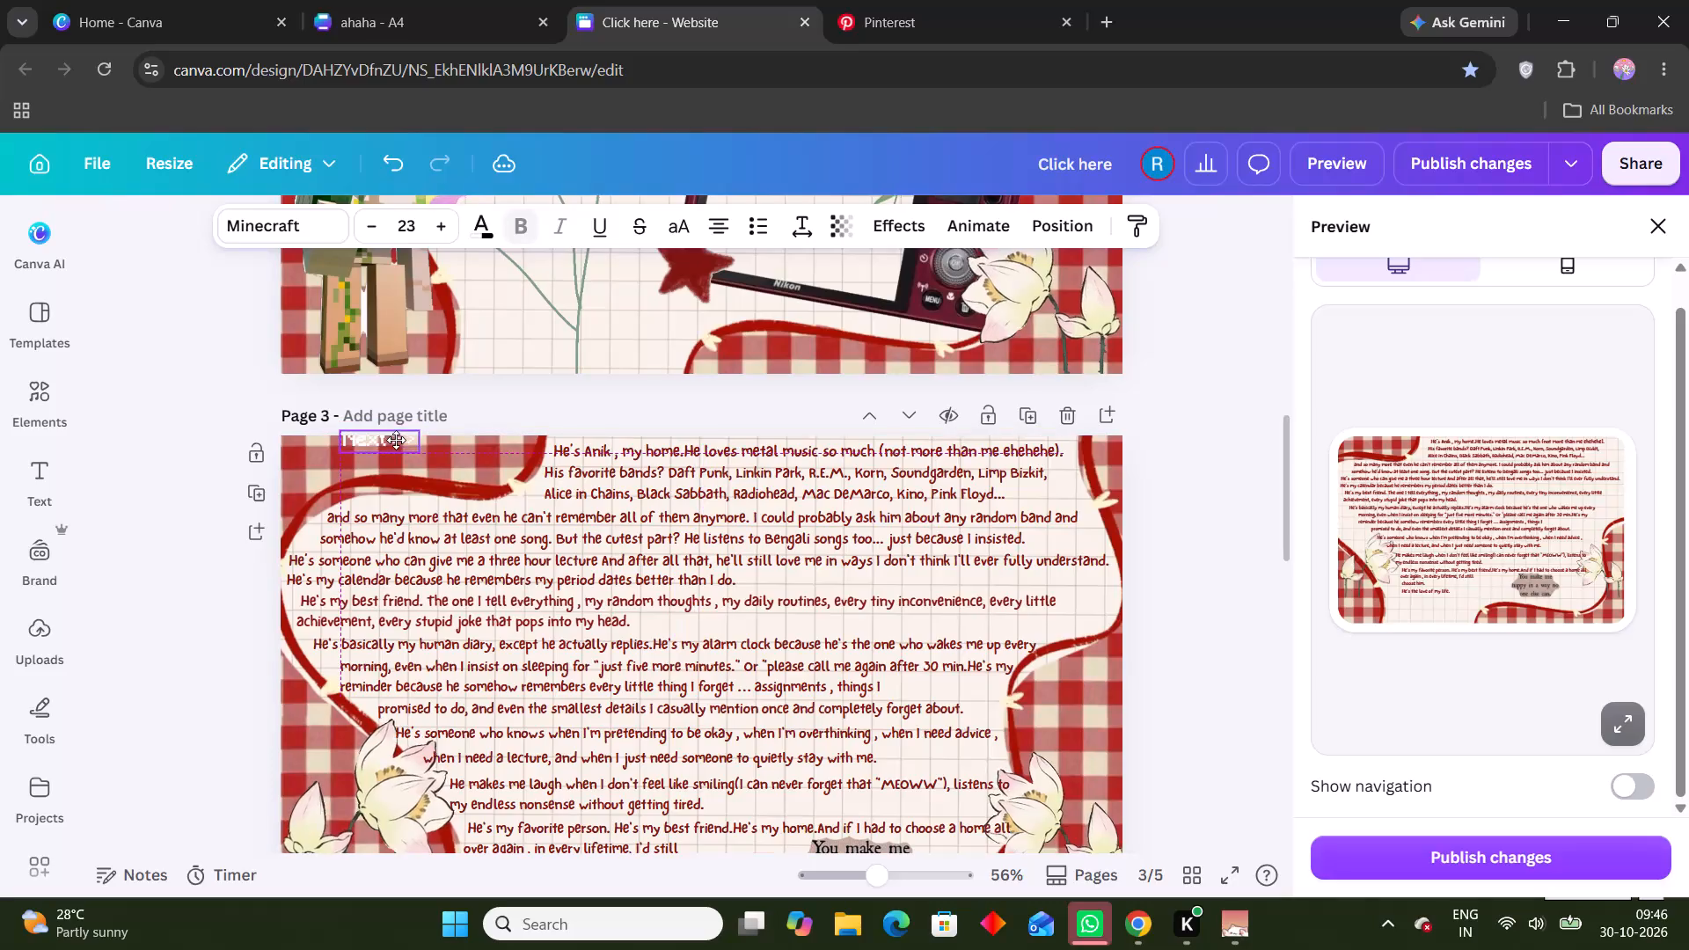
{"action": "left_click_drag", "start_coordinate": [396, 440], "coordinate": [395, 451]}
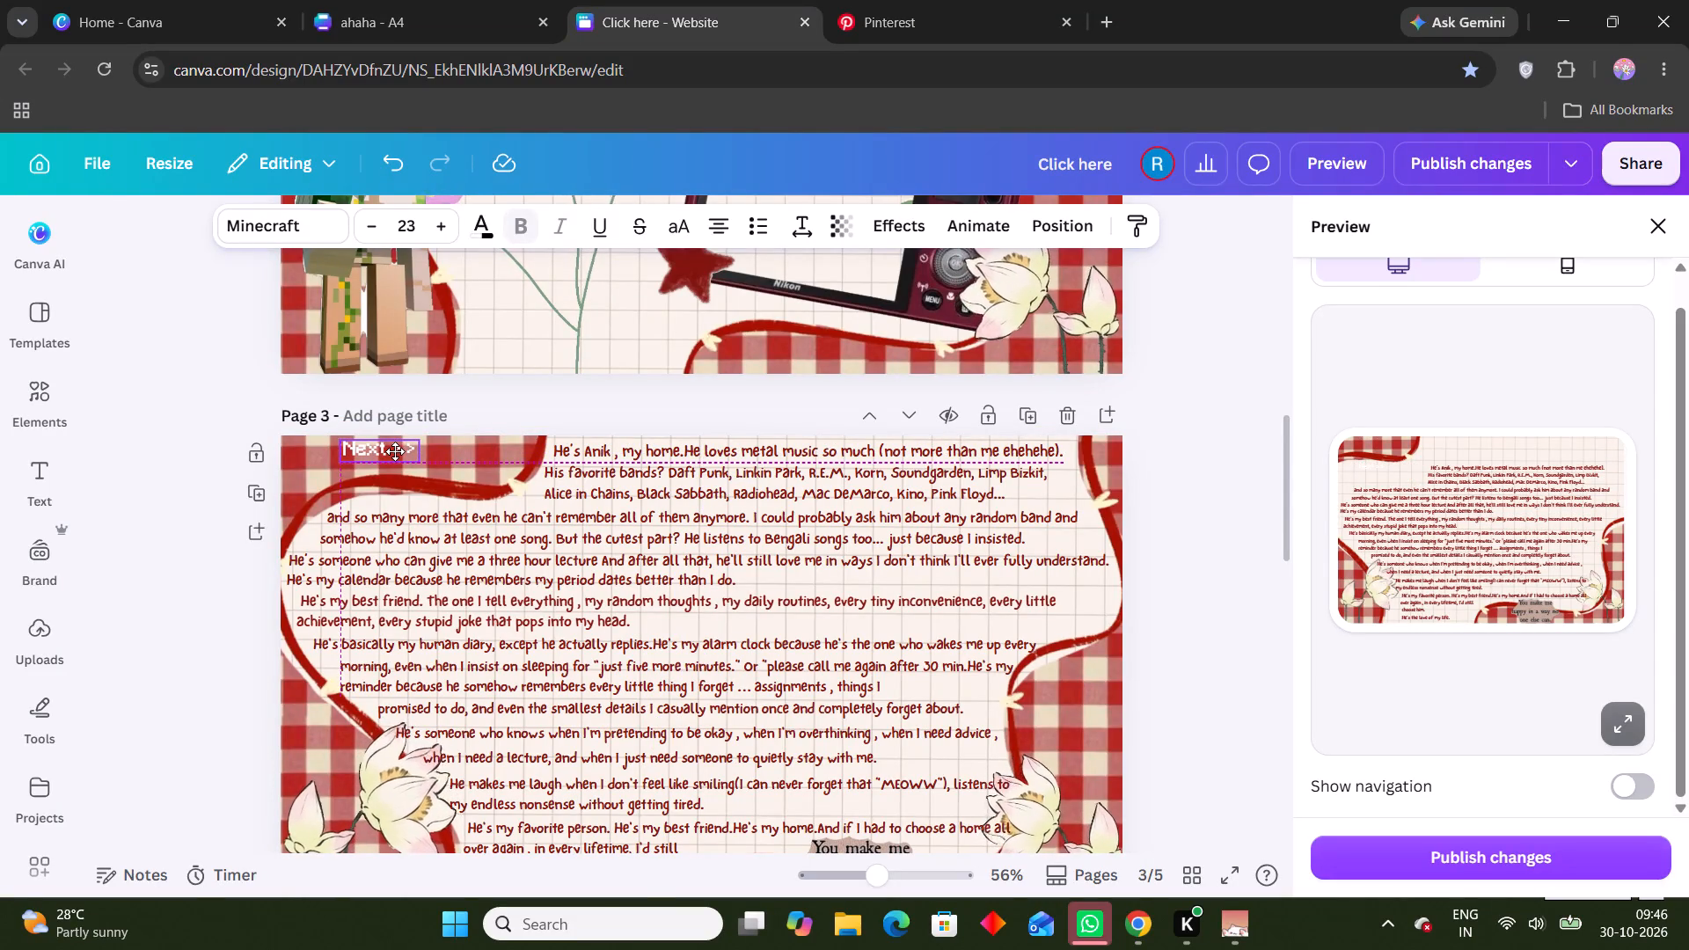
{"action": "left_click_drag", "start_coordinate": [395, 451], "coordinate": [1060, 705]}
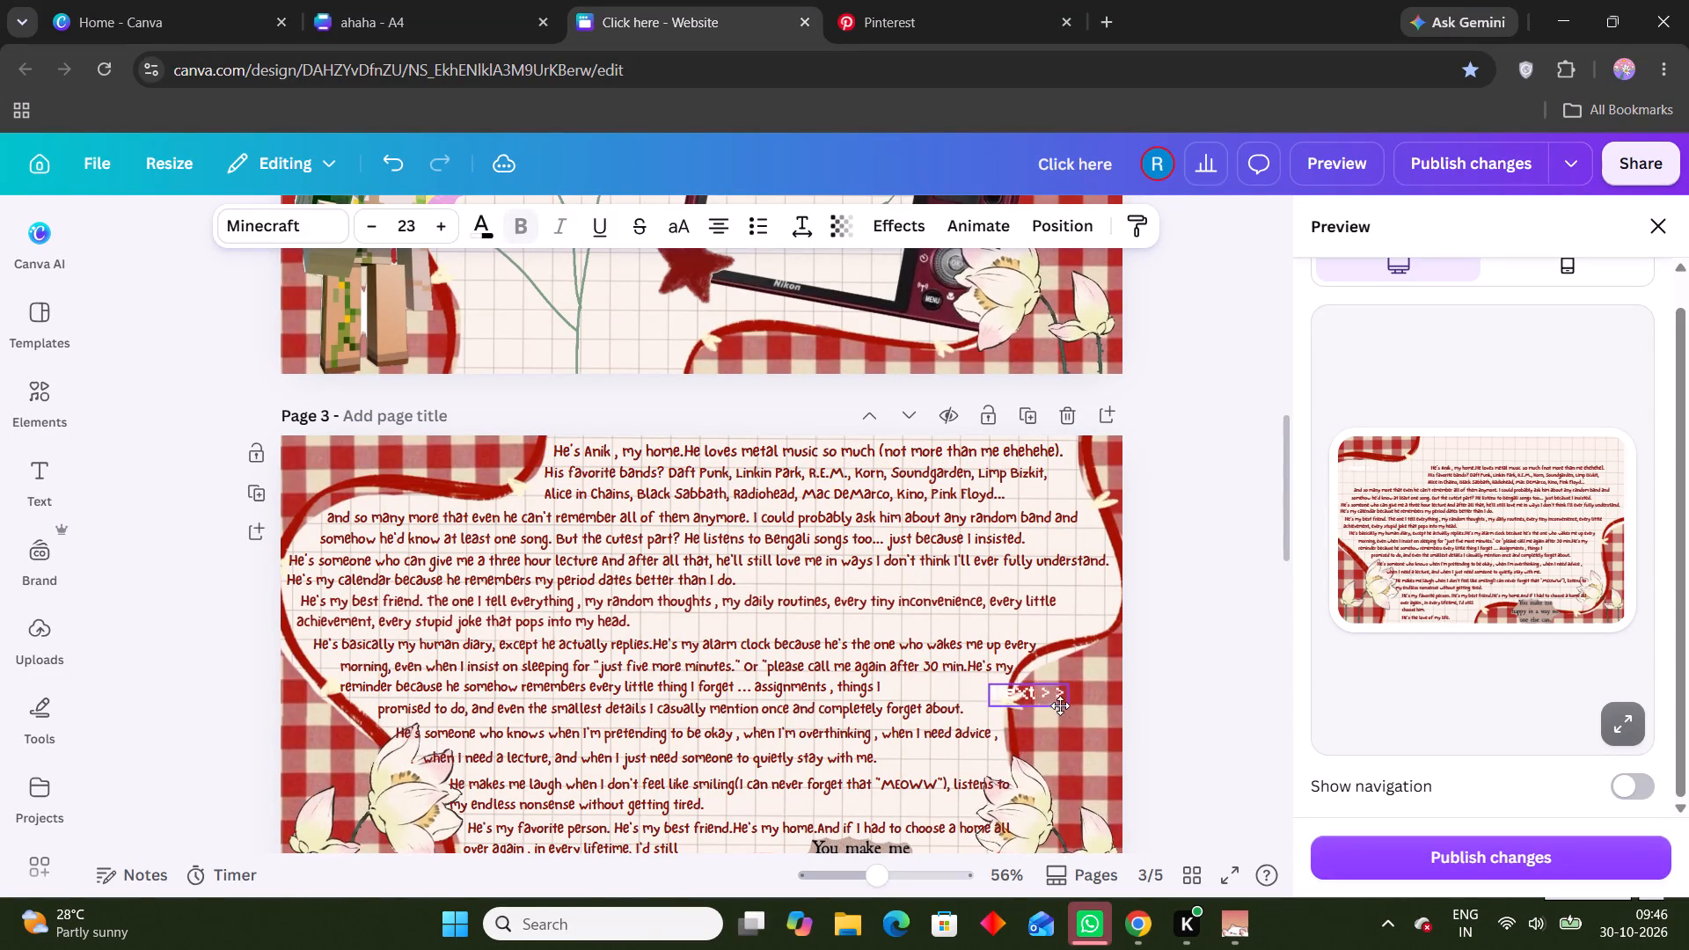
{"action": "left_click_drag", "start_coordinate": [1060, 705], "coordinate": [1077, 712]}
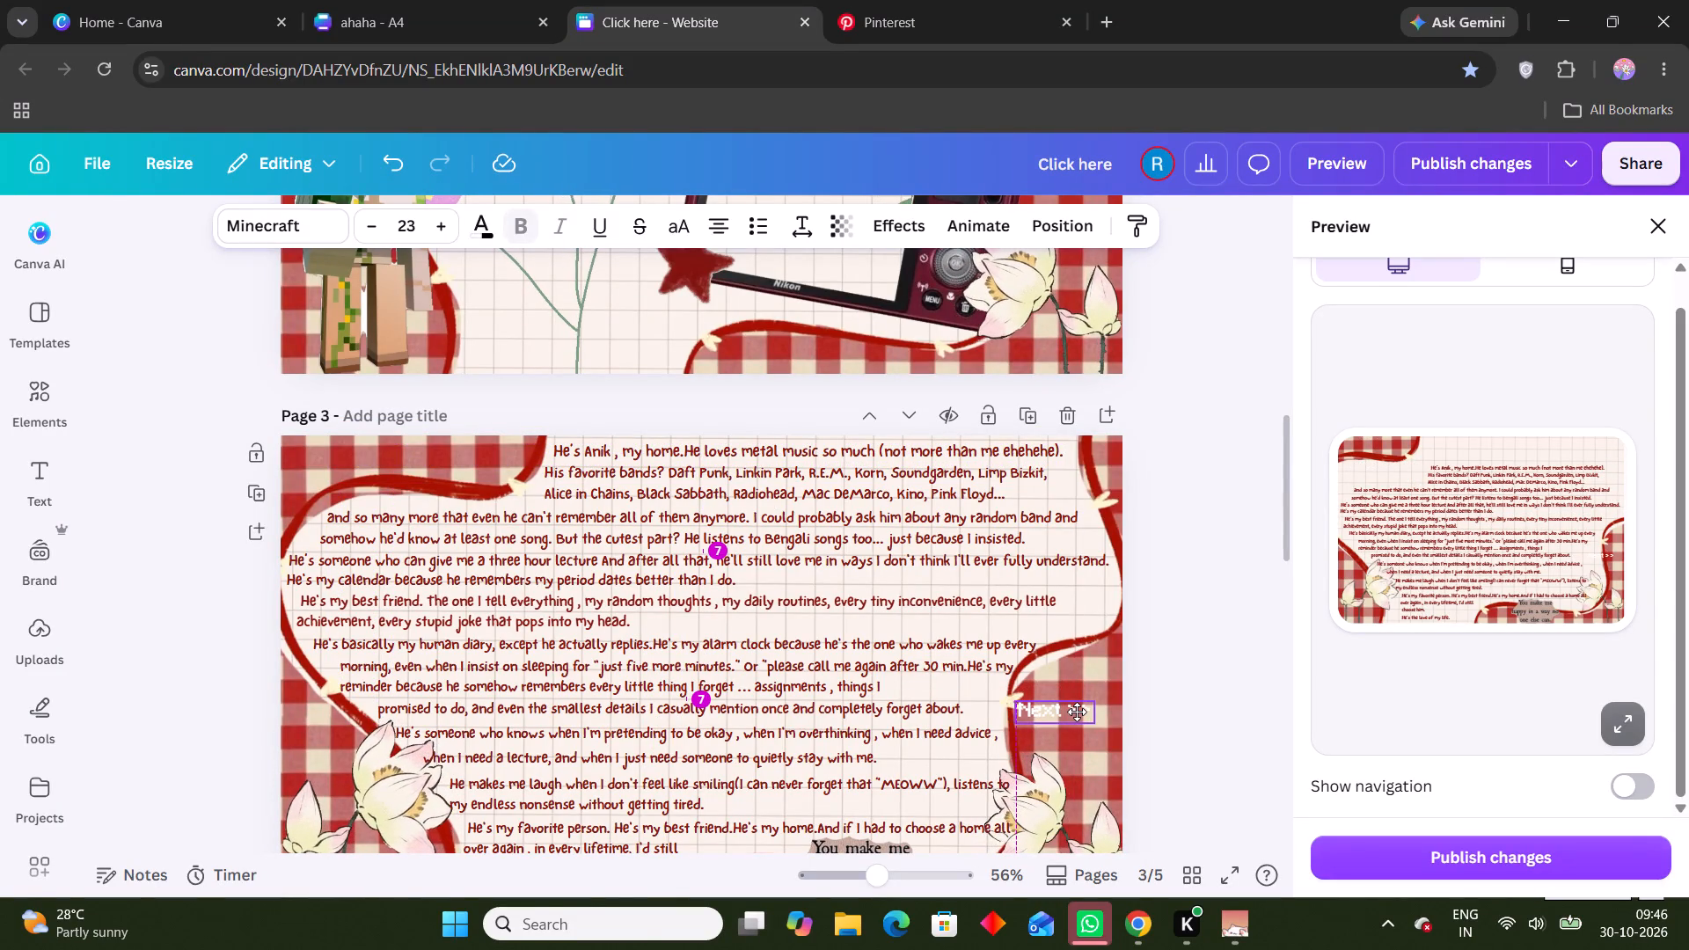
{"action": "left_click_drag", "start_coordinate": [1077, 712], "coordinate": [1084, 729]}
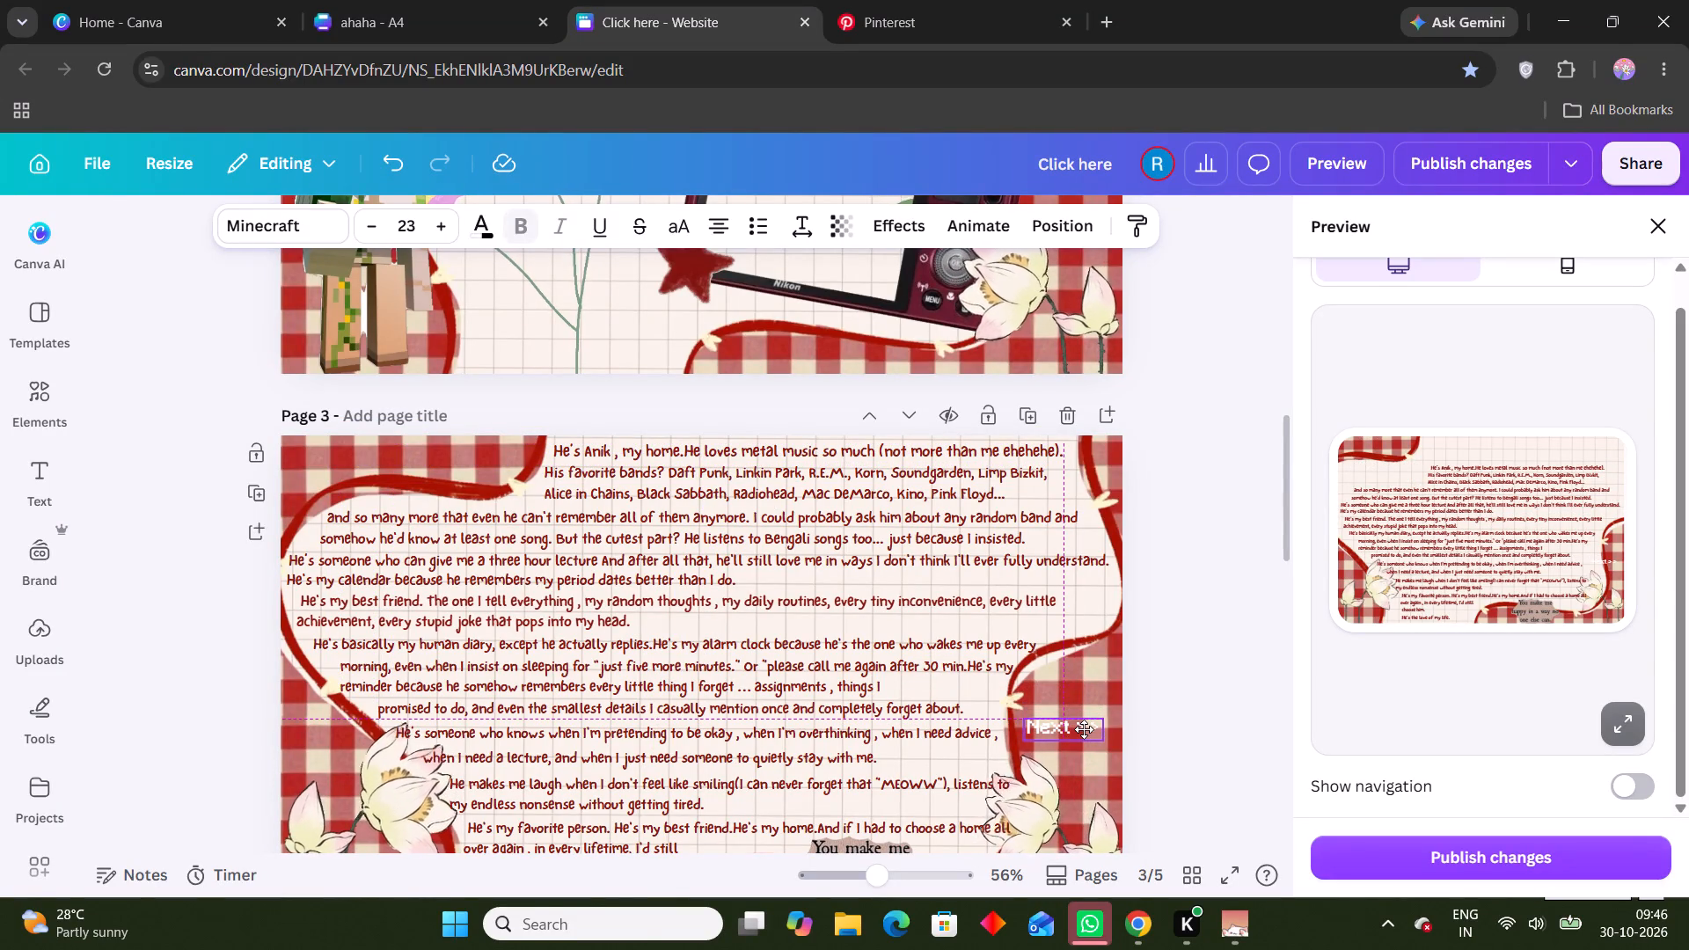
{"action": "left_click_drag", "start_coordinate": [1084, 729], "coordinate": [1038, 776]}
{"action": "scroll", "coordinate": [1107, 680], "scroll_direction": "down", "scroll_amount": 2}
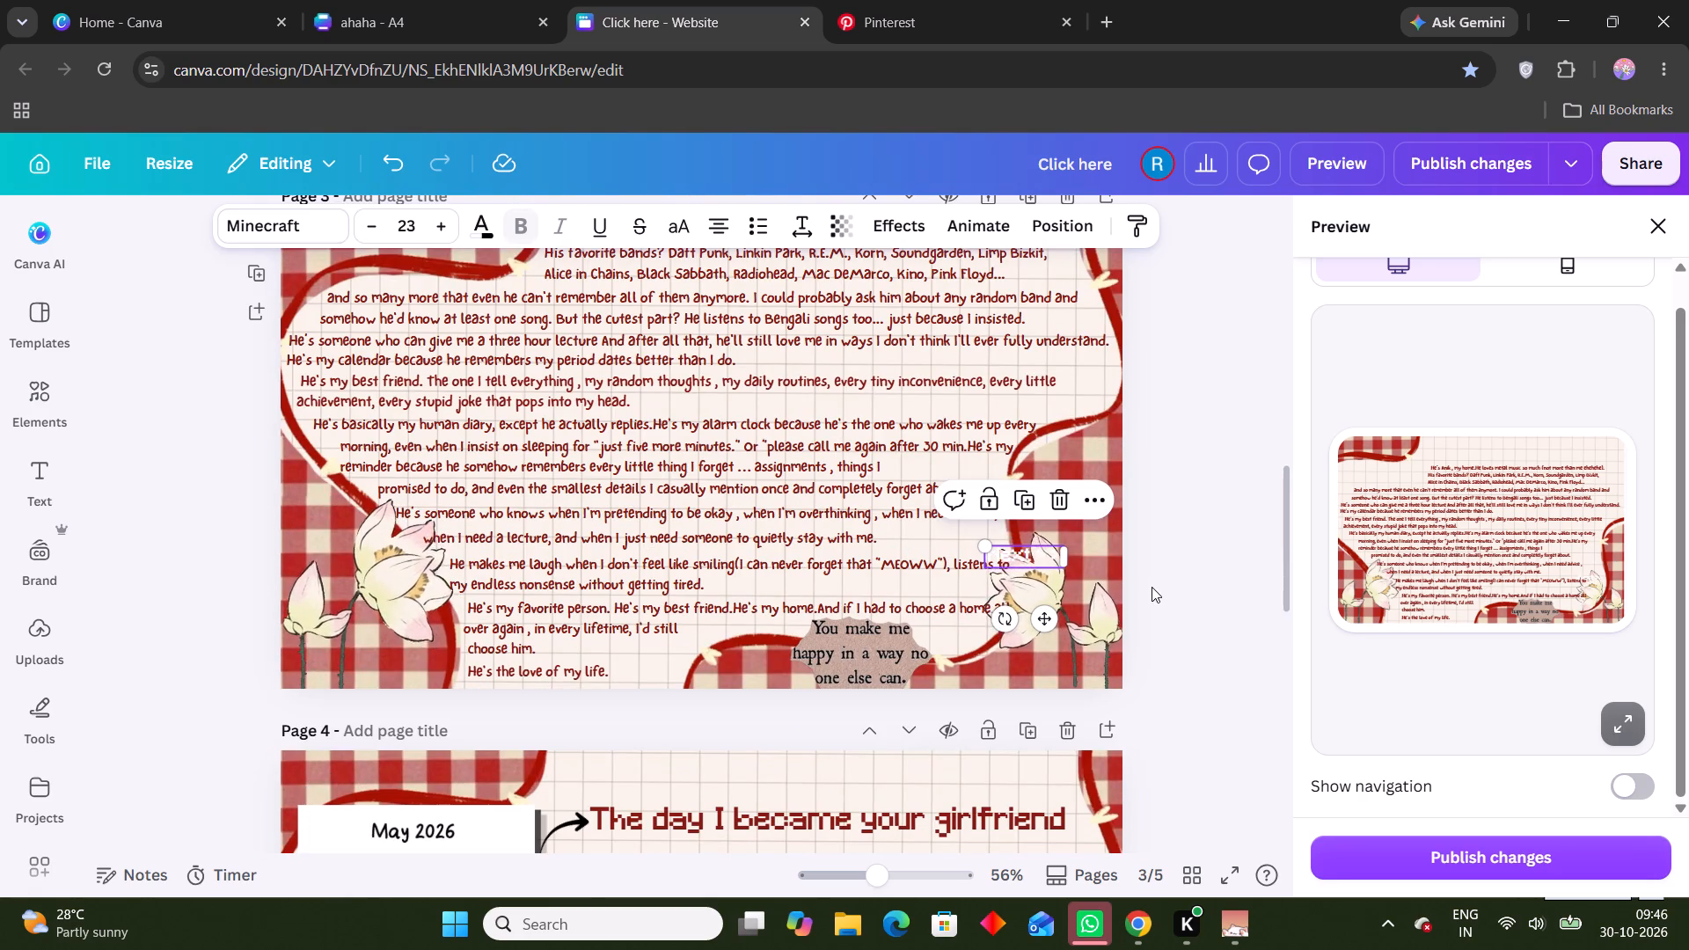
{"action": "left_click_drag", "start_coordinate": [1031, 551], "coordinate": [1022, 661]}
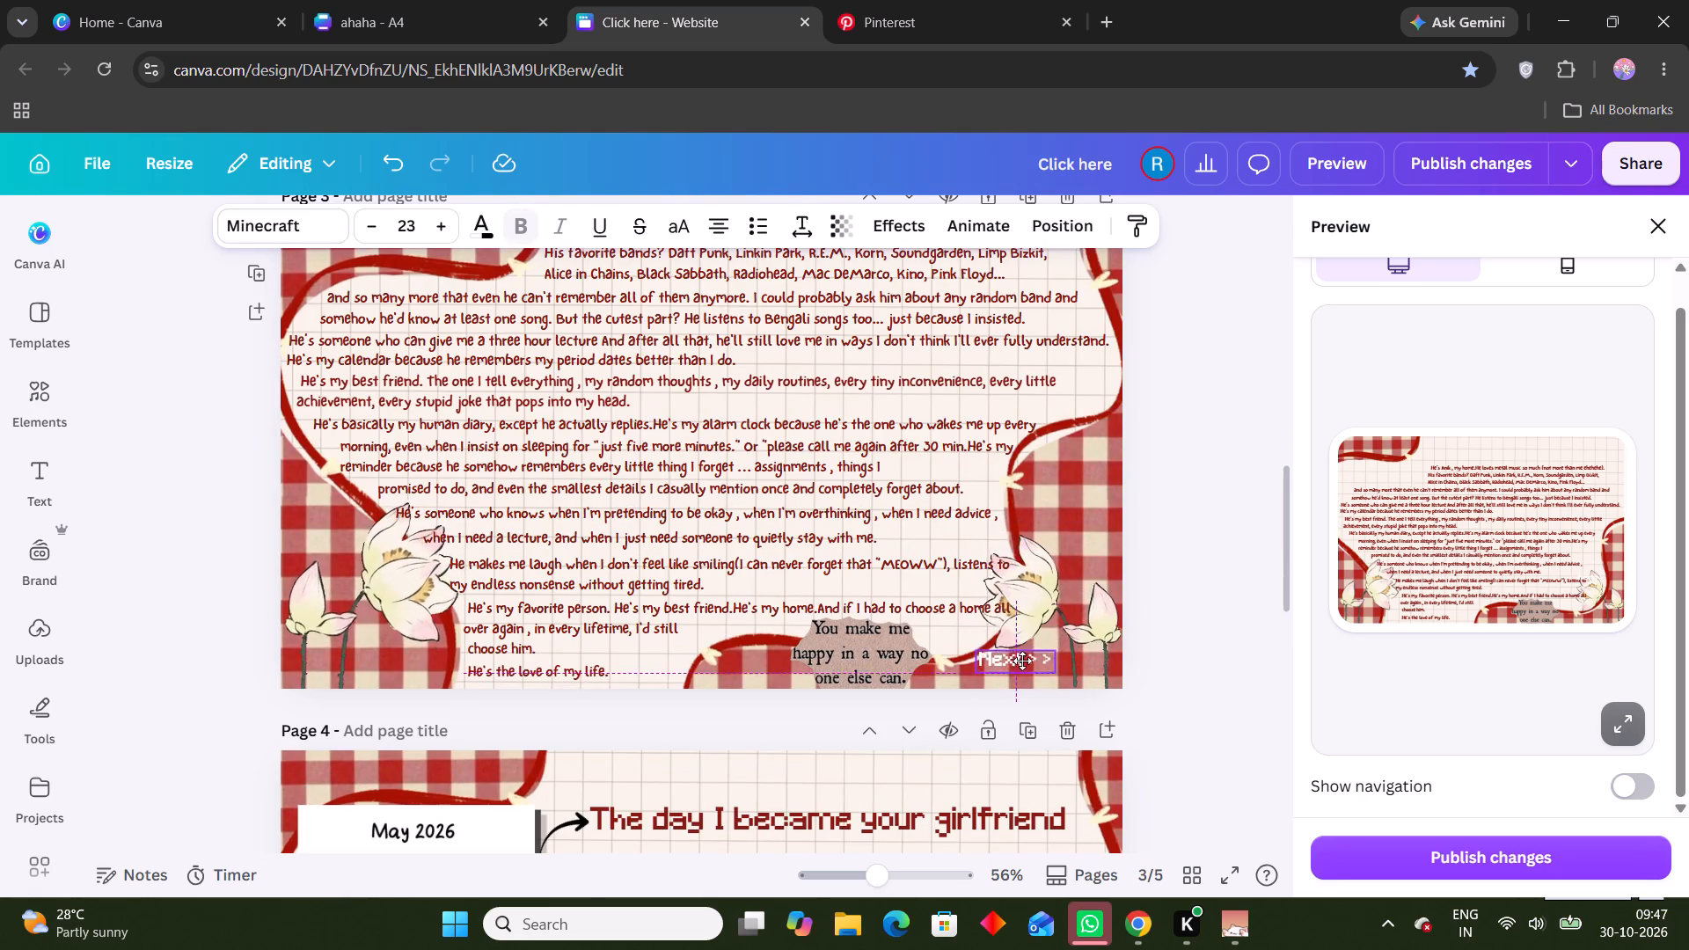
{"action": "left_click_drag", "start_coordinate": [1022, 661], "coordinate": [973, 666]}
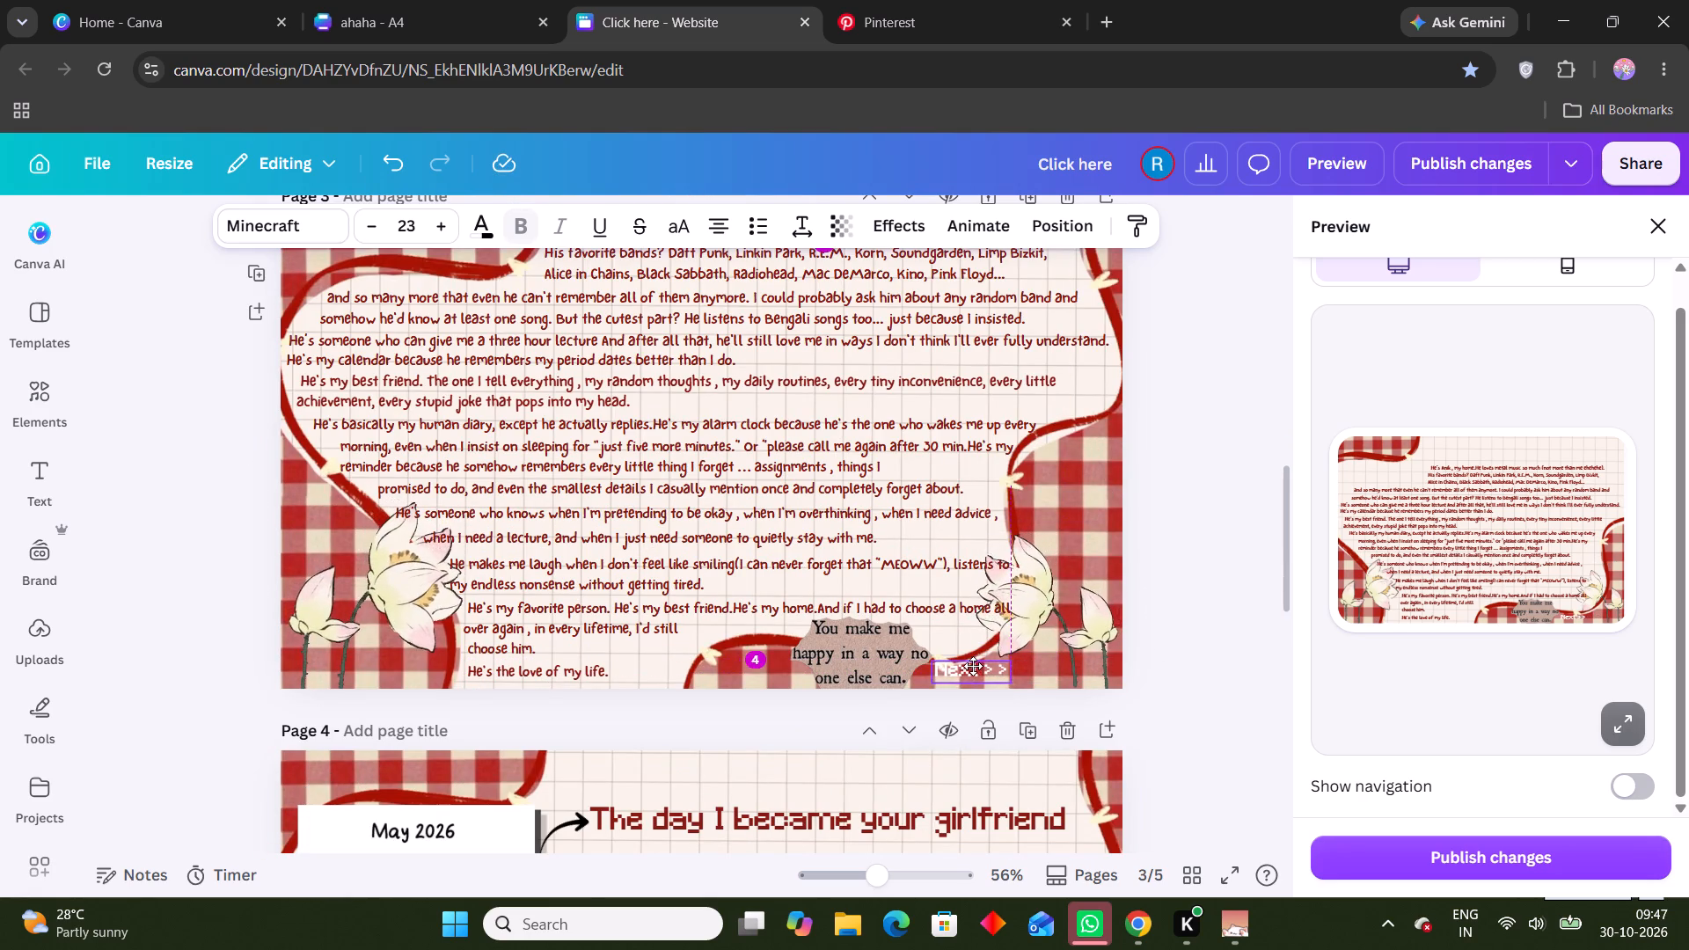
{"action": "left_click_drag", "start_coordinate": [973, 666], "coordinate": [970, 669]}
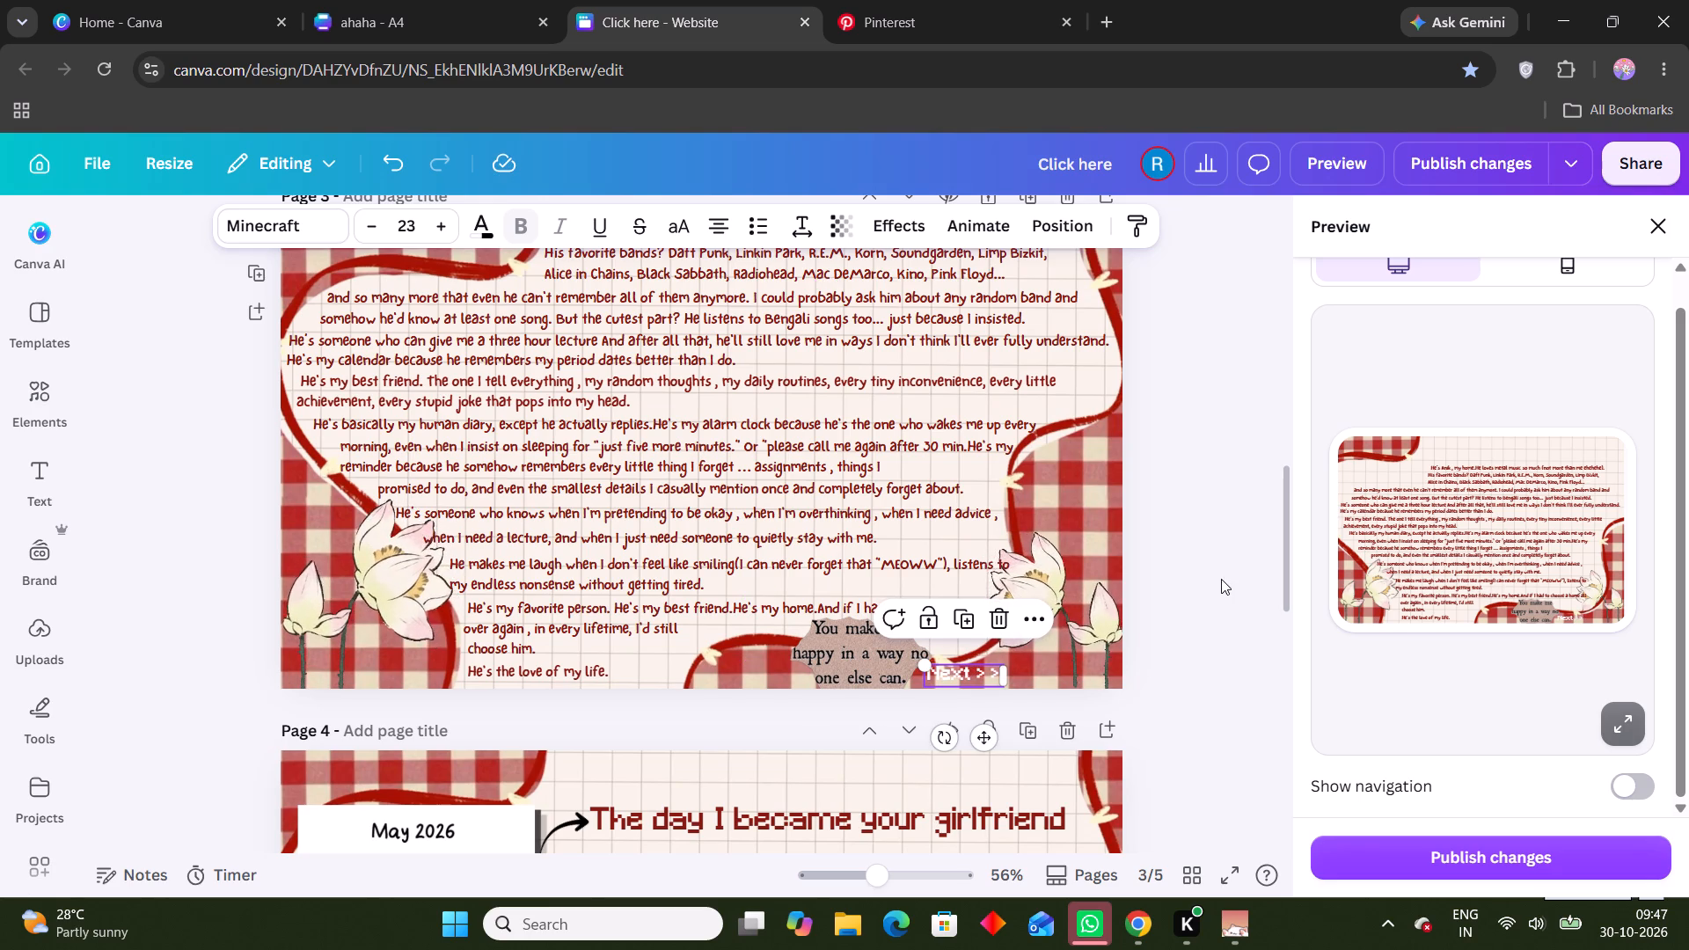
{"action": "left_click", "coordinate": [1221, 579]}
Shift page 3's "Next > >" text slightly along the bottom edge, away from the quote and toward the lotus flowers.
{"action": "scroll", "coordinate": [1116, 578], "scroll_direction": "up", "scroll_amount": 4}
{"action": "scroll", "coordinate": [1062, 566], "scroll_direction": "down", "scroll_amount": 3}
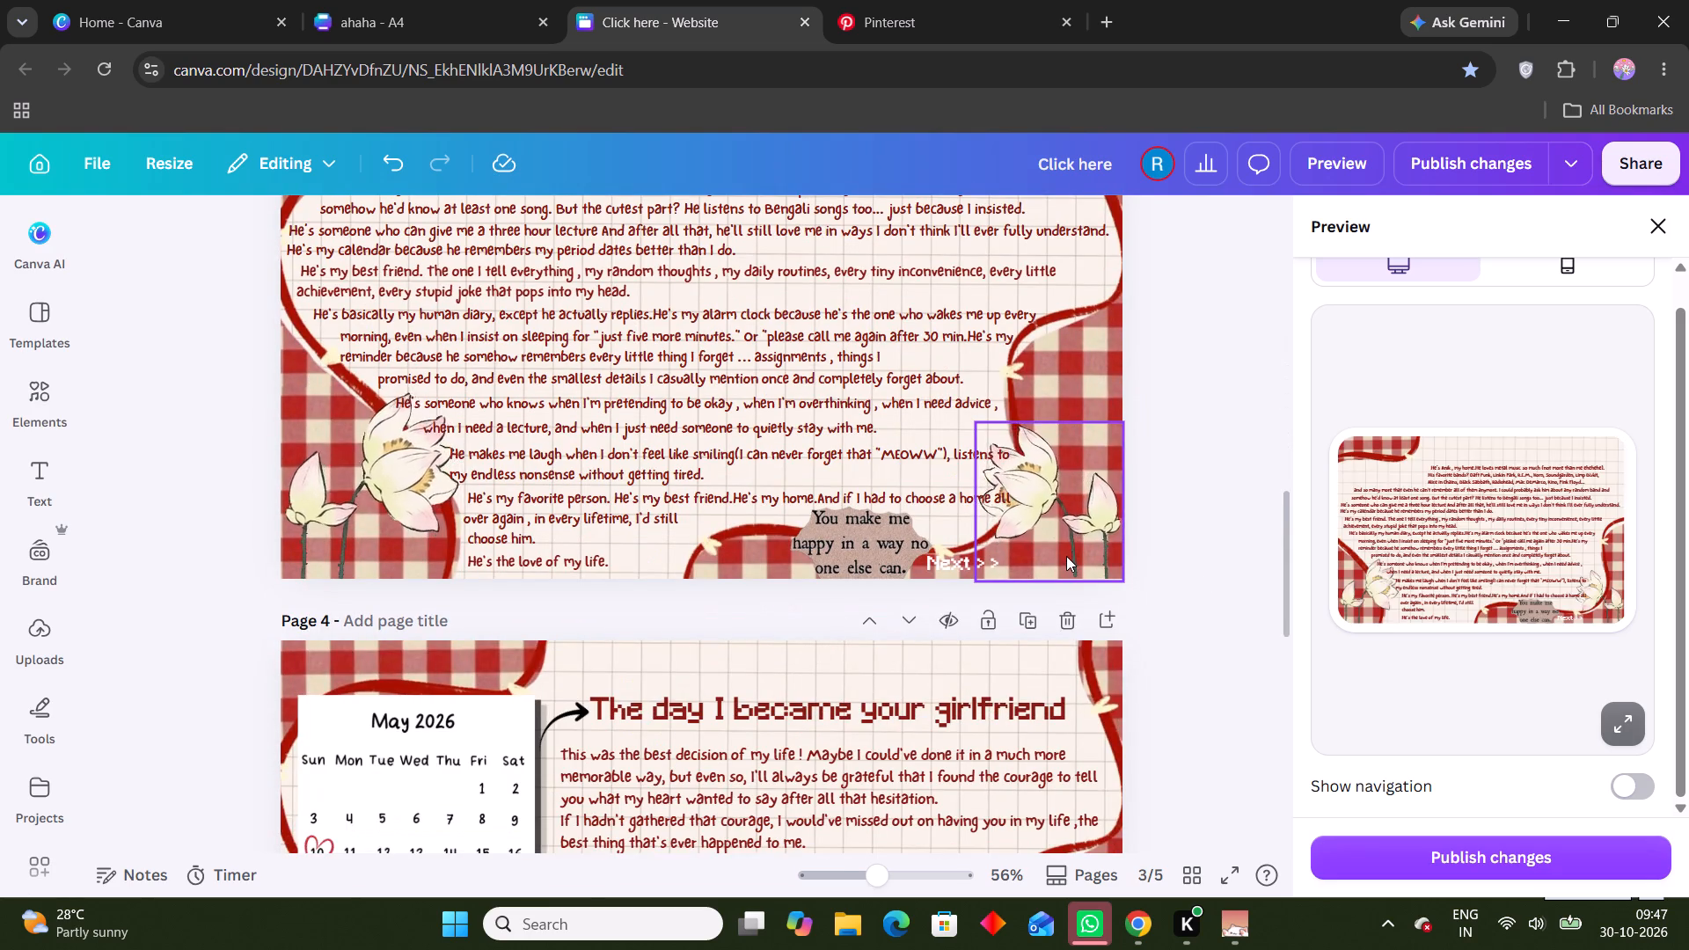
{"action": "scroll", "coordinate": [1066, 556], "scroll_direction": "up", "scroll_amount": 1}
{"action": "scroll", "coordinate": [1066, 556], "scroll_direction": "down", "scroll_amount": 3}
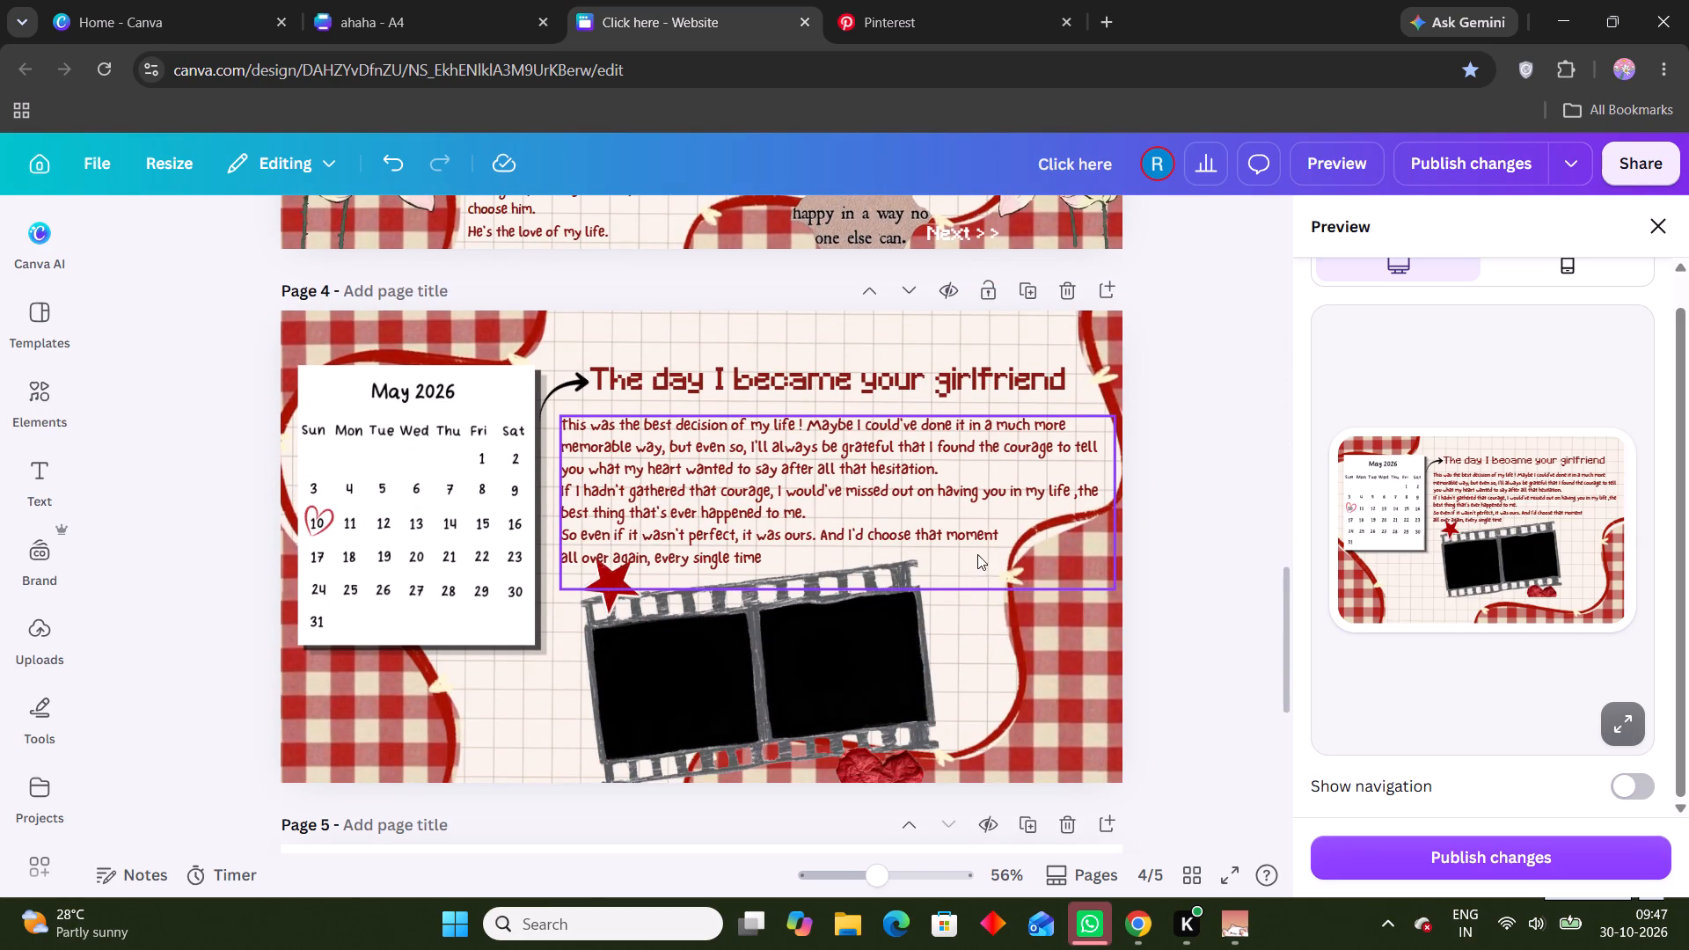
{"action": "scroll", "coordinate": [978, 535], "scroll_direction": "up", "scroll_amount": 2}
{"action": "left_click_drag", "start_coordinate": [971, 680], "coordinate": [1010, 677]}
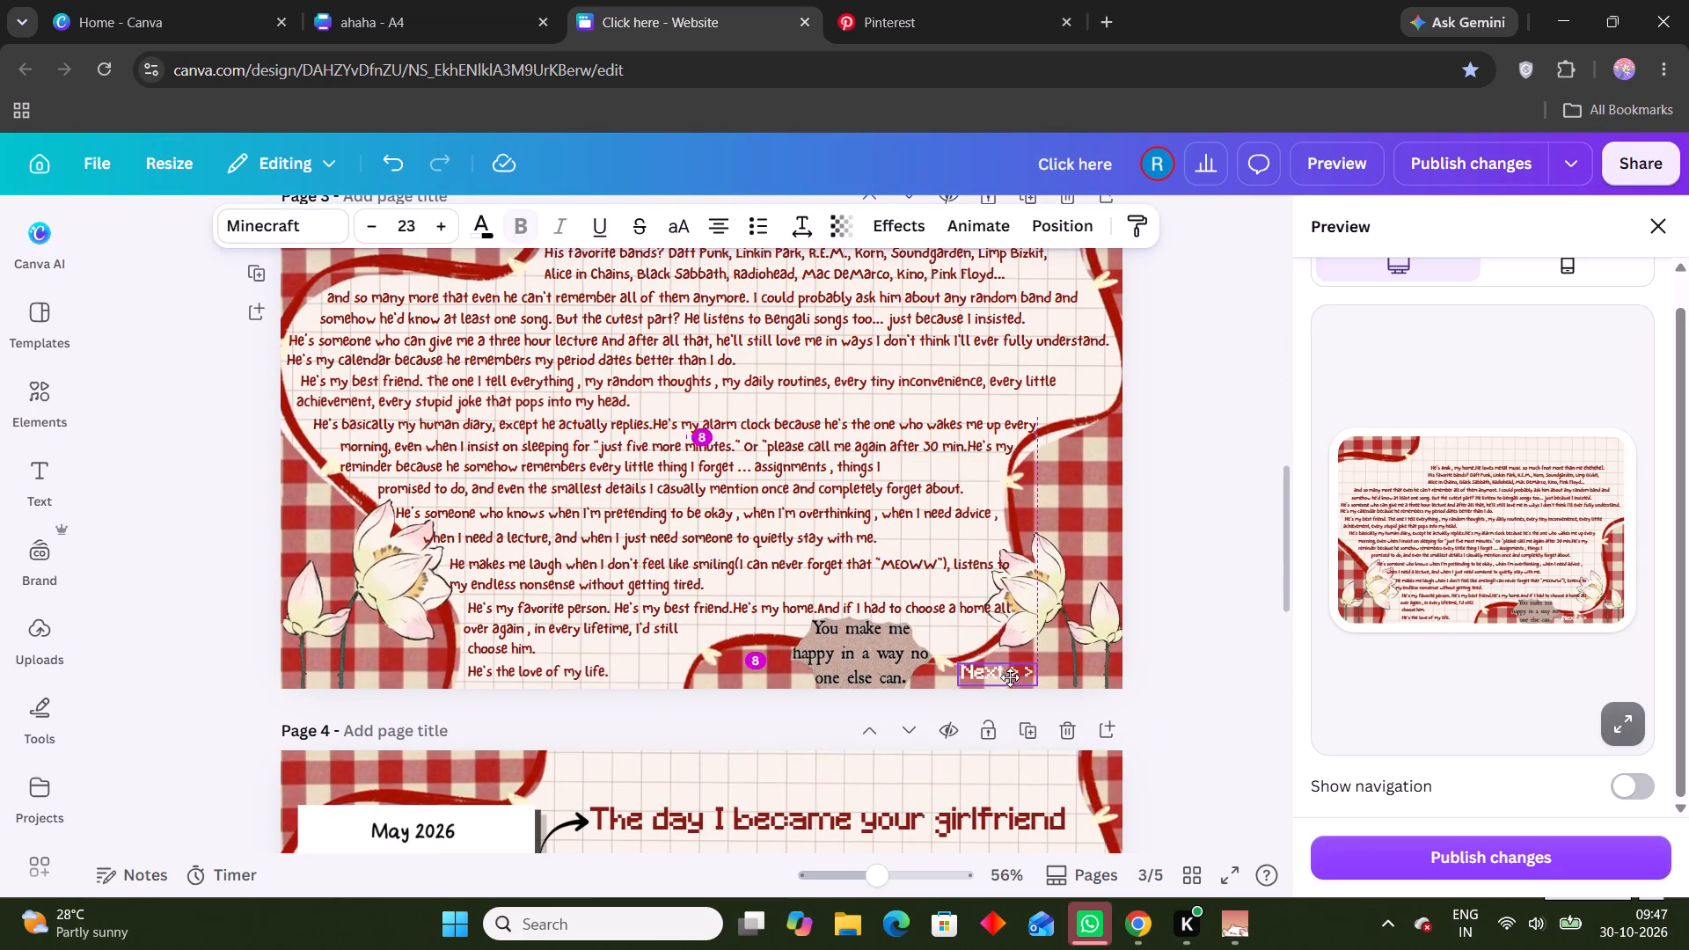
{"action": "left_click_drag", "start_coordinate": [1010, 677], "coordinate": [1017, 677]}
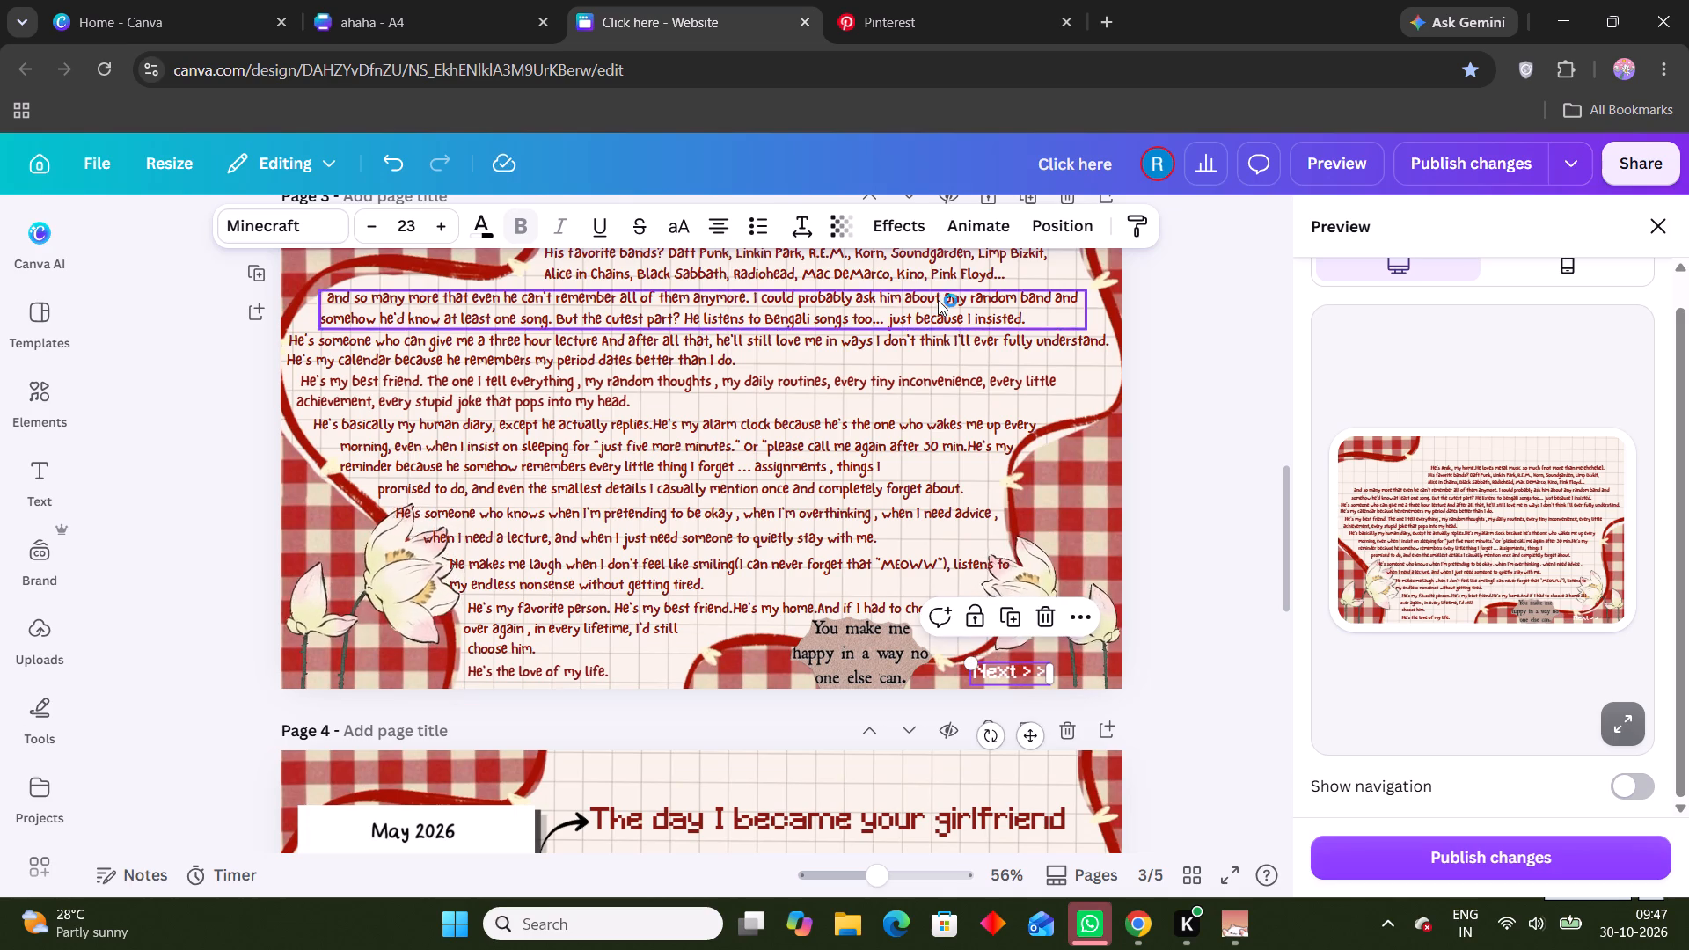
Browse the text effects and apply the Drop shadow effect to page 3's "Next > >" text.
{"action": "left_click", "coordinate": [907, 220]}
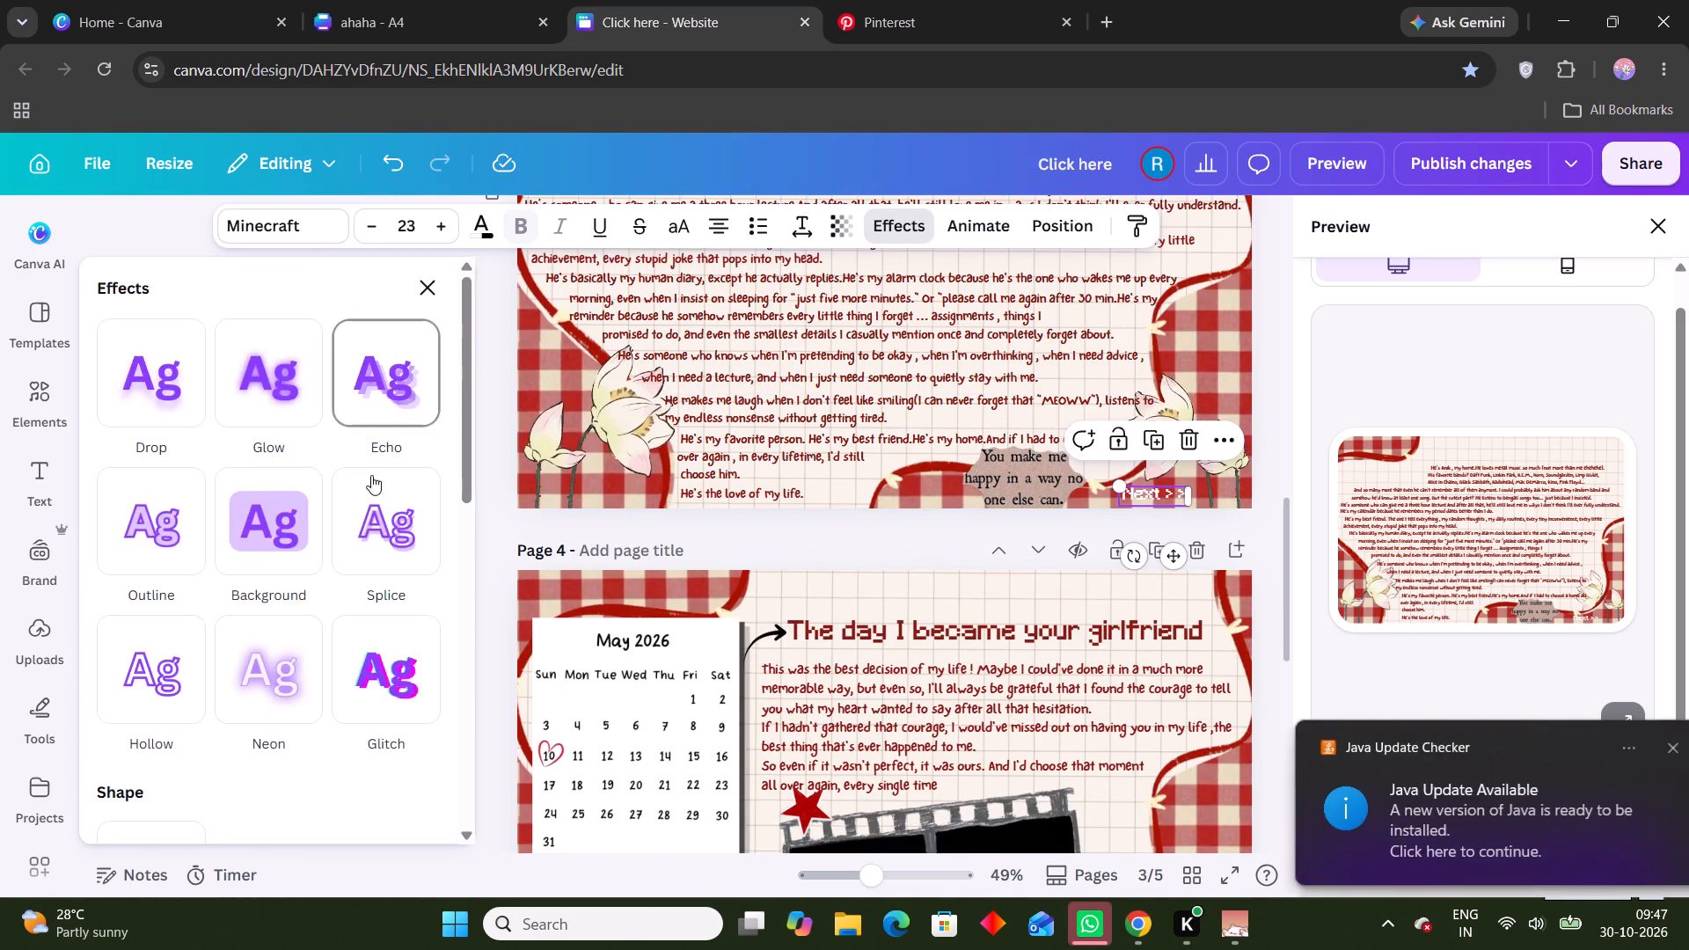
{"action": "scroll", "coordinate": [325, 543], "scroll_direction": "down", "scroll_amount": 6}
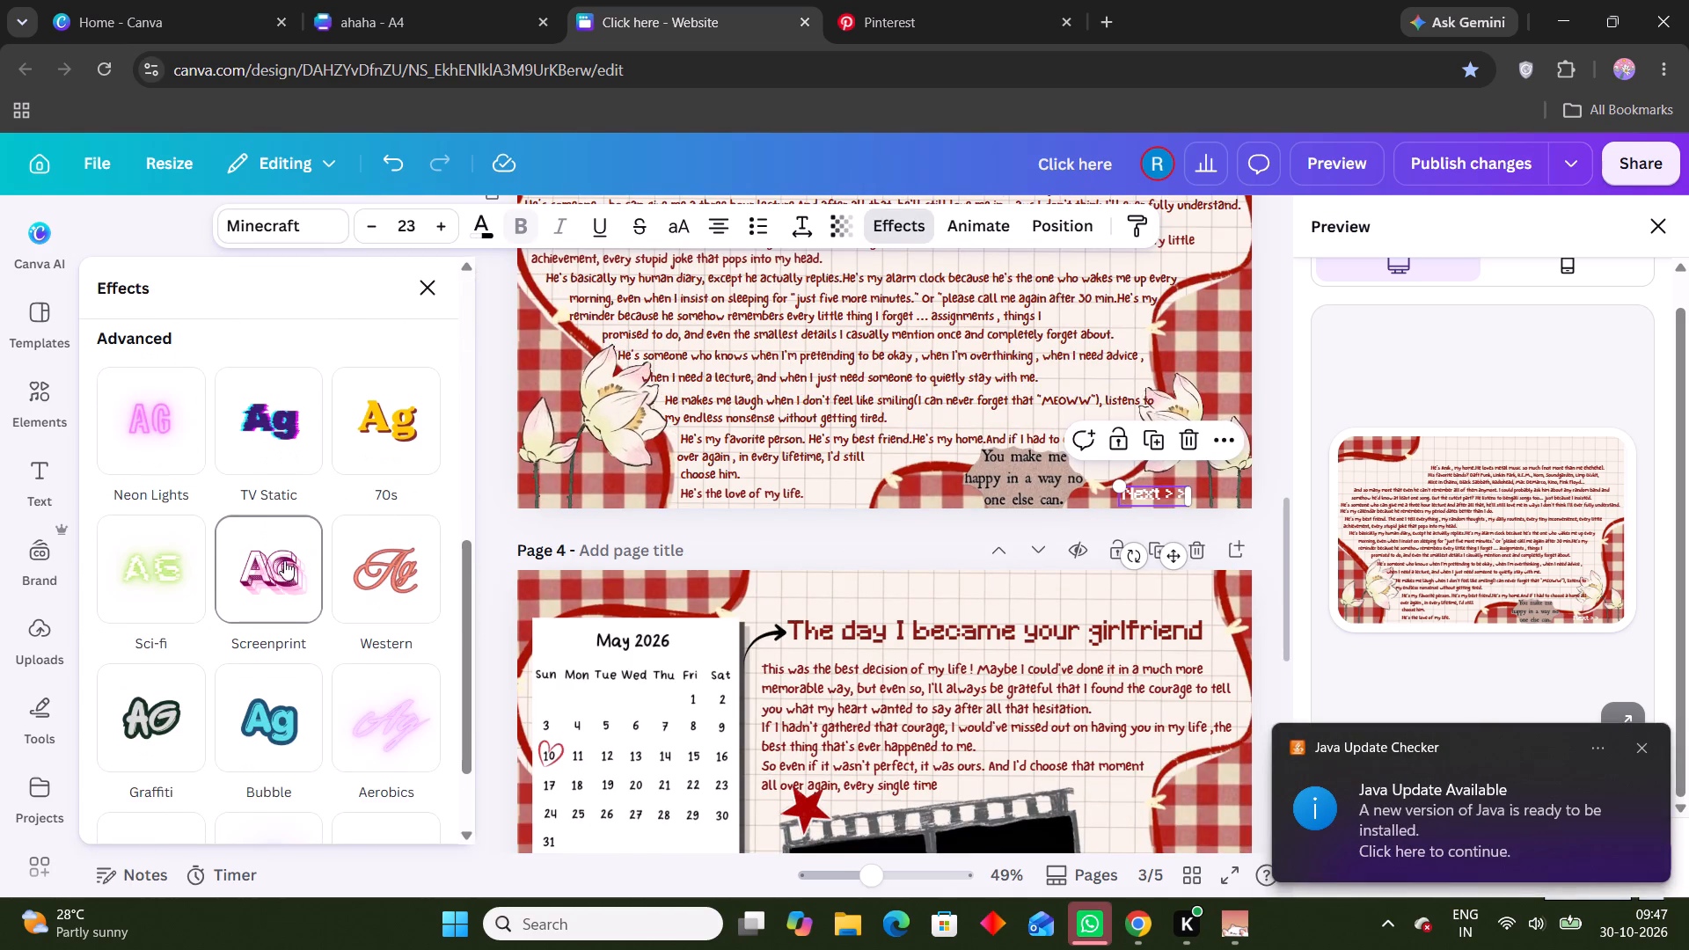
{"action": "scroll", "coordinate": [284, 571], "scroll_direction": "down", "scroll_amount": 5}
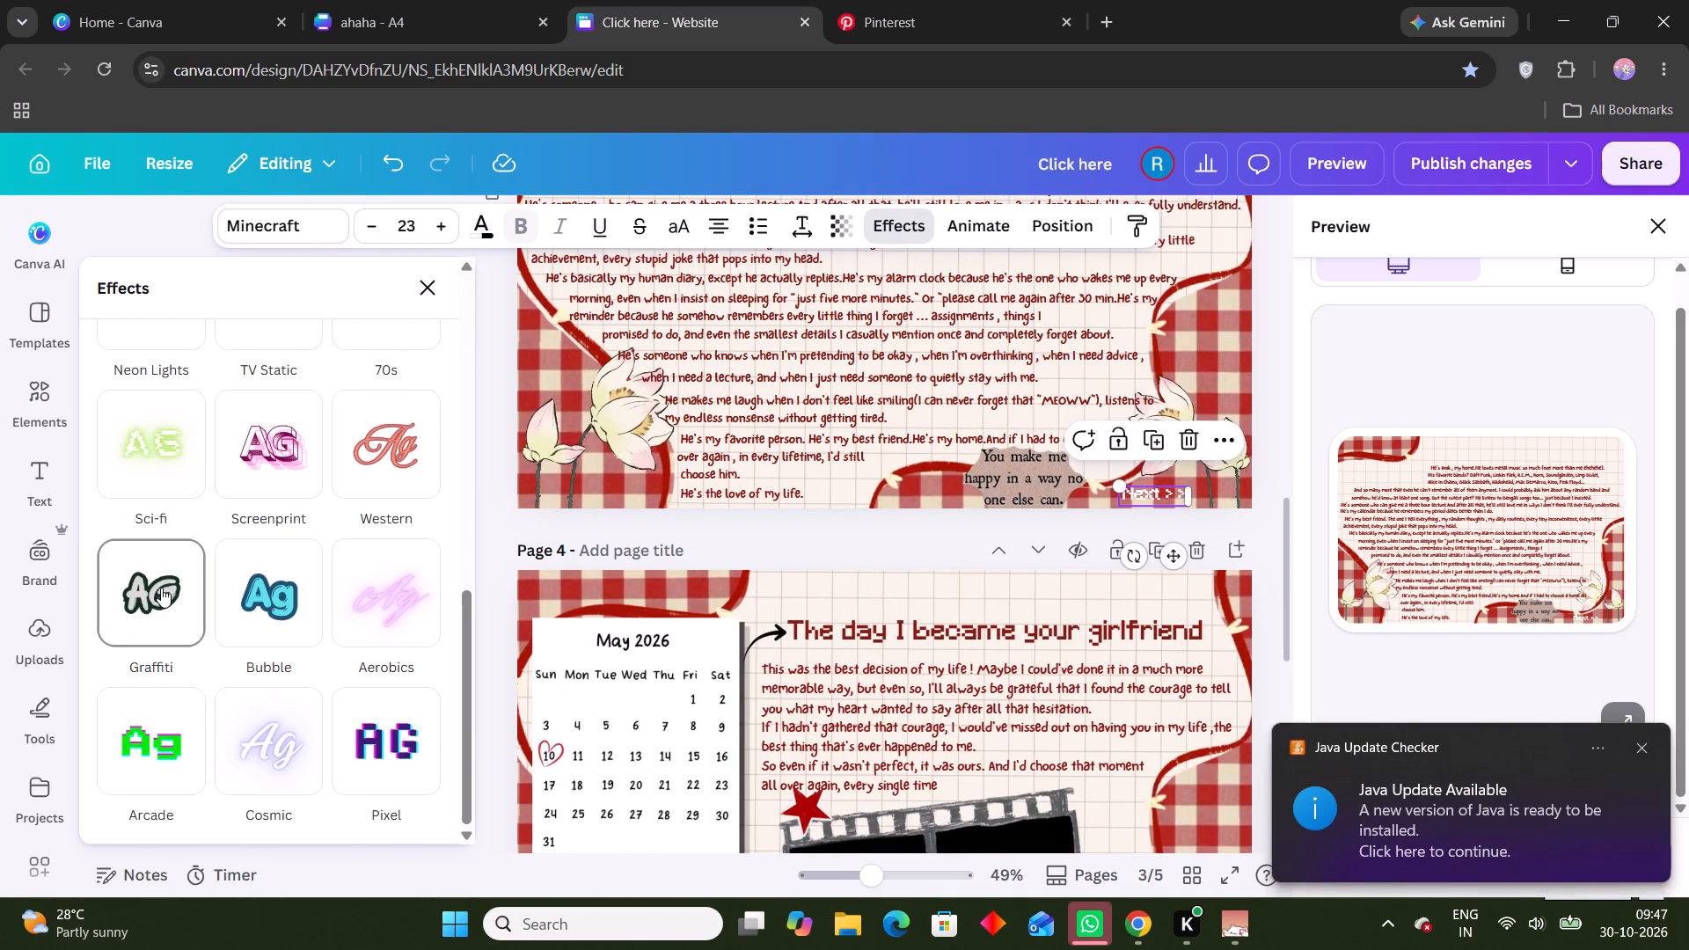
{"action": "scroll", "coordinate": [176, 561], "scroll_direction": "up", "scroll_amount": 10}
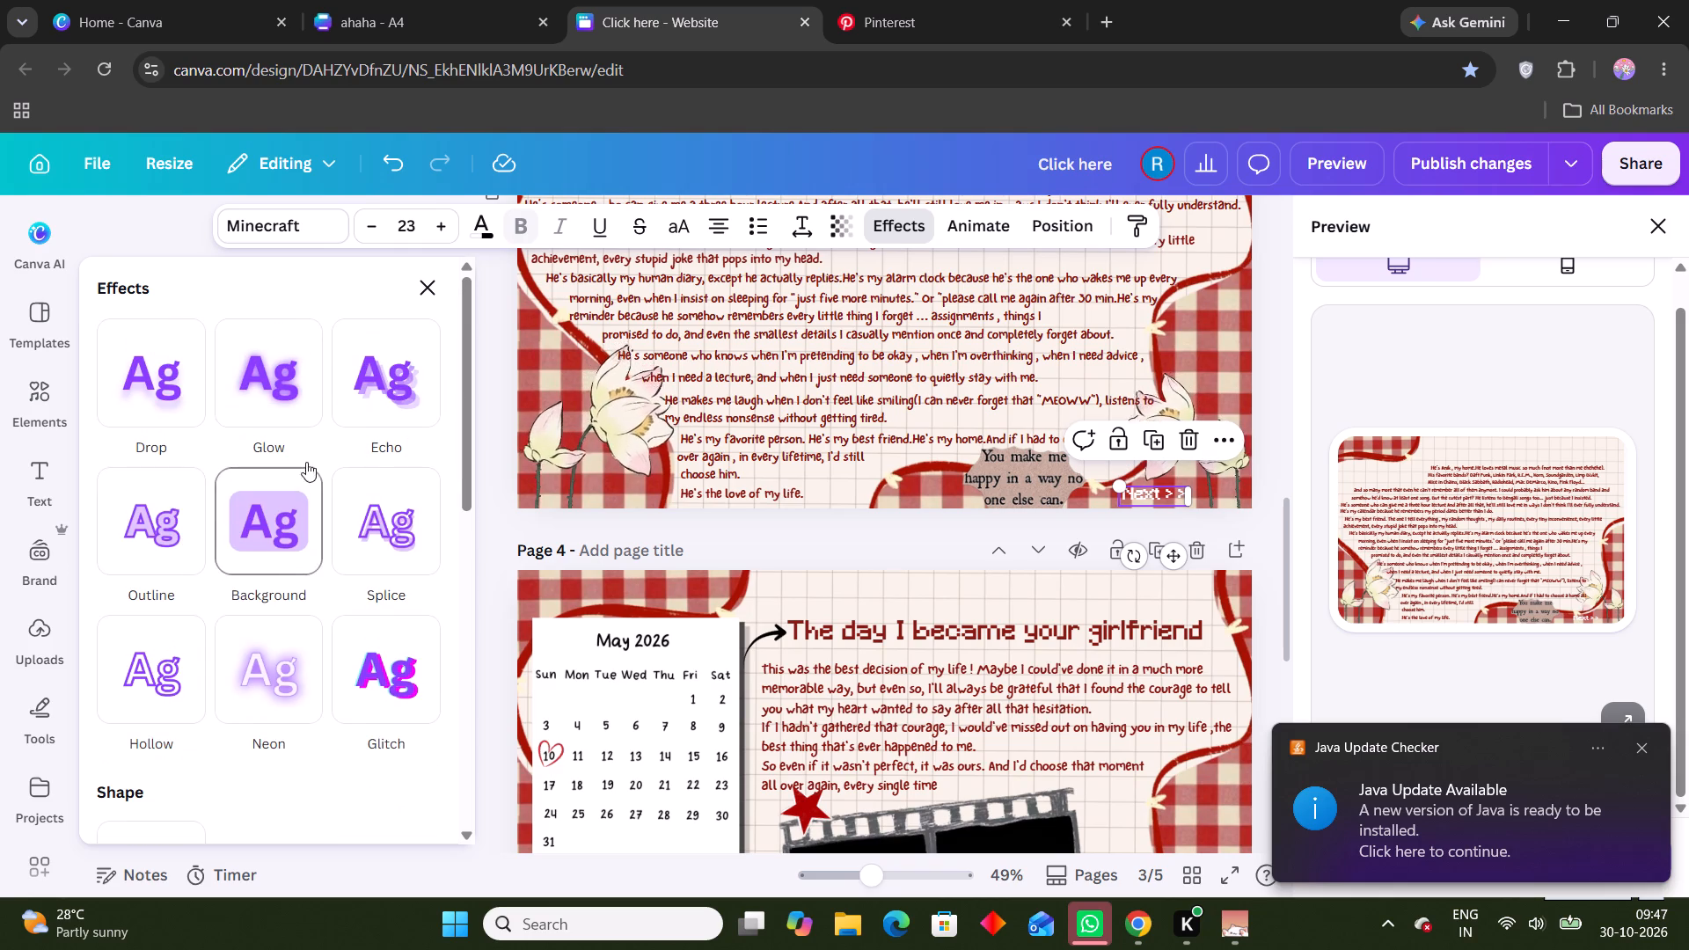
{"action": "left_click", "coordinate": [192, 382]}
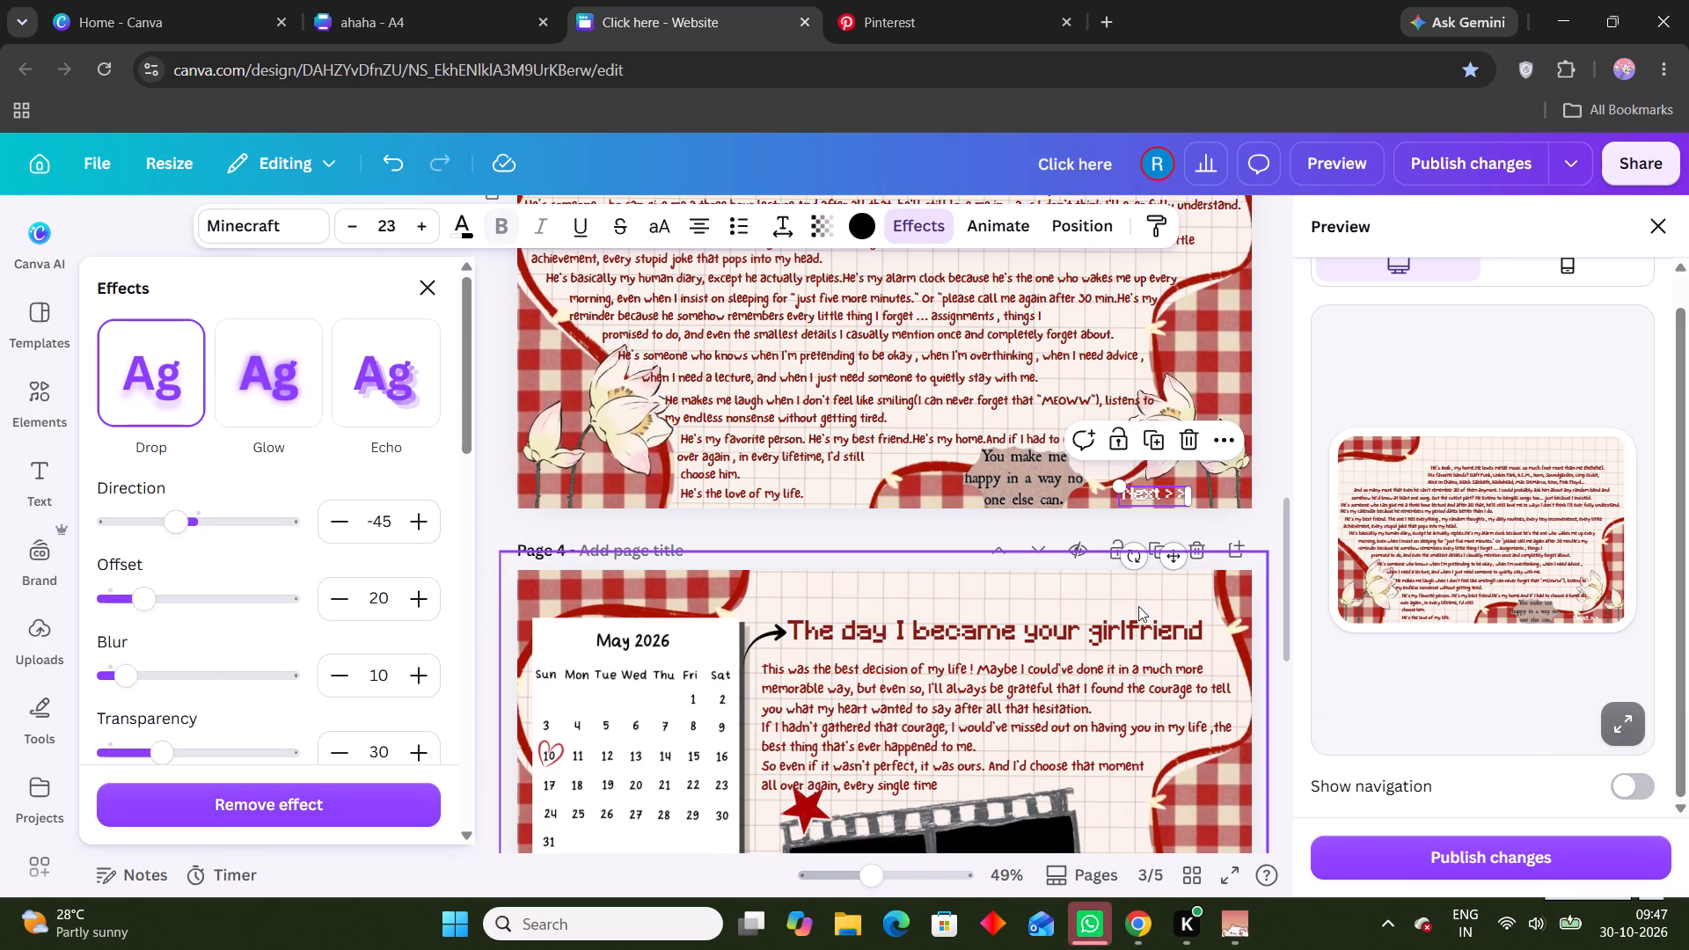
{"action": "left_click", "coordinate": [1261, 651]}
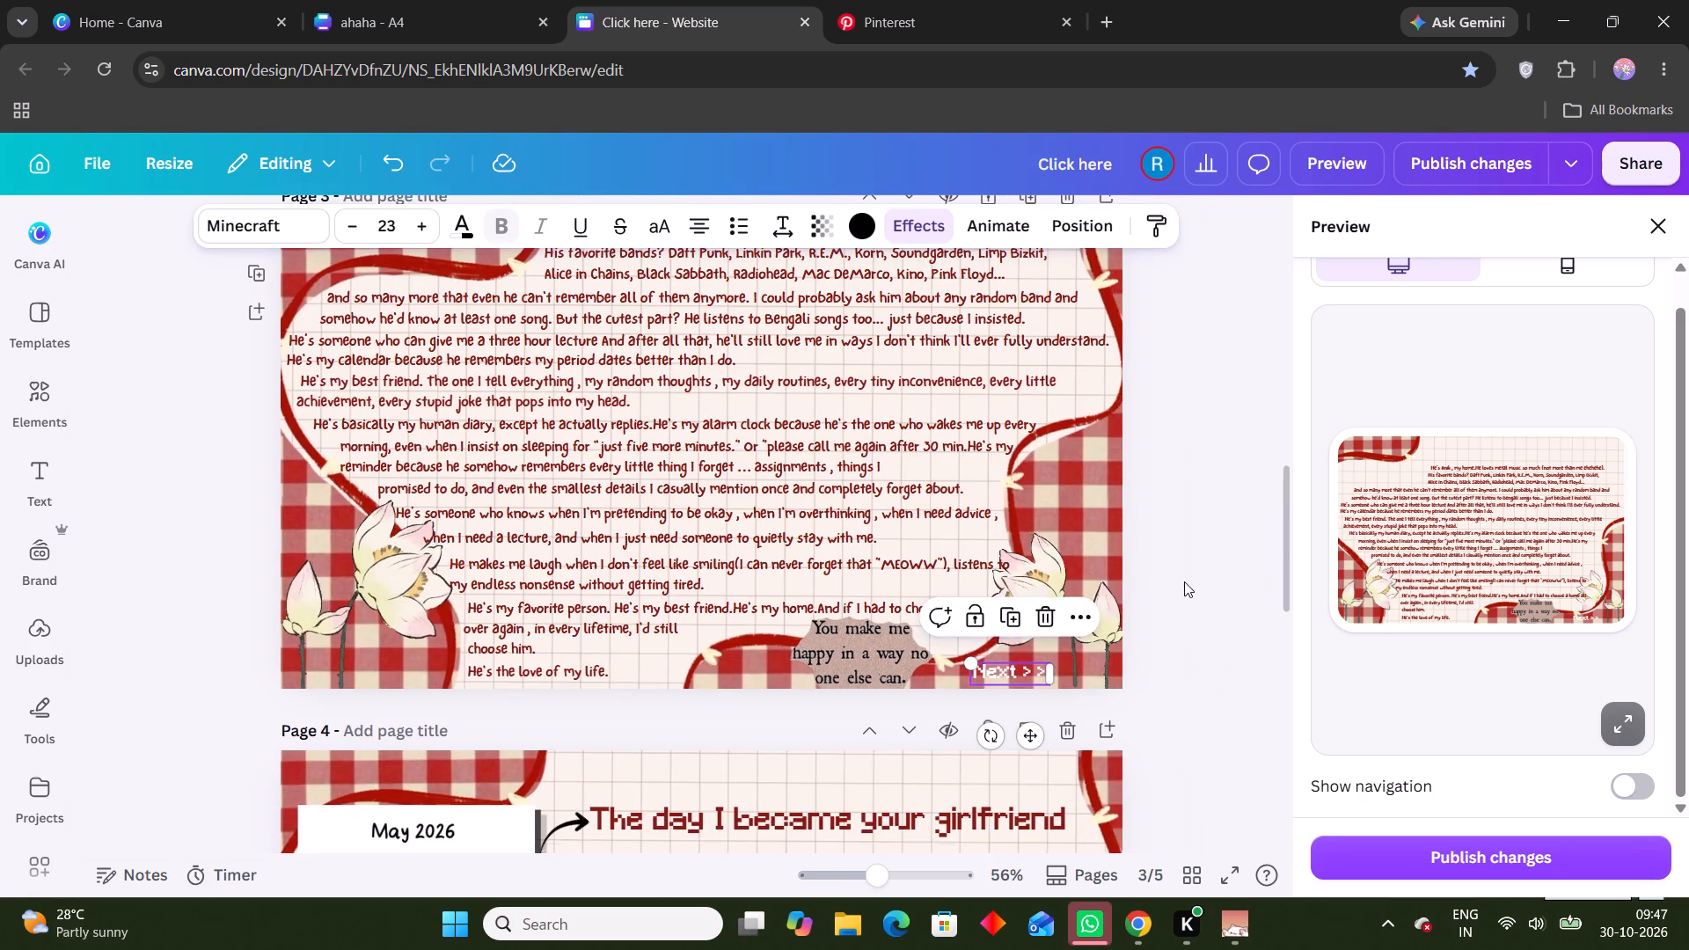
{"action": "key", "text": "ctrl+c"}
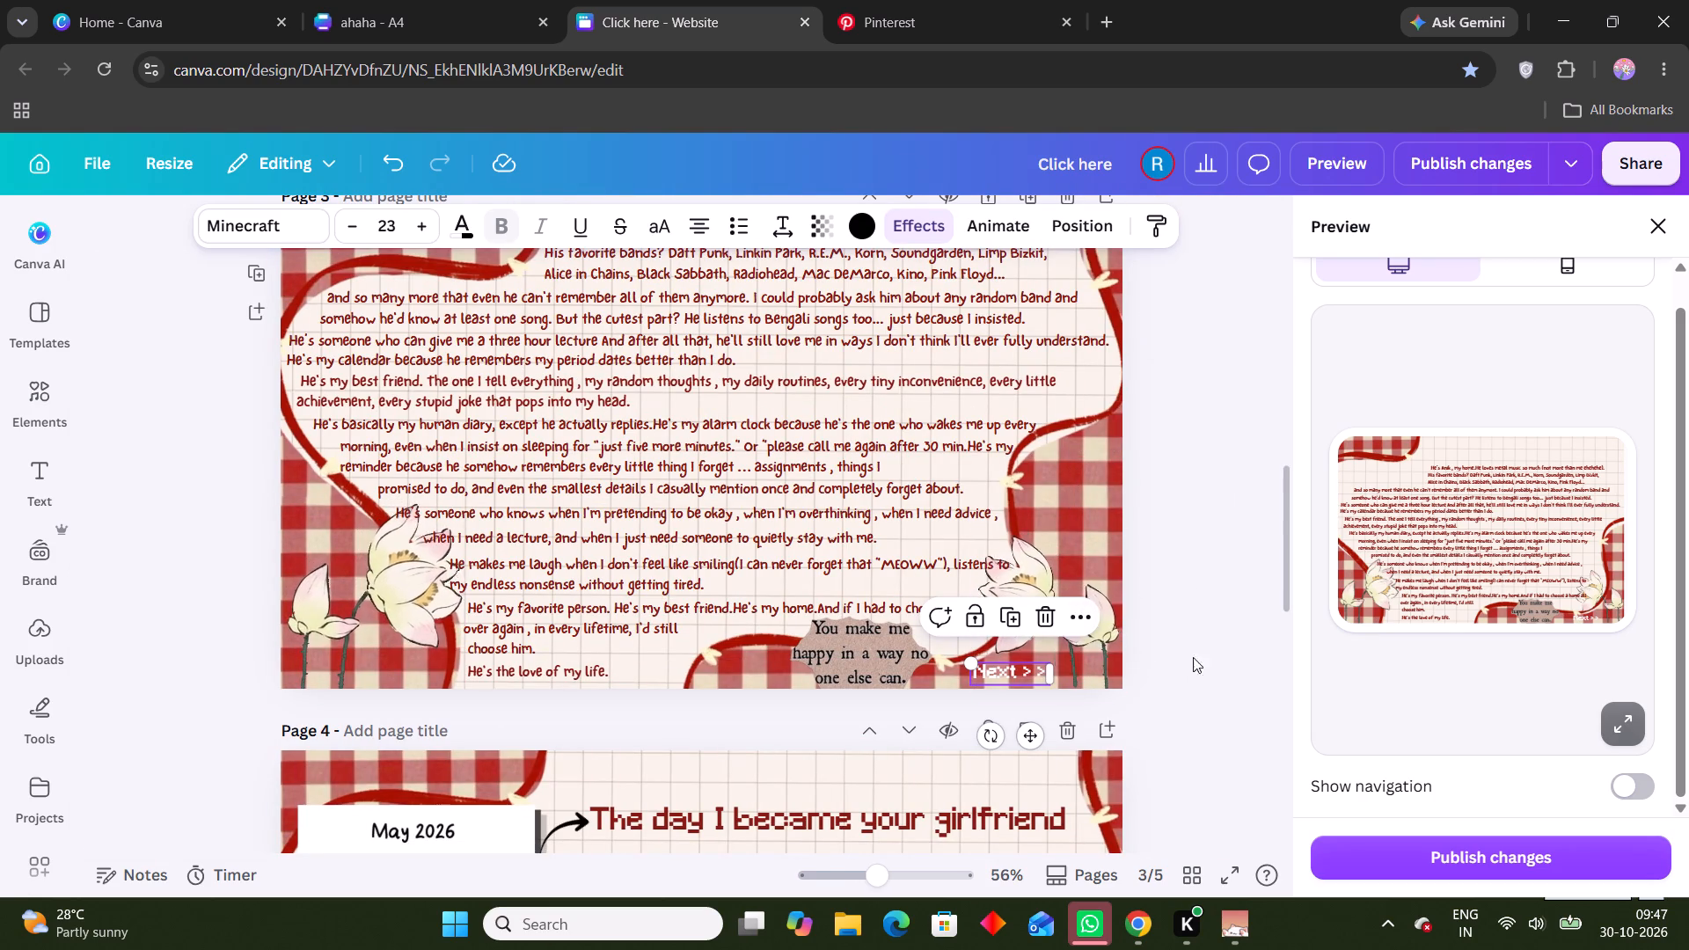
{"action": "left_click", "coordinate": [1210, 661]}
{"action": "scroll", "coordinate": [1099, 630], "scroll_direction": "down", "scroll_amount": 3}
{"action": "scroll", "coordinate": [1053, 519], "scroll_direction": "up", "scroll_amount": 2}
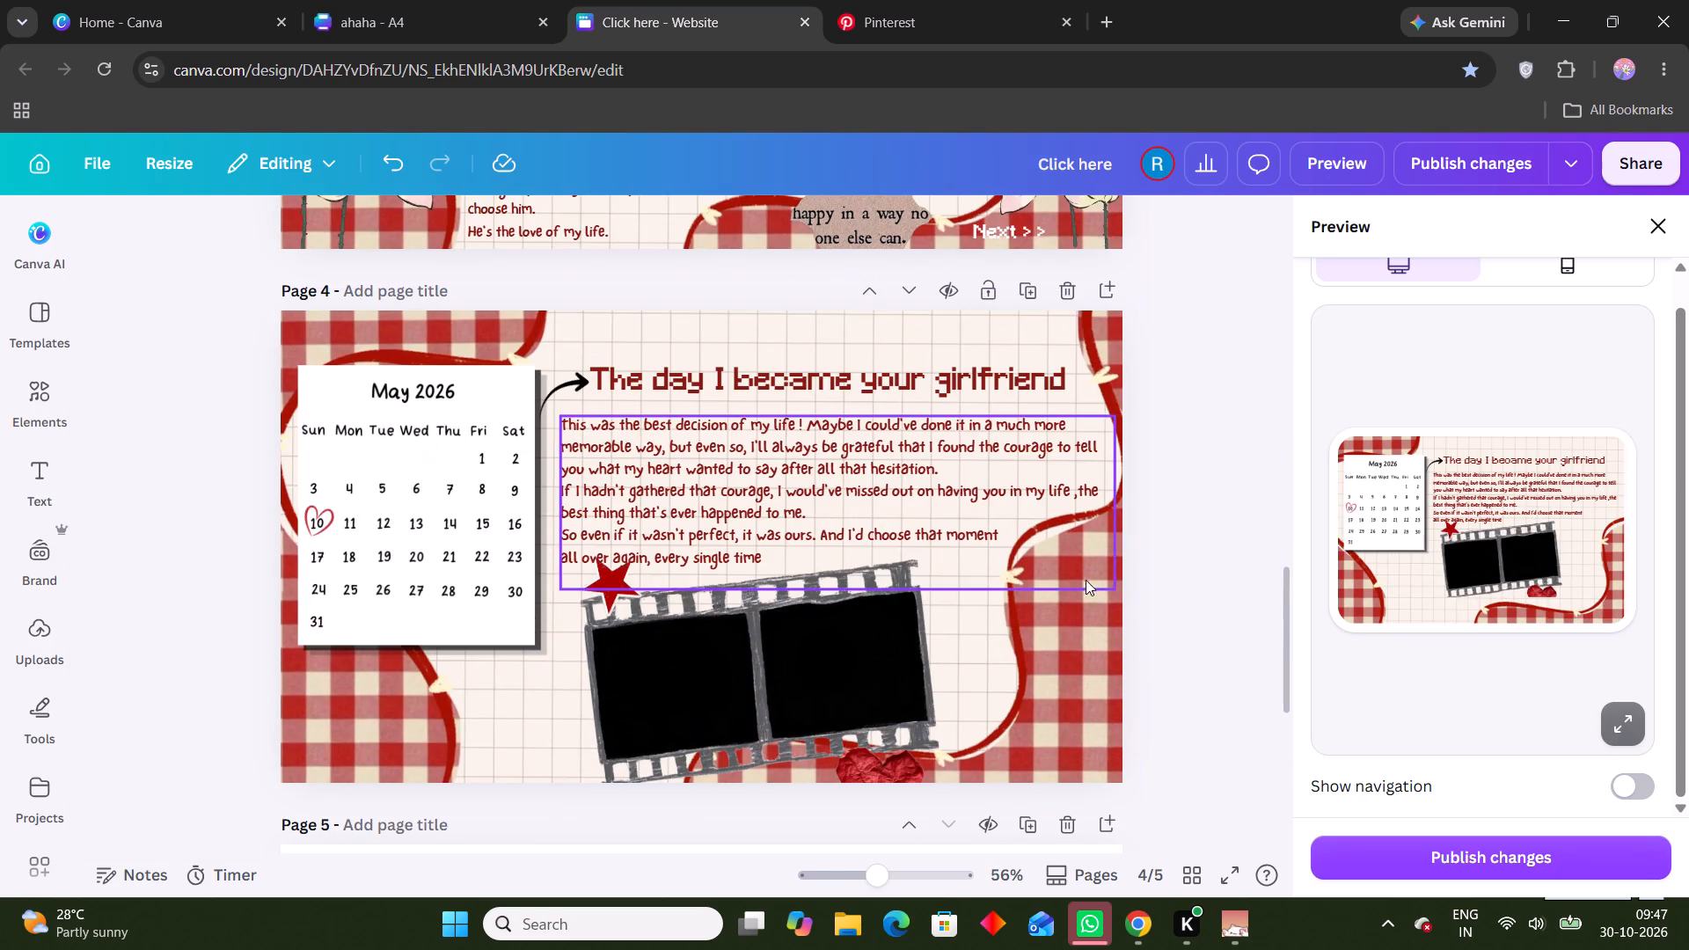
{"action": "key", "text": "ctrl+v"}
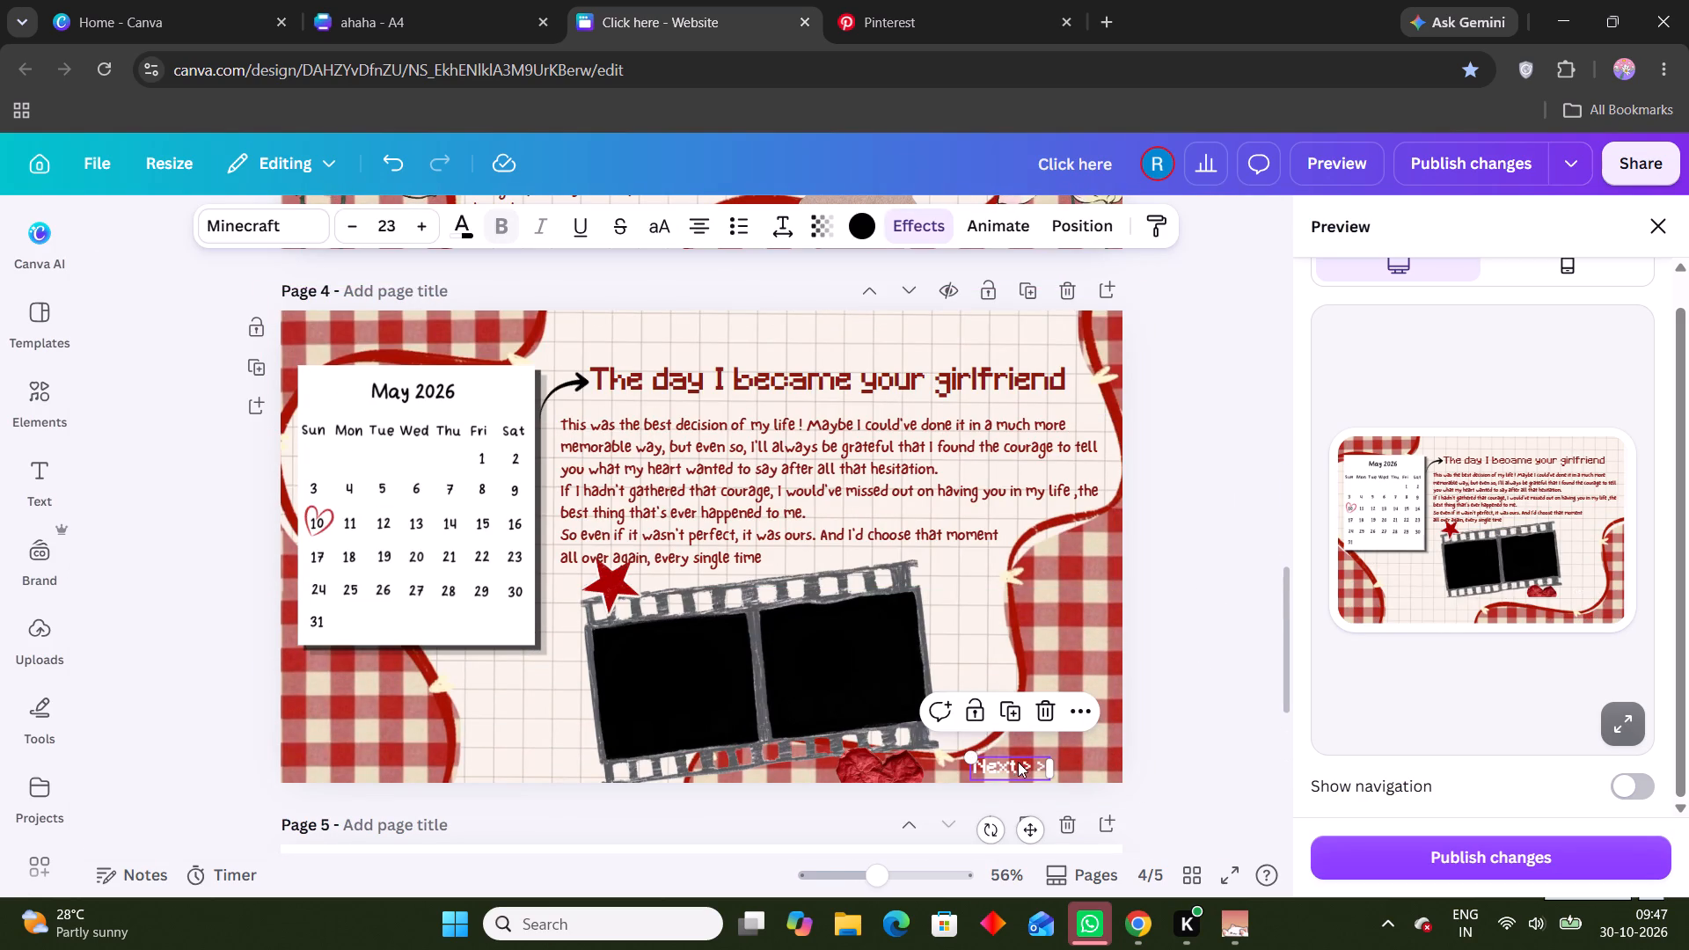
{"action": "left_click_drag", "start_coordinate": [1018, 762], "coordinate": [1035, 756]}
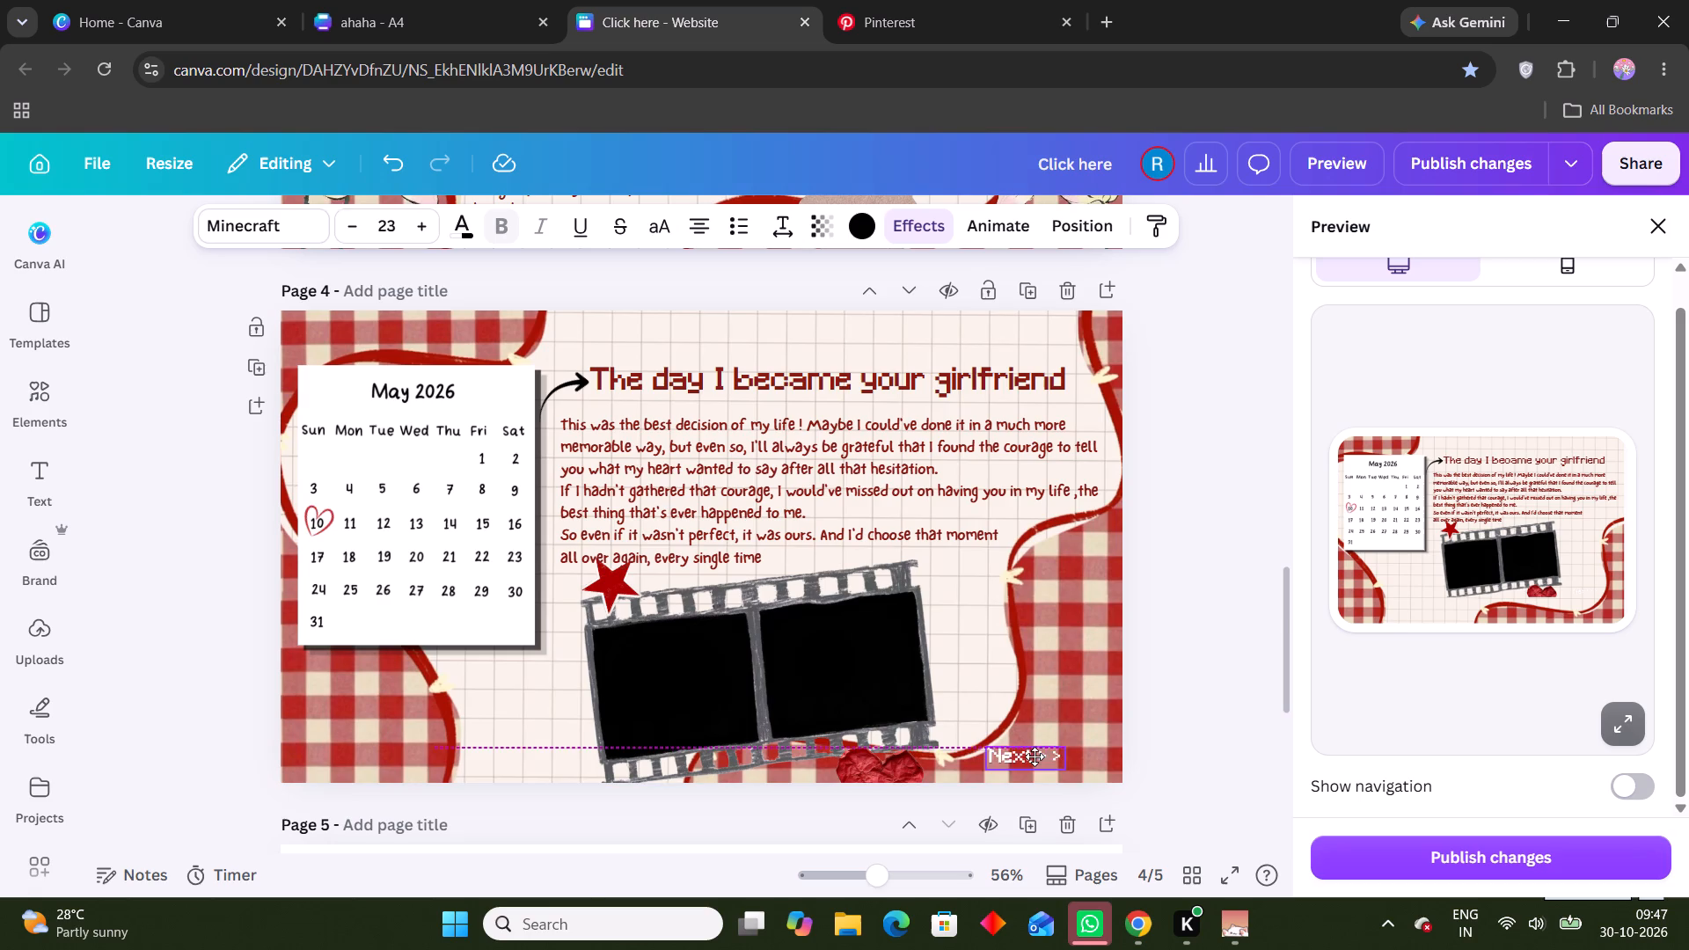
{"action": "left_click_drag", "start_coordinate": [1035, 756], "coordinate": [1081, 716]}
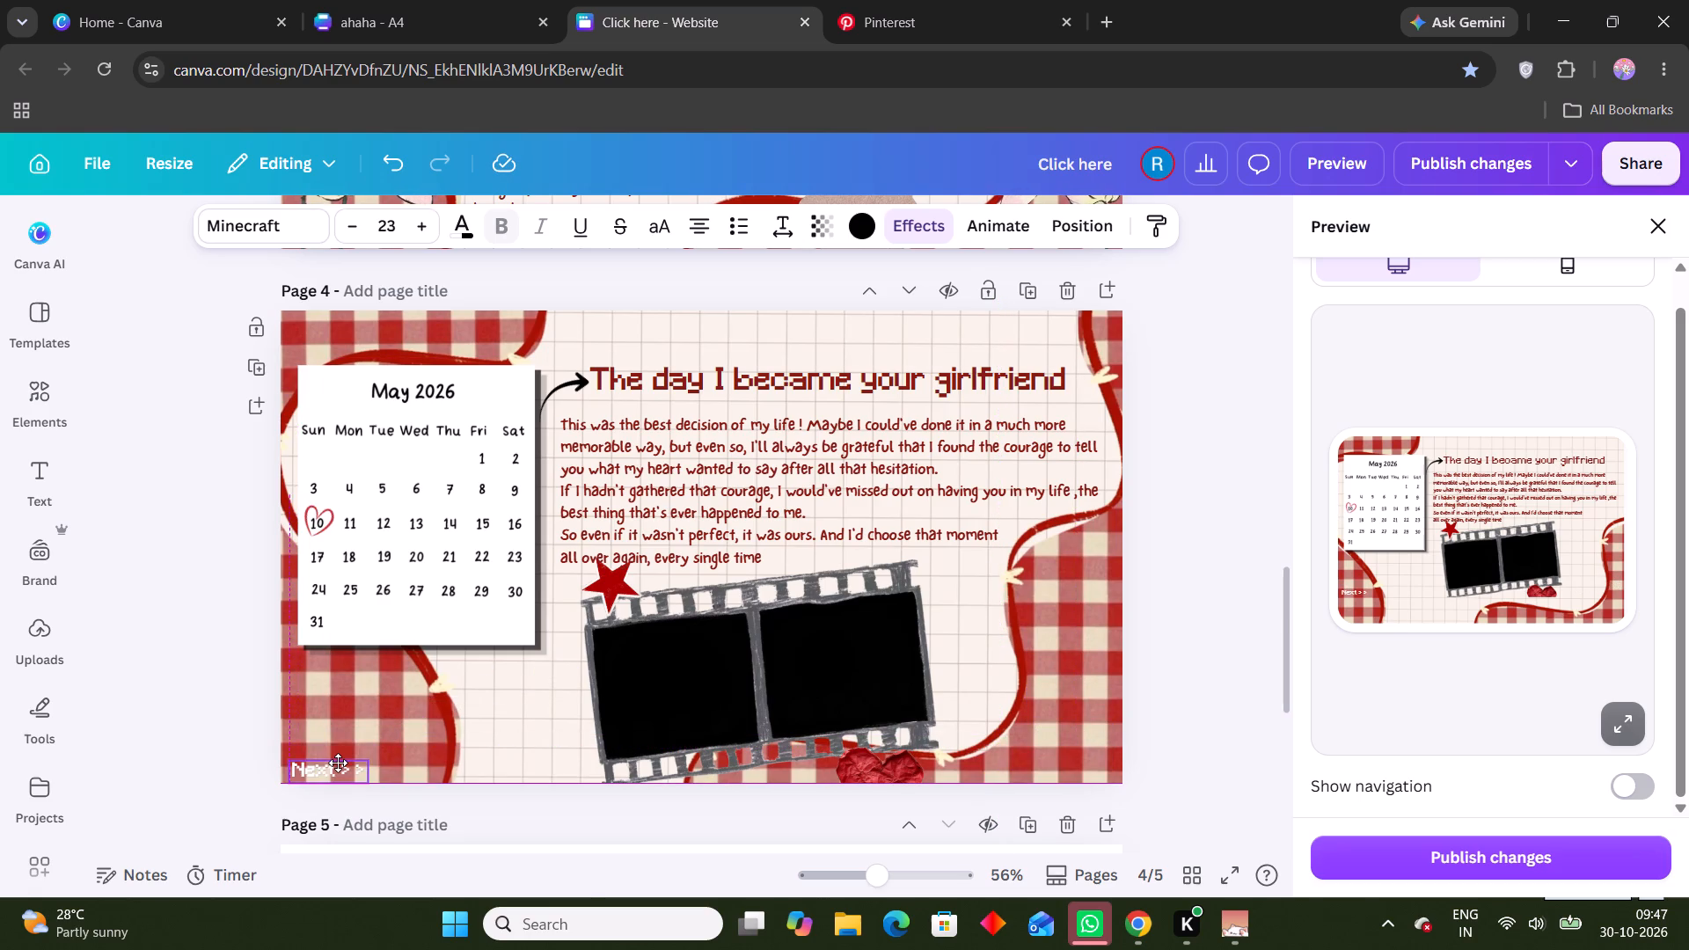
{"action": "left_click_drag", "start_coordinate": [338, 763], "coordinate": [337, 763]}
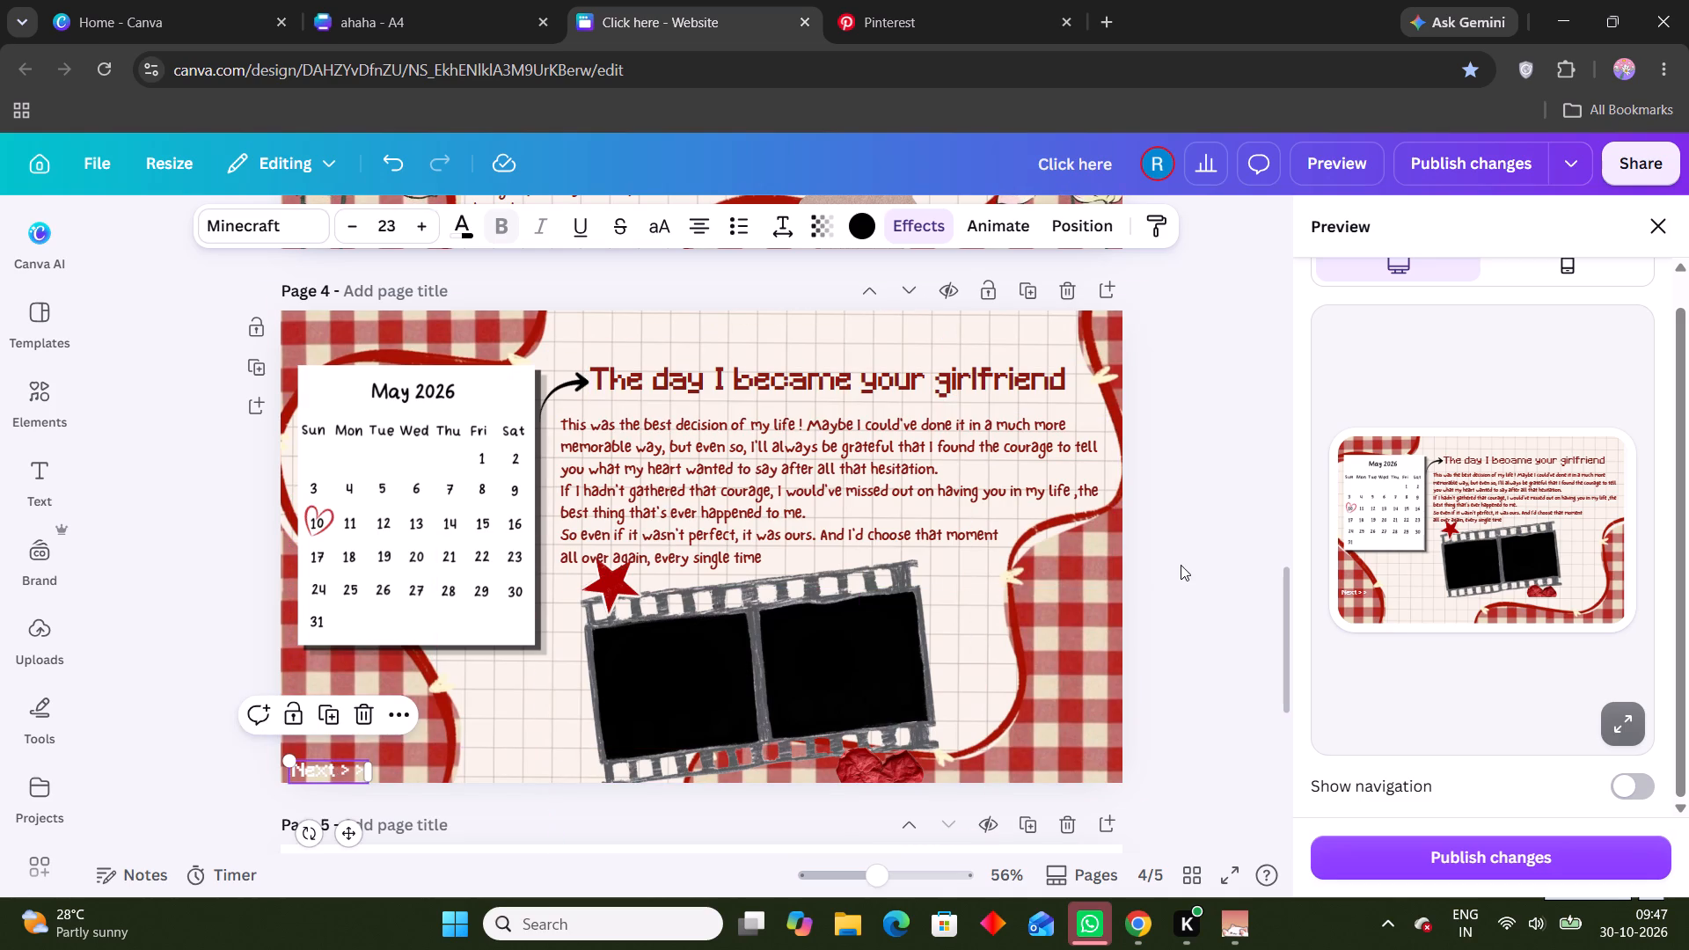
{"action": "left_click_drag", "start_coordinate": [1027, 708], "coordinate": [1004, 696]}
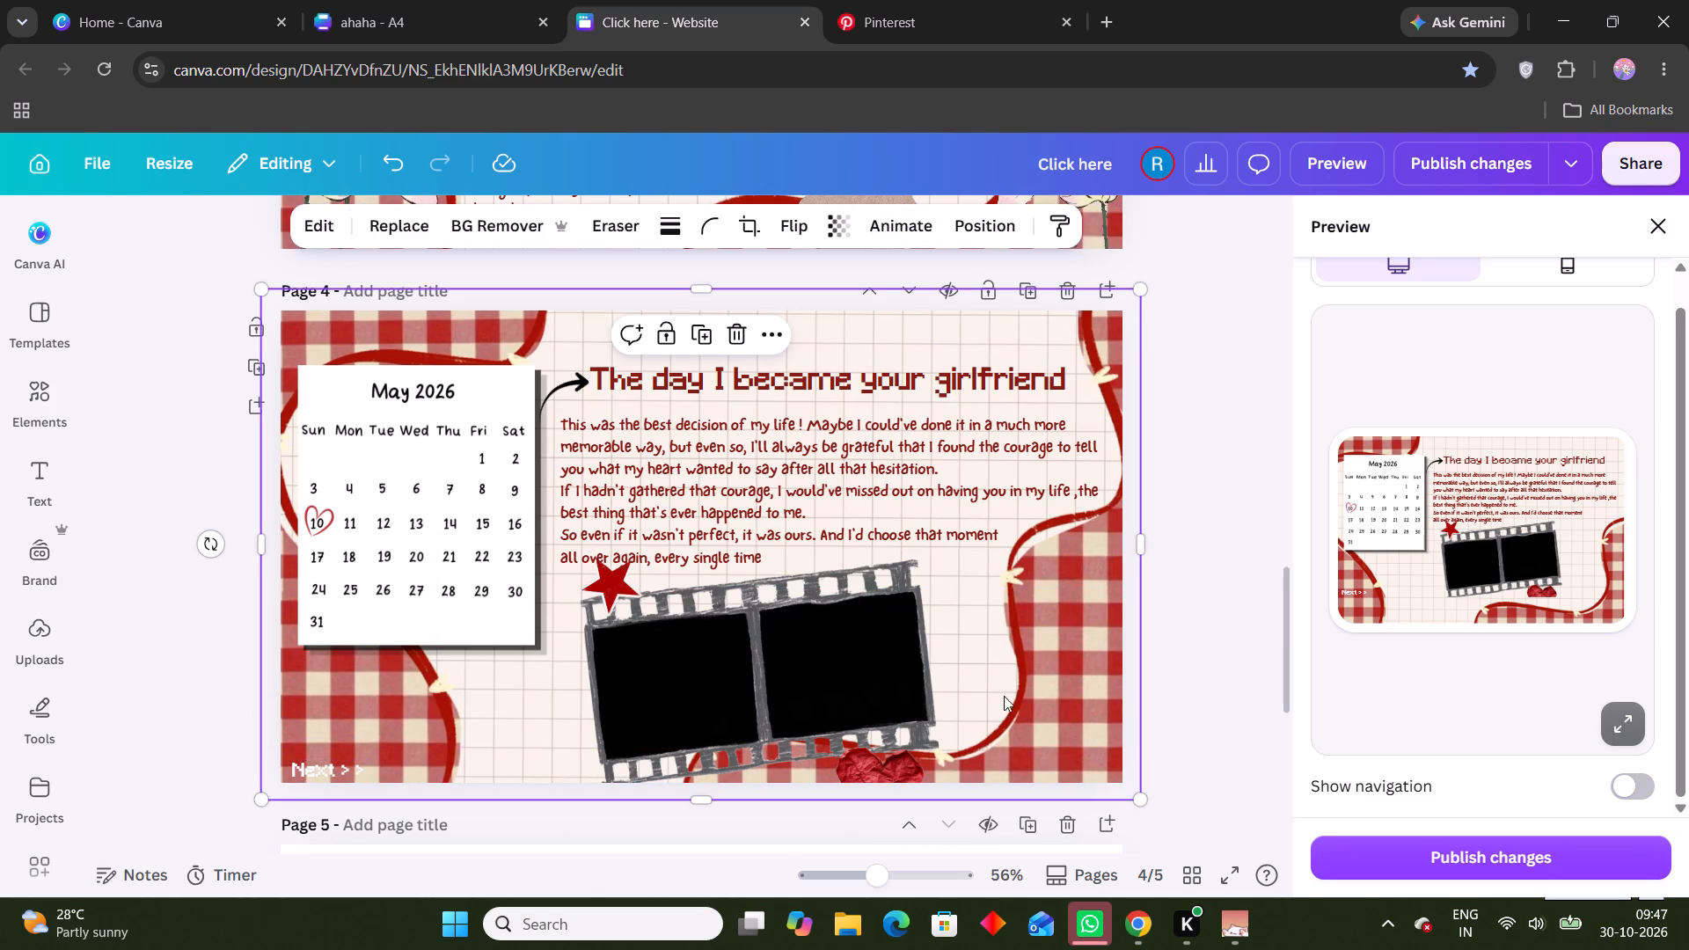
{"action": "left_click_drag", "start_coordinate": [1004, 696], "coordinate": [993, 684]}
{"action": "left_click", "coordinate": [1209, 626]}
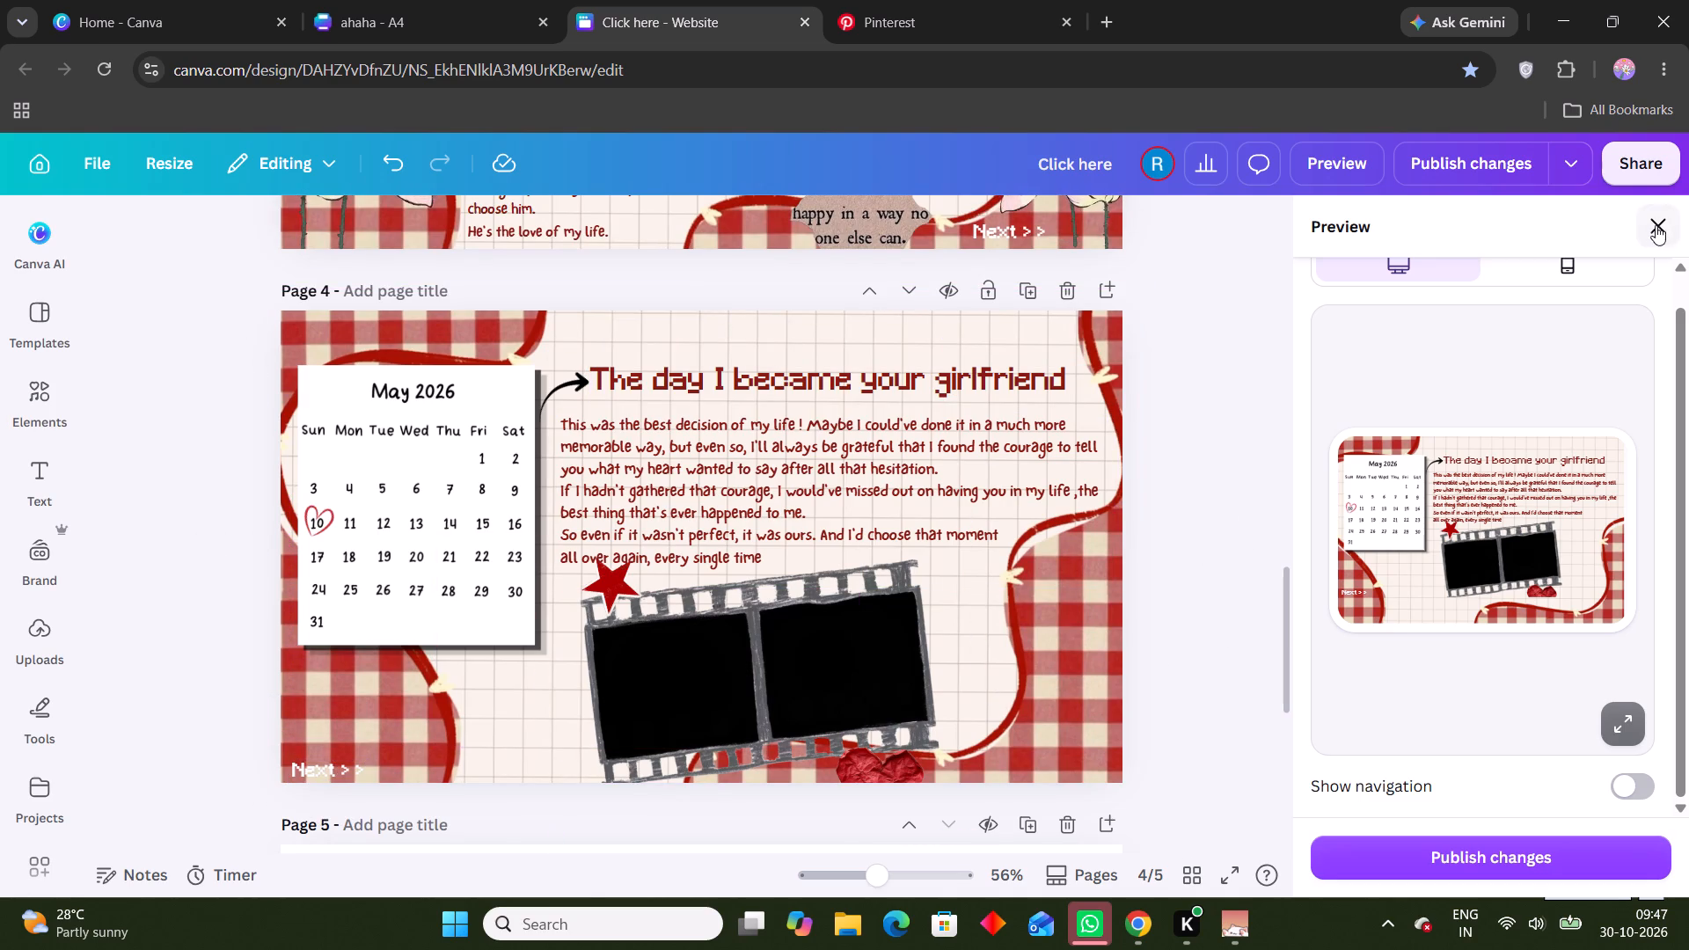
Link page 3's "Next > >" text to page 4 of the document.
{"action": "left_click", "coordinate": [1656, 225]}
{"action": "scroll", "coordinate": [1151, 429], "scroll_direction": "up", "scroll_amount": 3}
{"action": "scroll", "coordinate": [1269, 588], "scroll_direction": "down", "scroll_amount": 3}
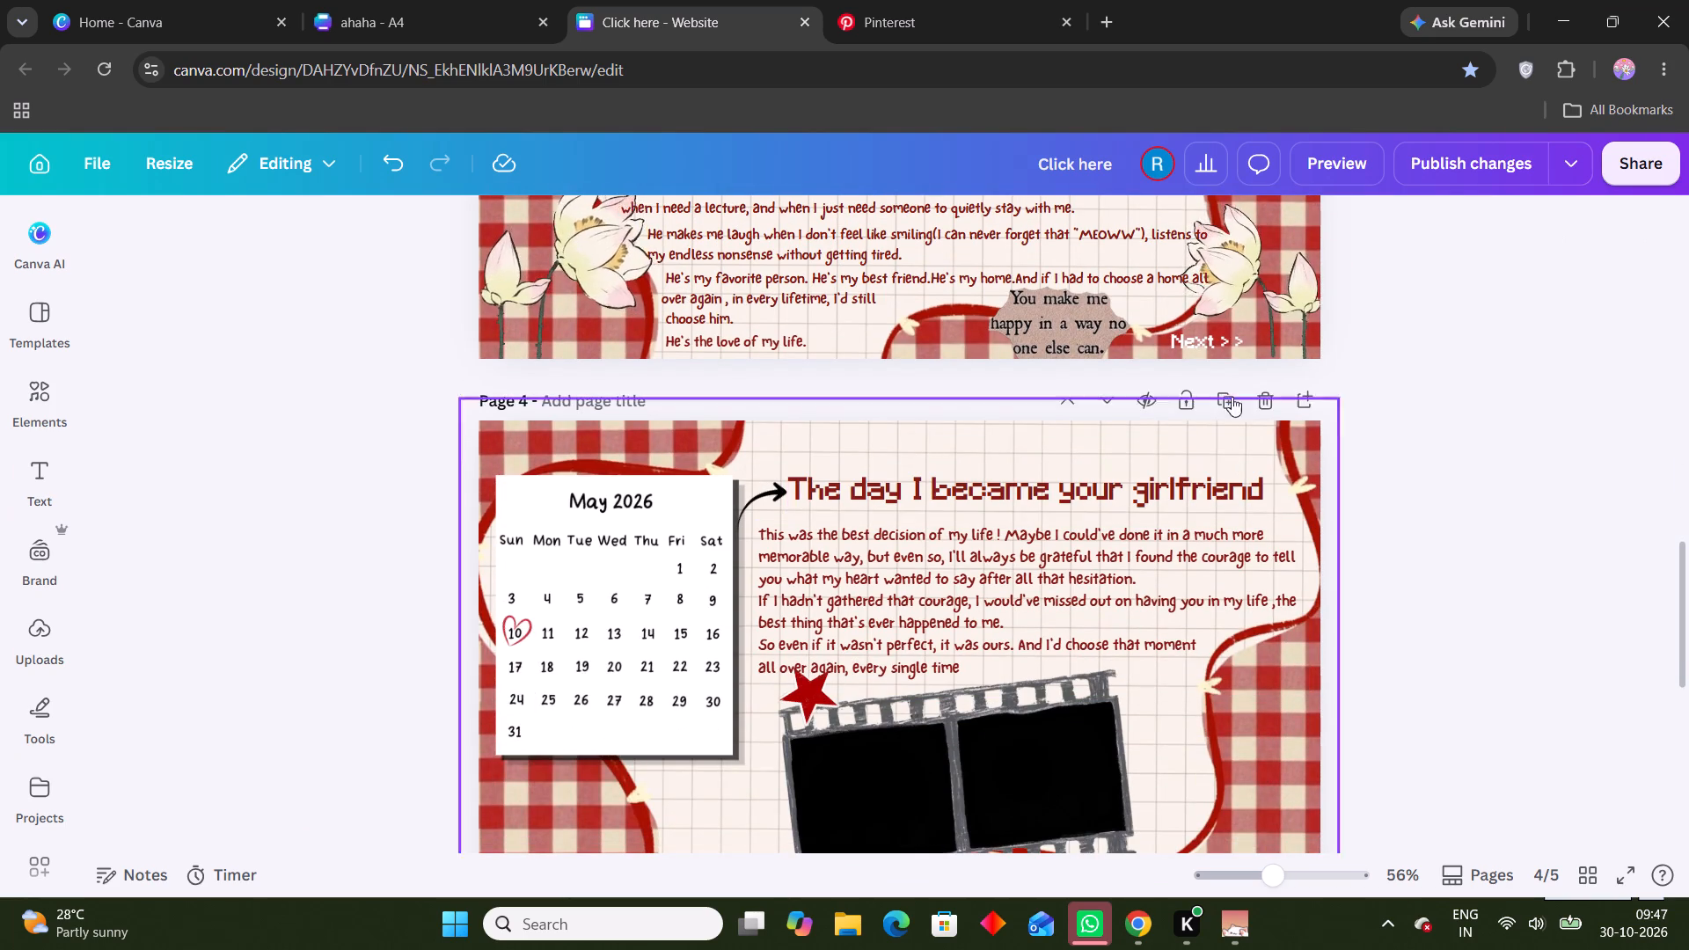
{"action": "double_click", "coordinate": [1221, 344]}
{"action": "right_click", "coordinate": [1221, 344]}
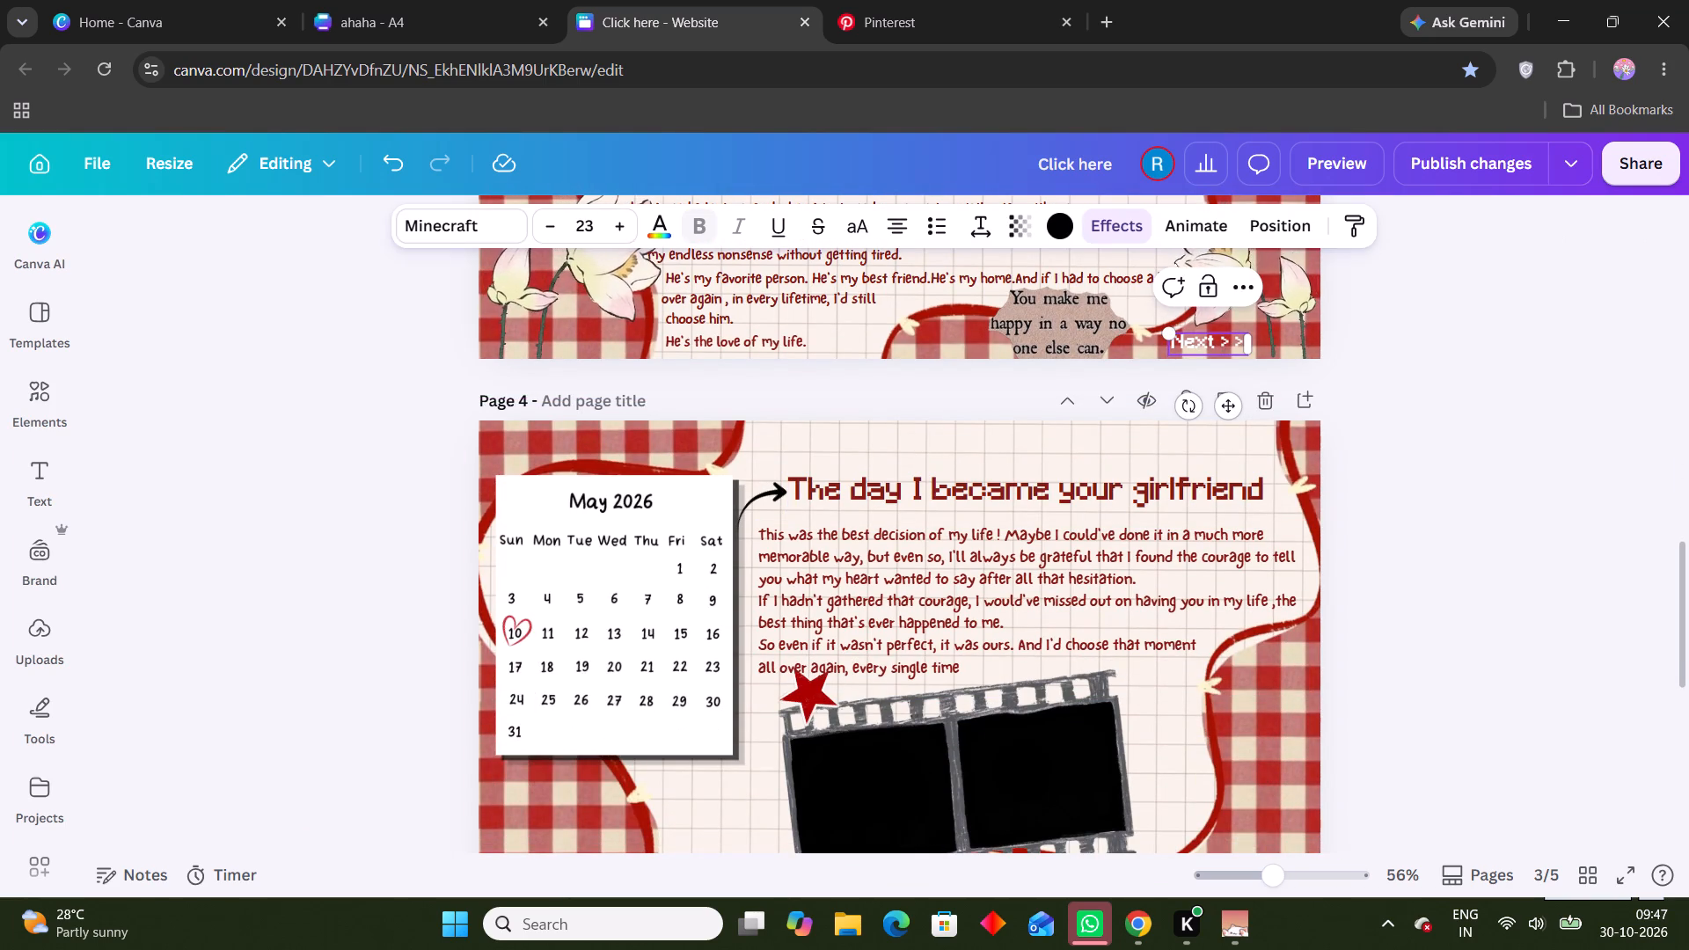
{"action": "left_click", "coordinate": [1218, 325]}
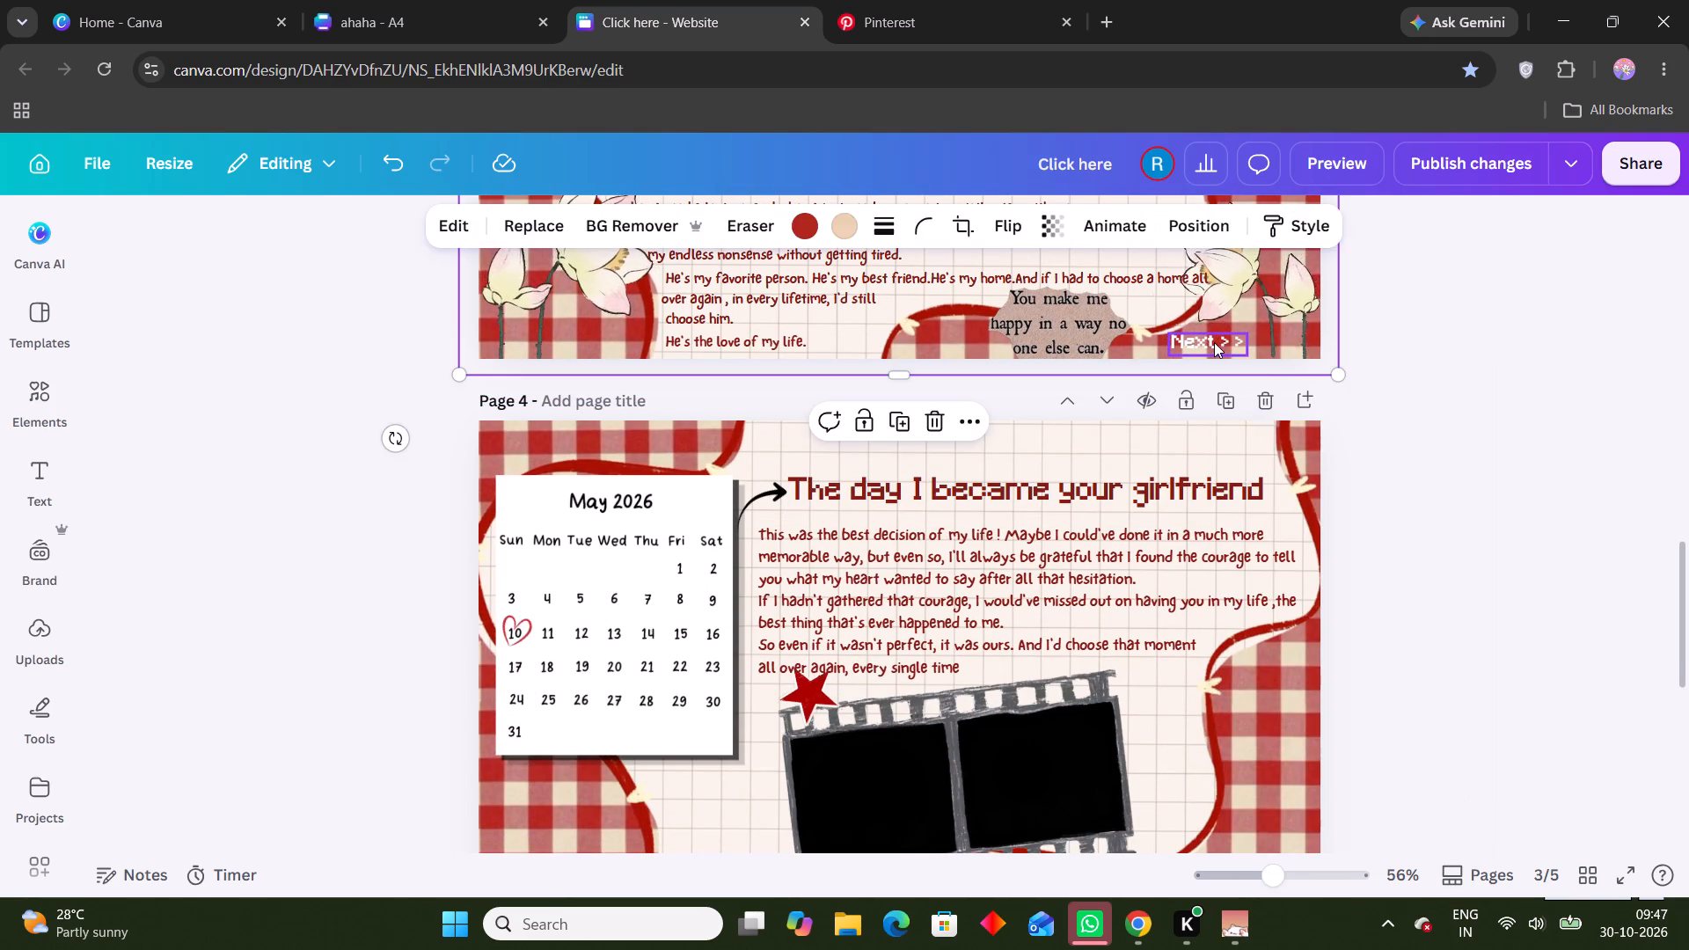
{"action": "left_click", "coordinate": [1214, 342]}
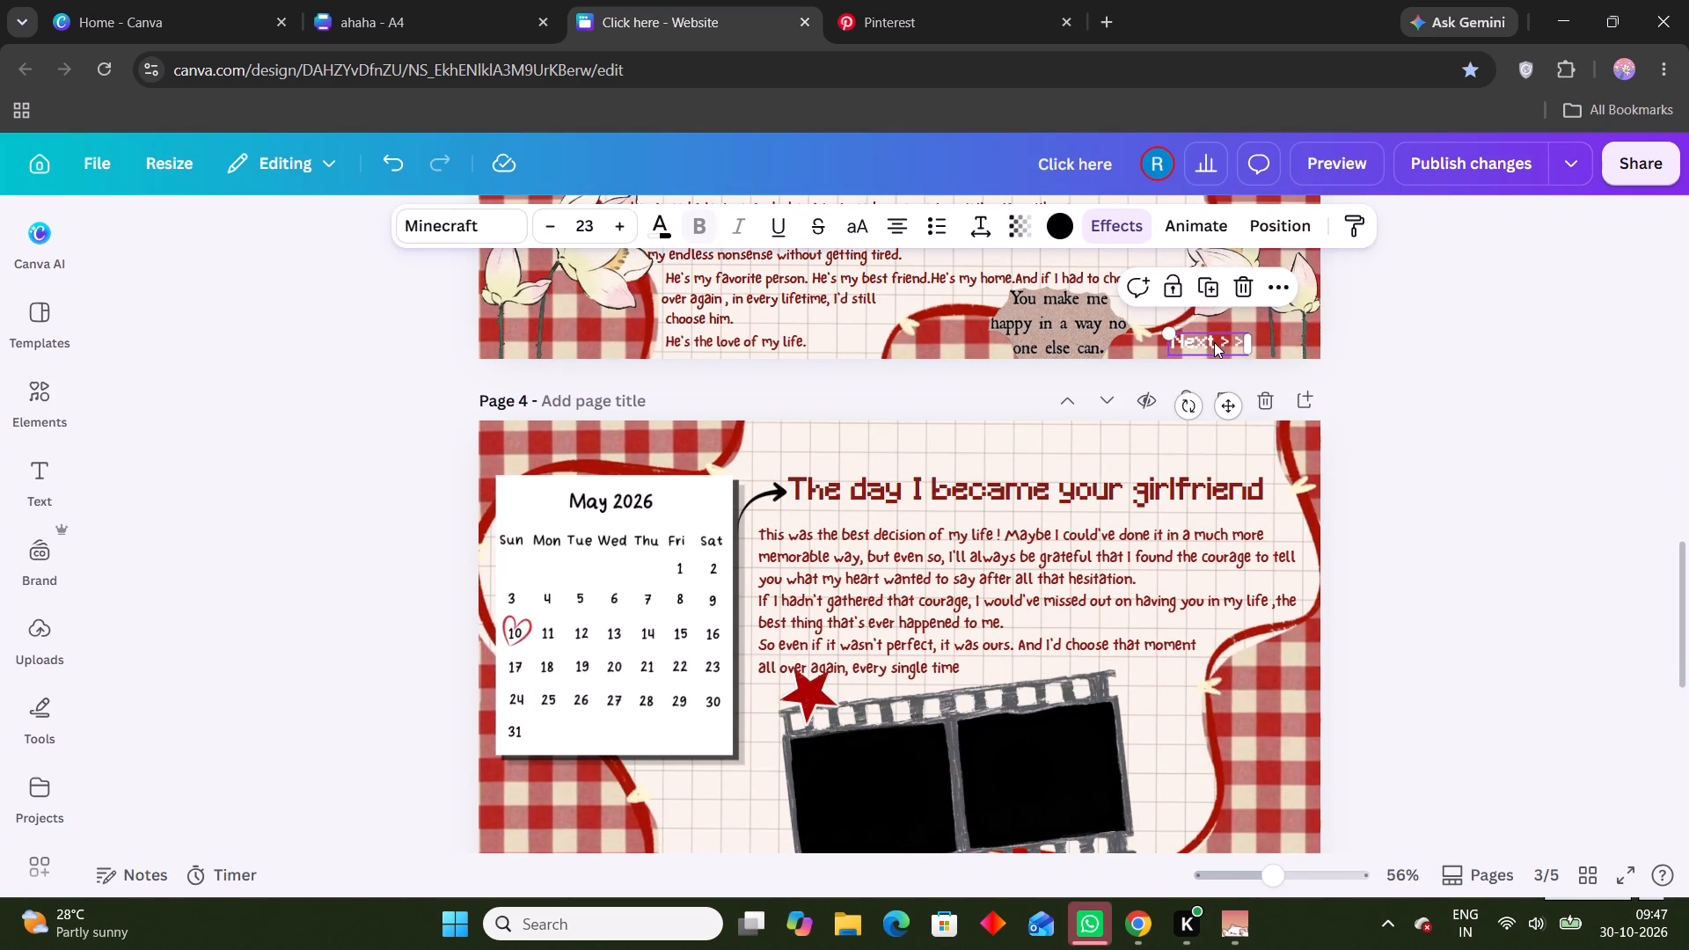
{"action": "key", "text": "ctrl+k"}
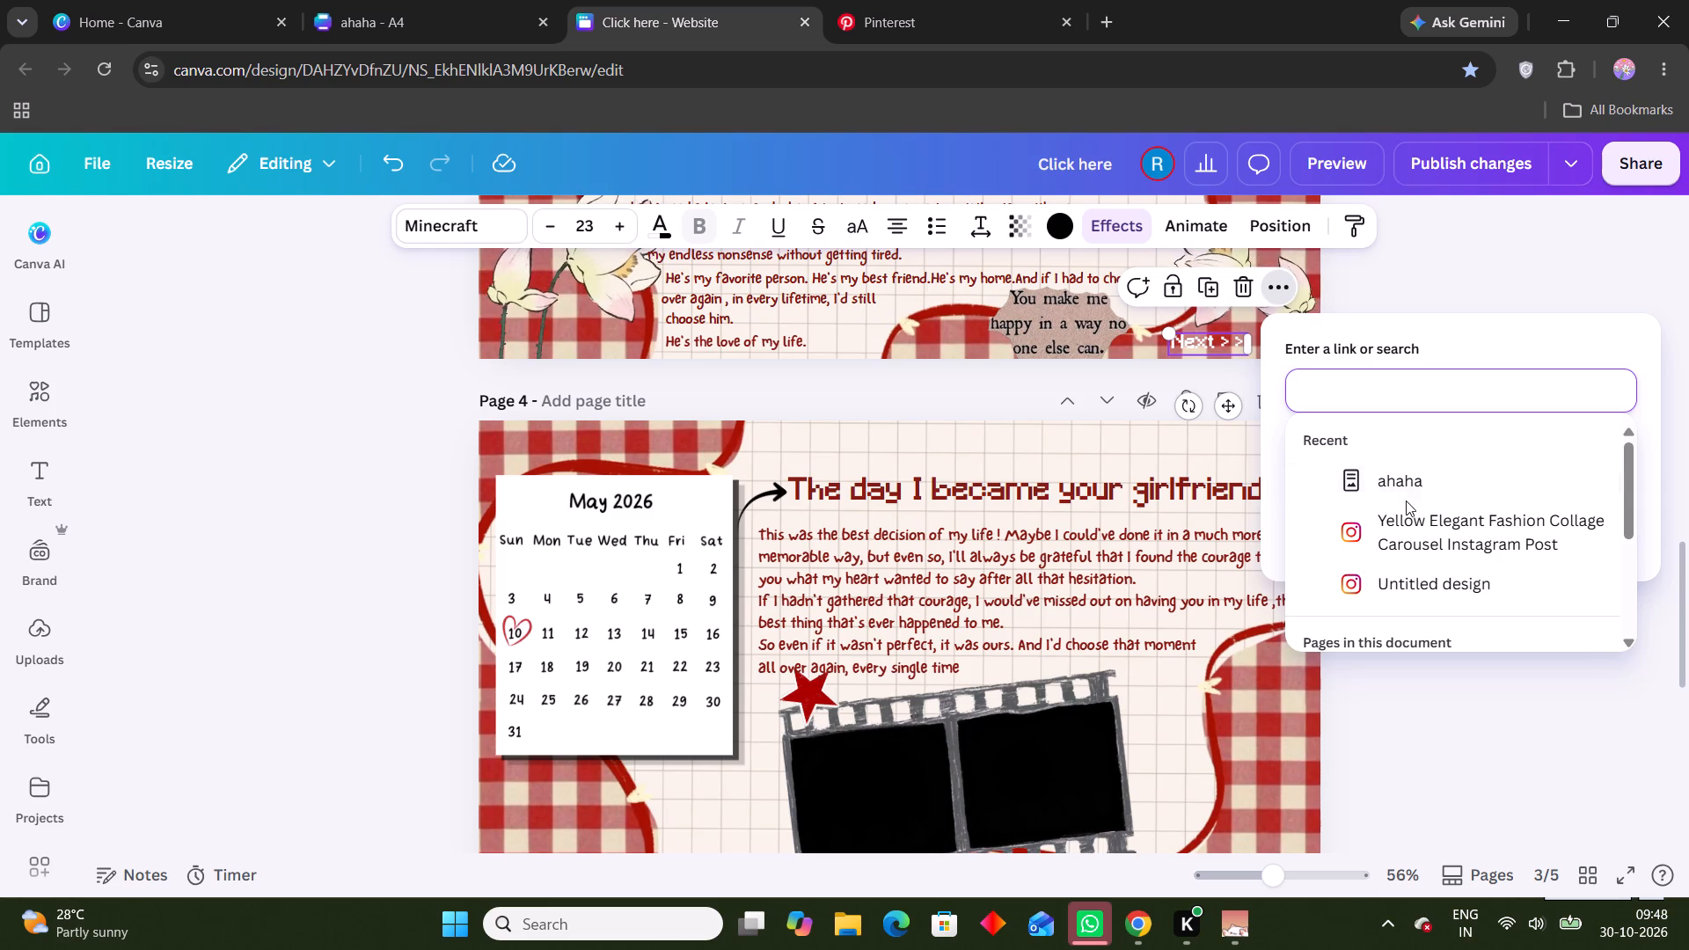
{"action": "scroll", "coordinate": [1406, 501], "scroll_direction": "down", "scroll_amount": 2}
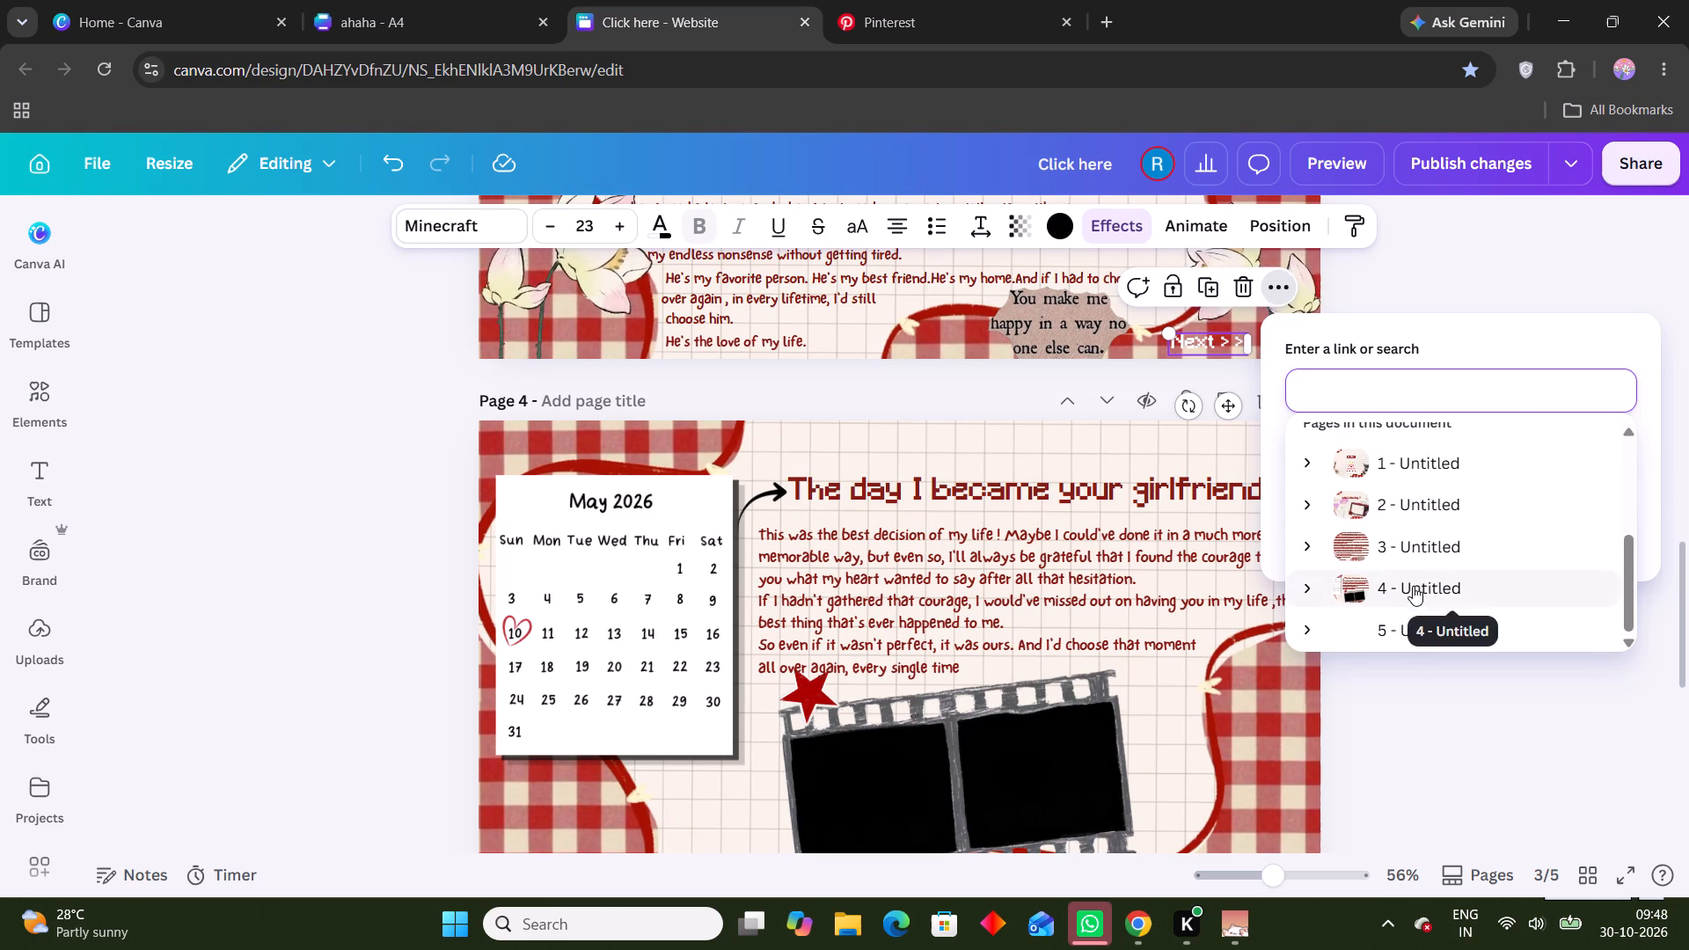
{"action": "left_click", "coordinate": [1413, 586]}
{"action": "left_click", "coordinate": [1291, 523]}
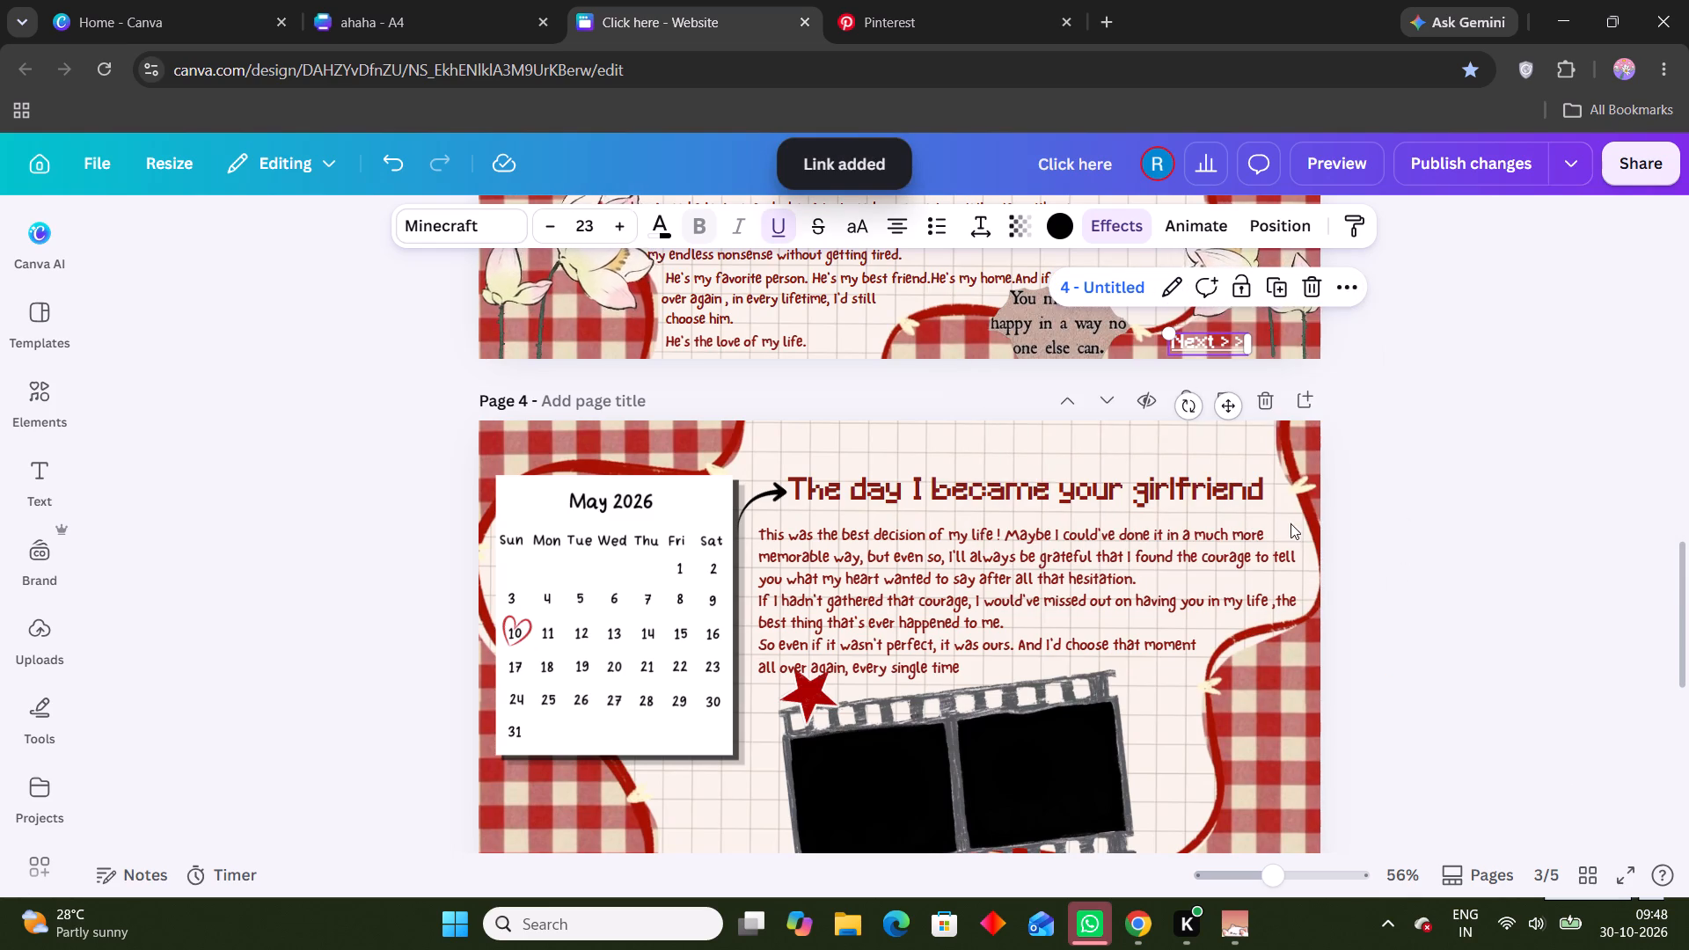
Publish the latest changes to the website.
{"action": "left_click", "coordinate": [1433, 162]}
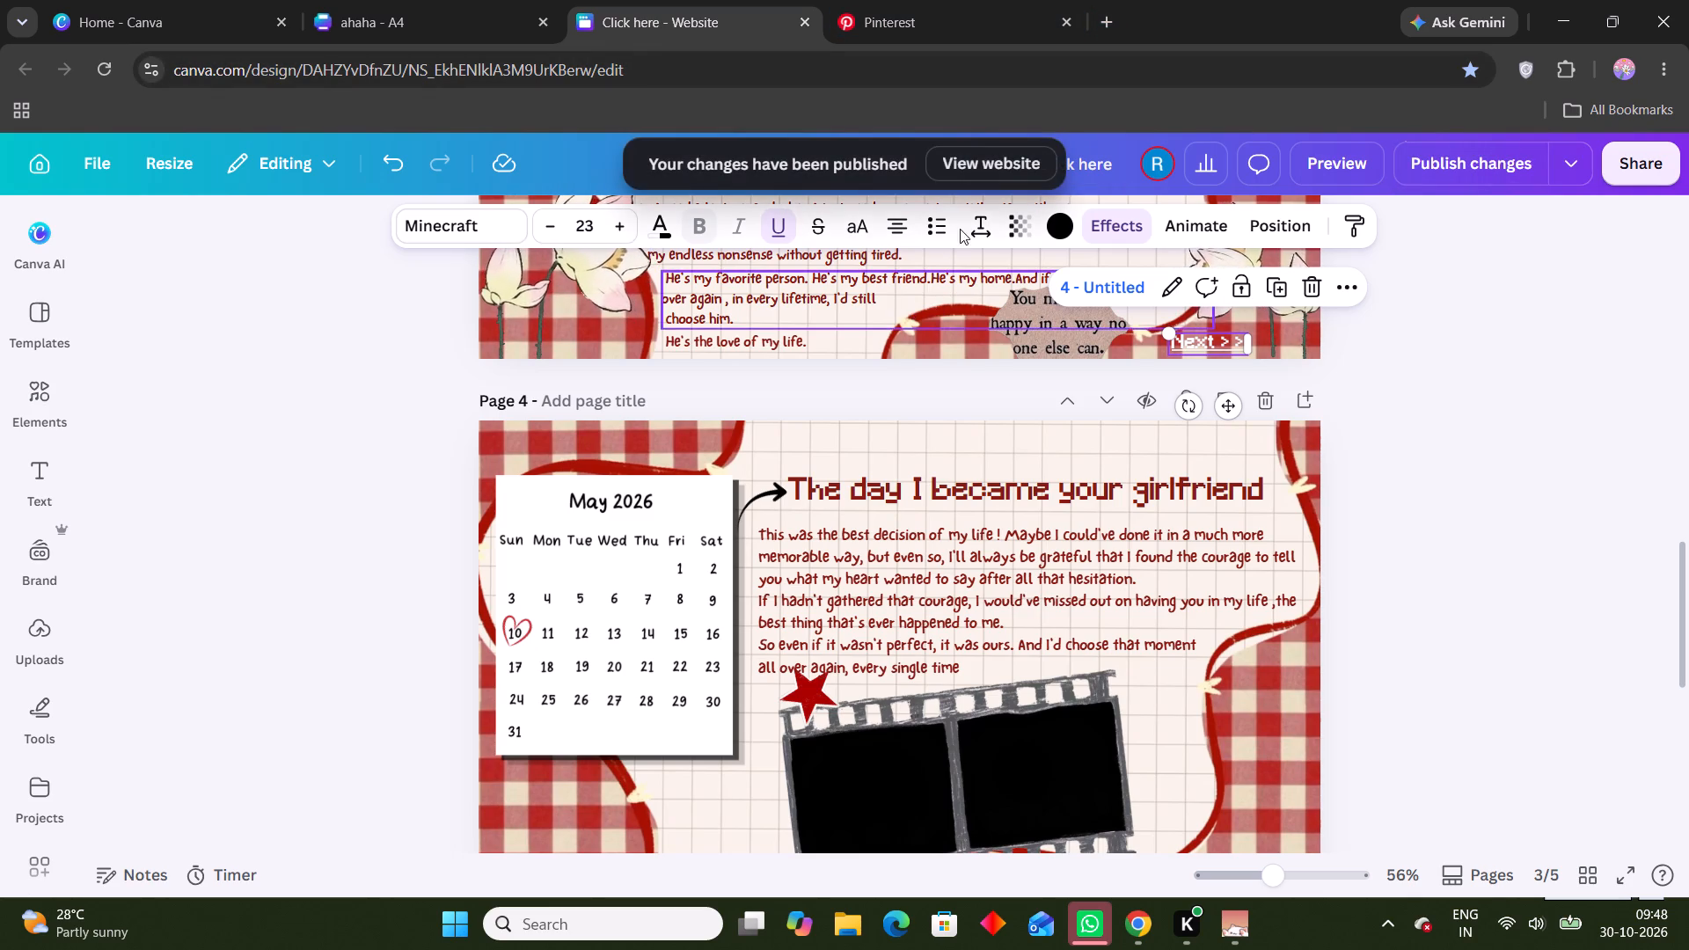
Open the published site, test its links from "Click here" through to the calendar page's "Next > >", and close it.
{"action": "left_click", "coordinate": [997, 160]}
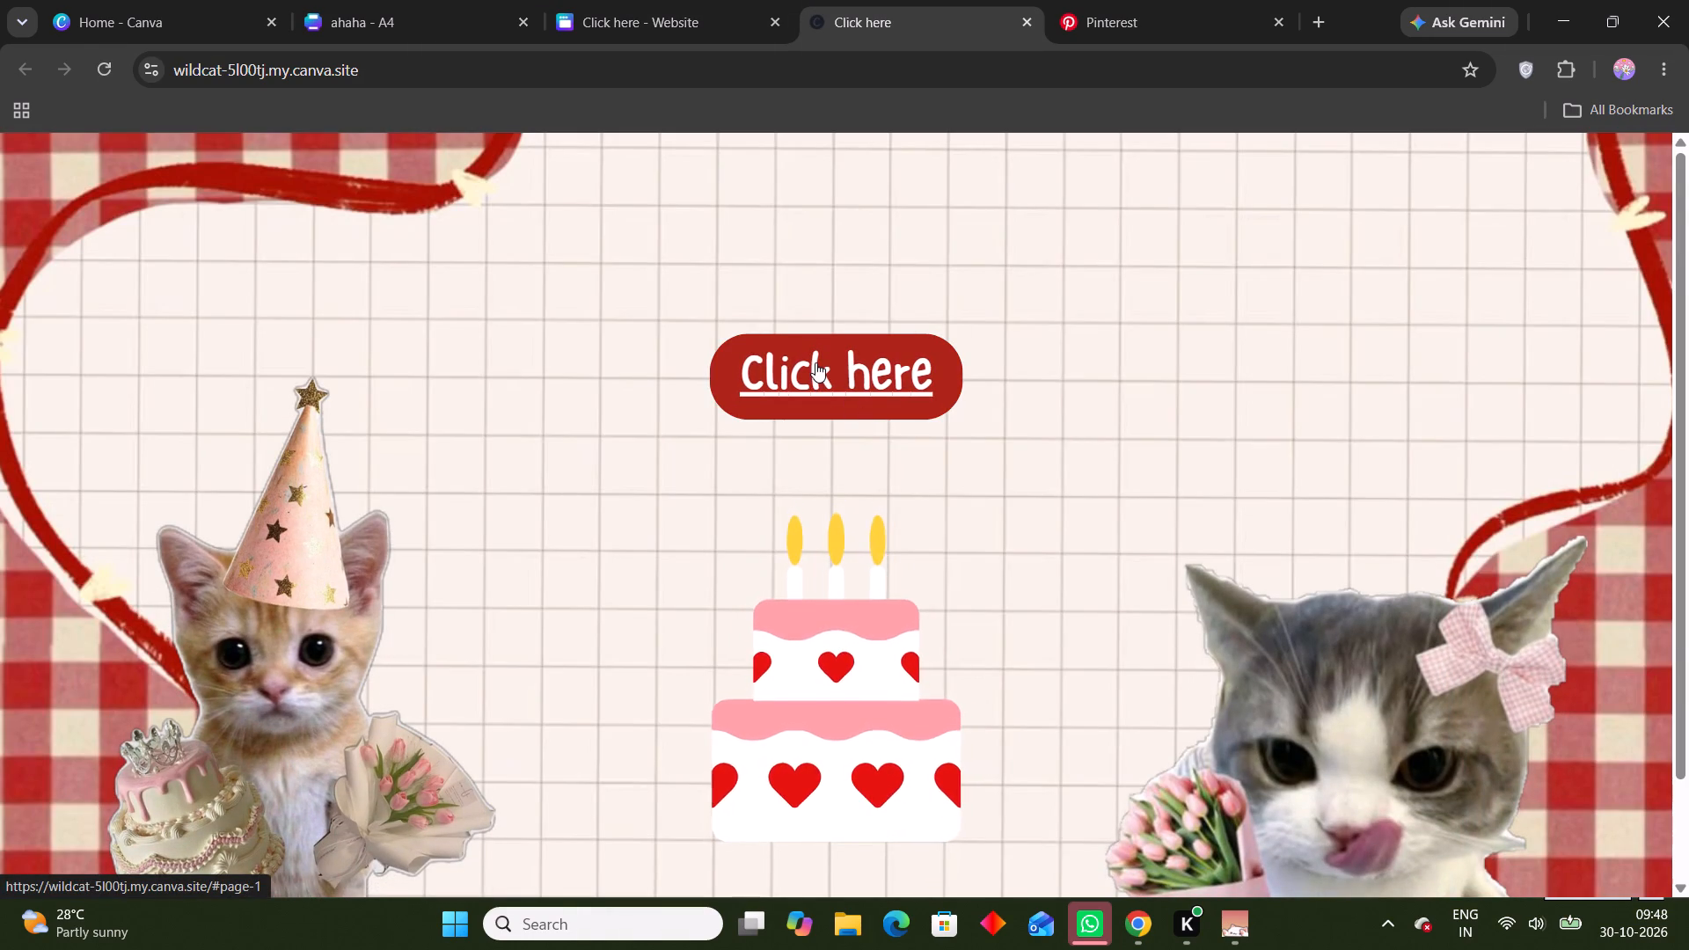
{"action": "scroll", "coordinate": [815, 362], "scroll_direction": "down", "scroll_amount": 2}
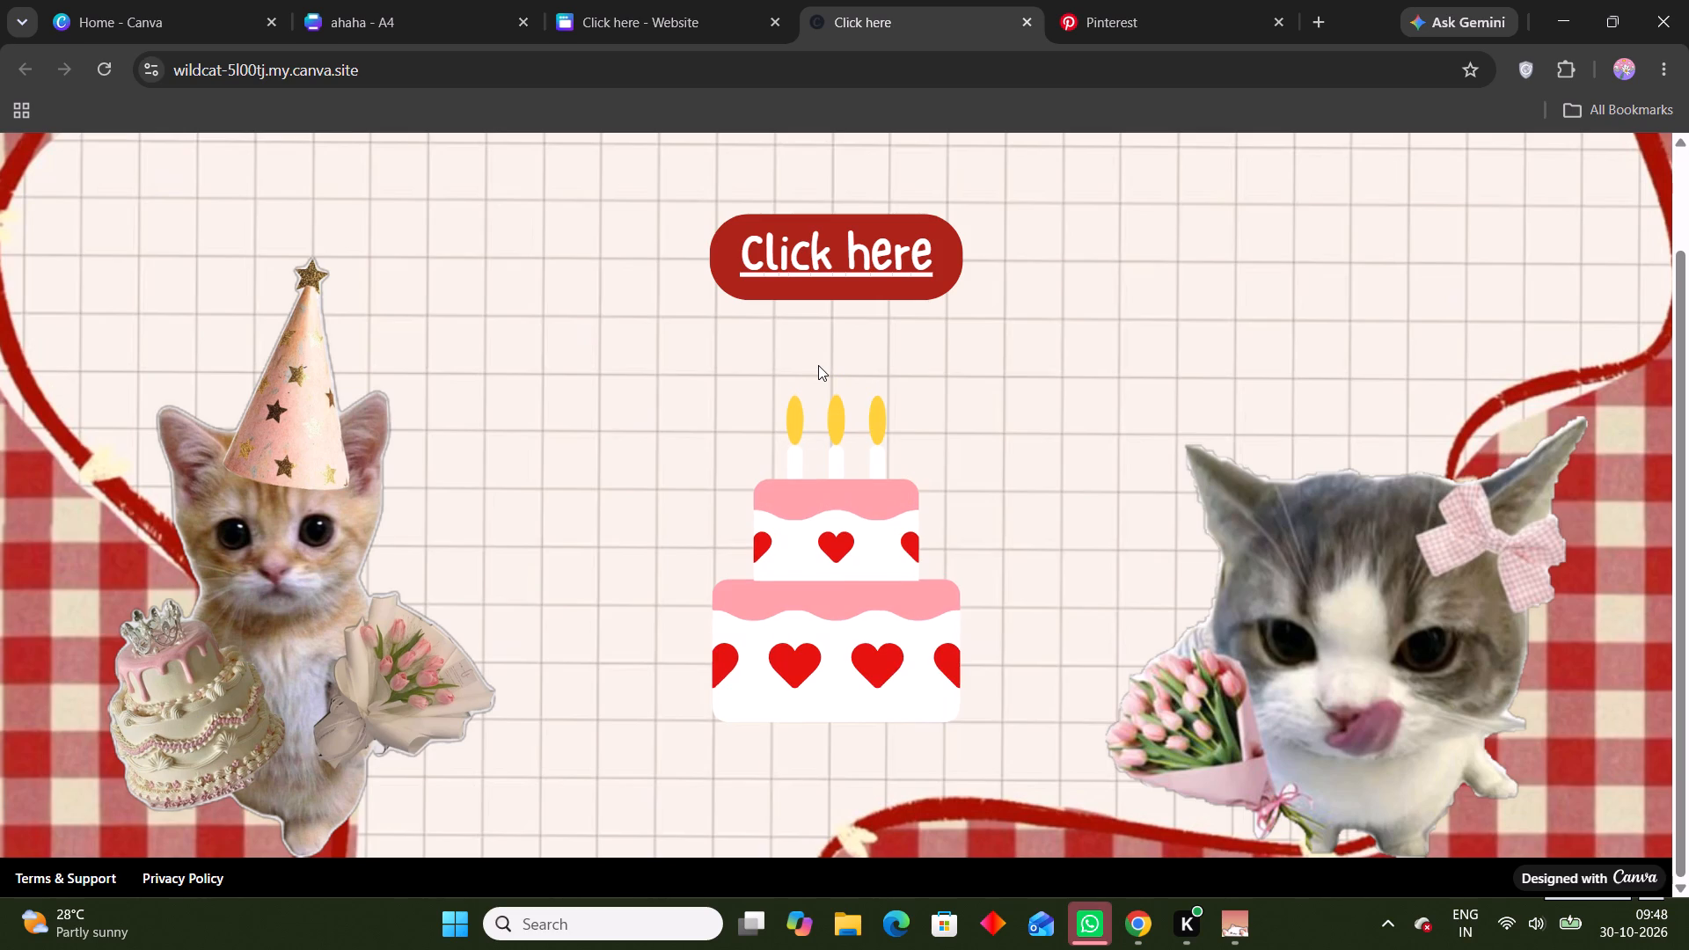
{"action": "scroll", "coordinate": [820, 363], "scroll_direction": "down", "scroll_amount": 1, "text": "ctrl"}
{"action": "scroll", "coordinate": [820, 363], "scroll_direction": "up", "scroll_amount": 1}
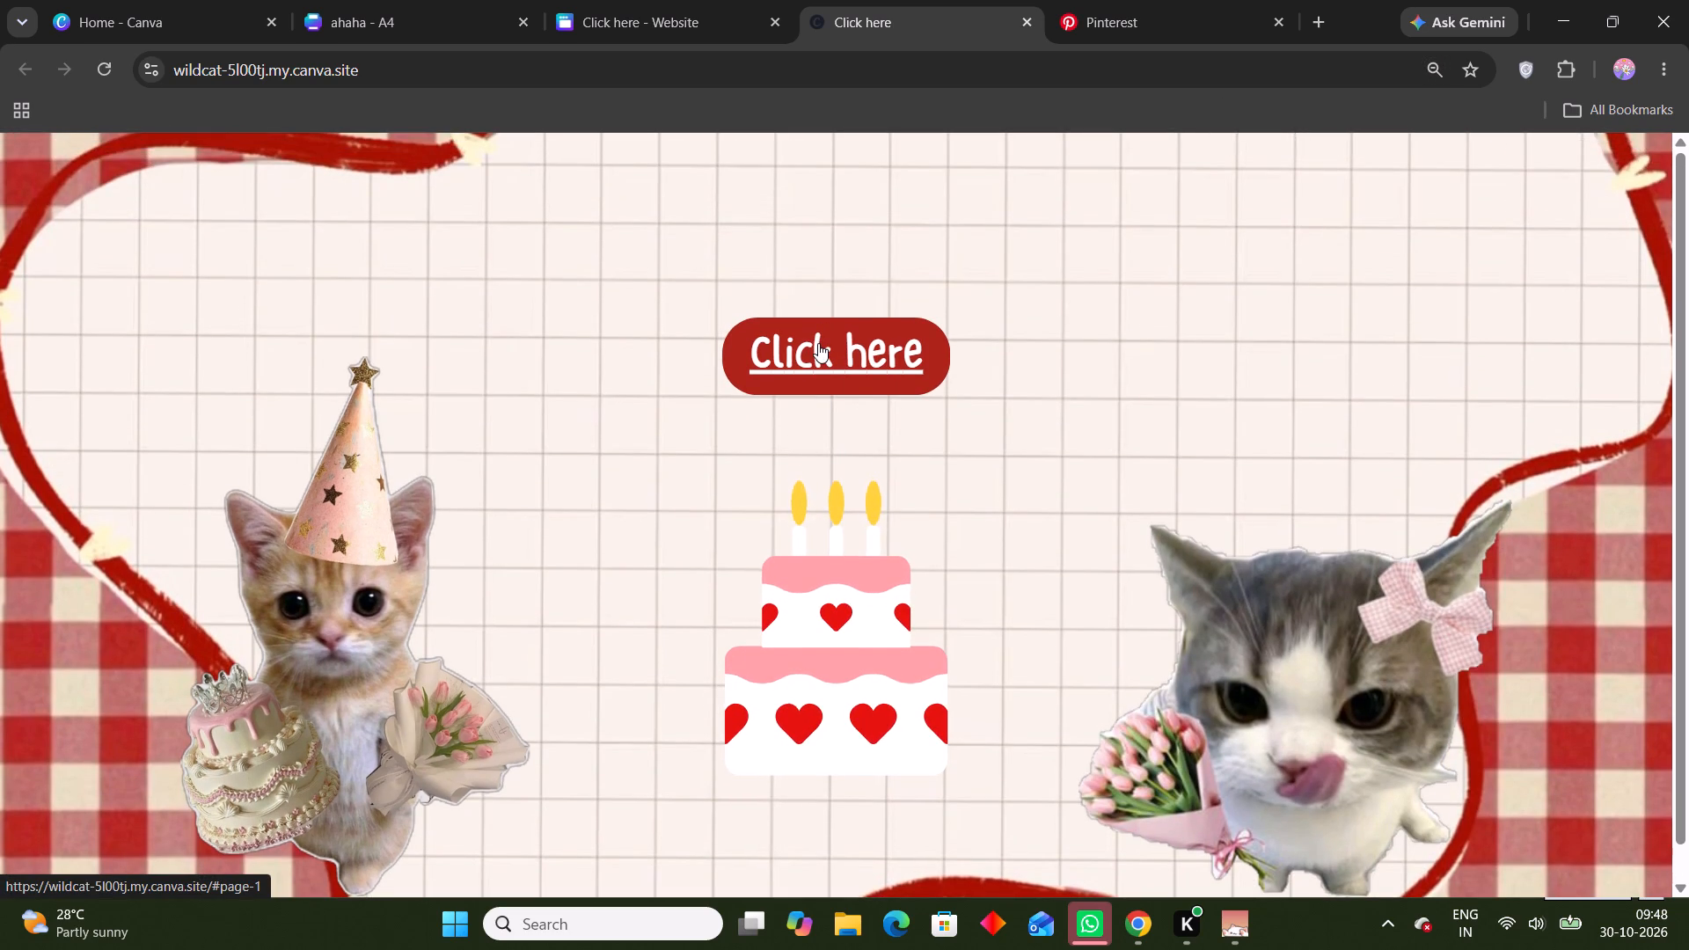
{"action": "left_click", "coordinate": [818, 343]}
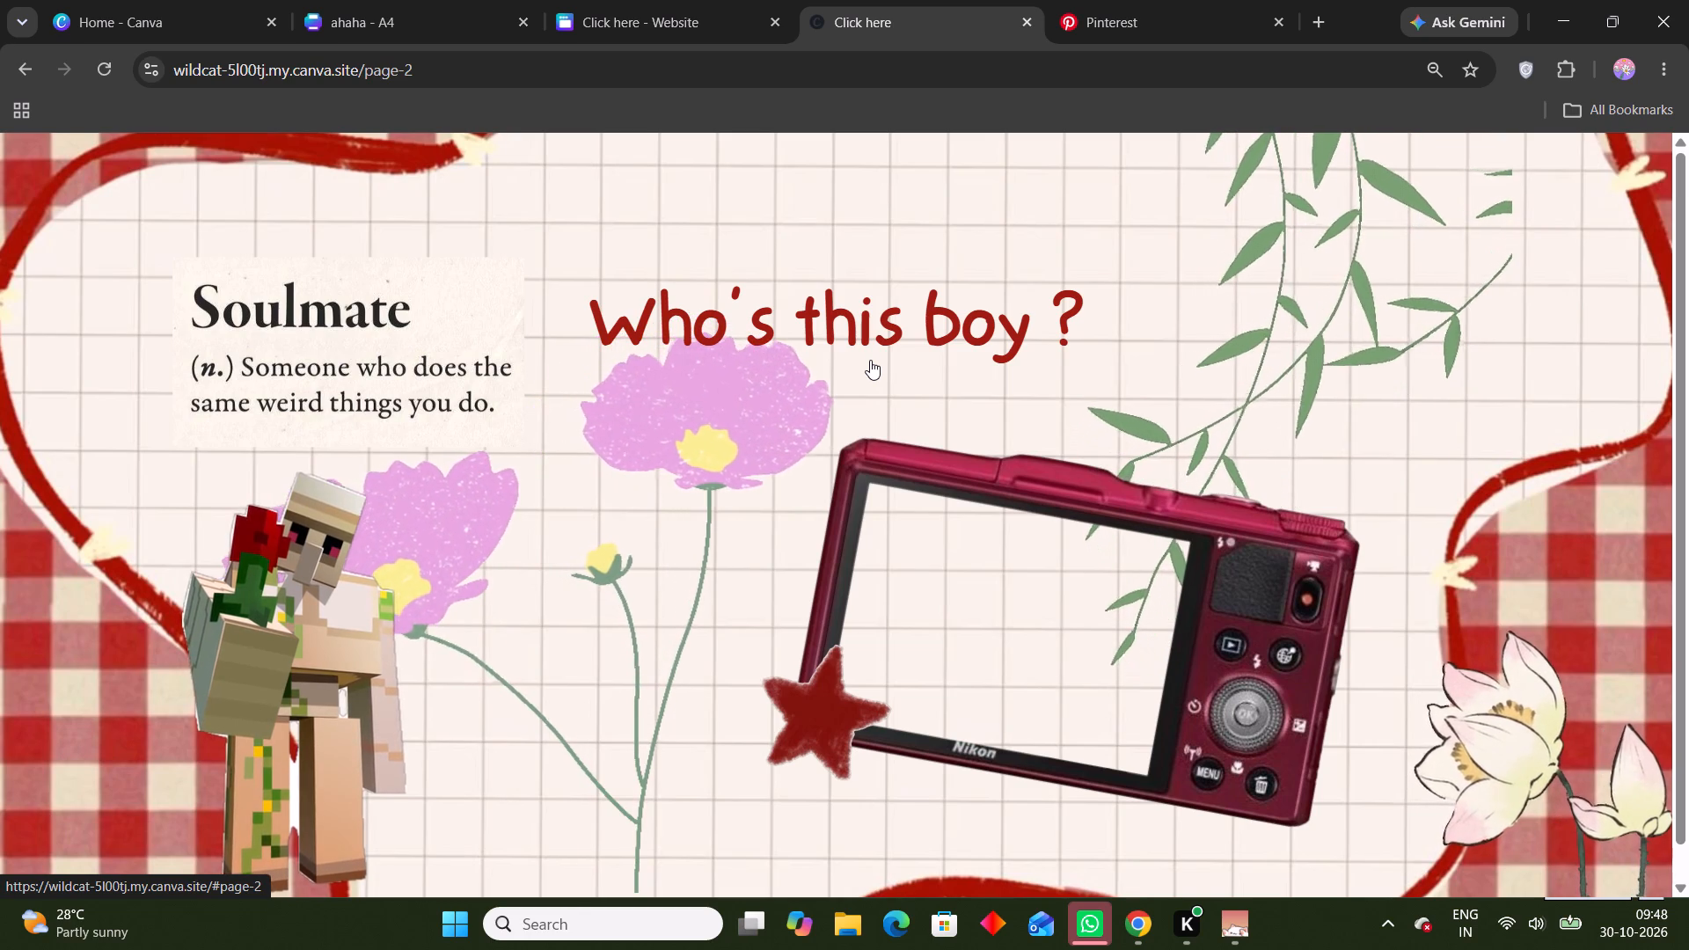
{"action": "left_click", "coordinate": [910, 333]}
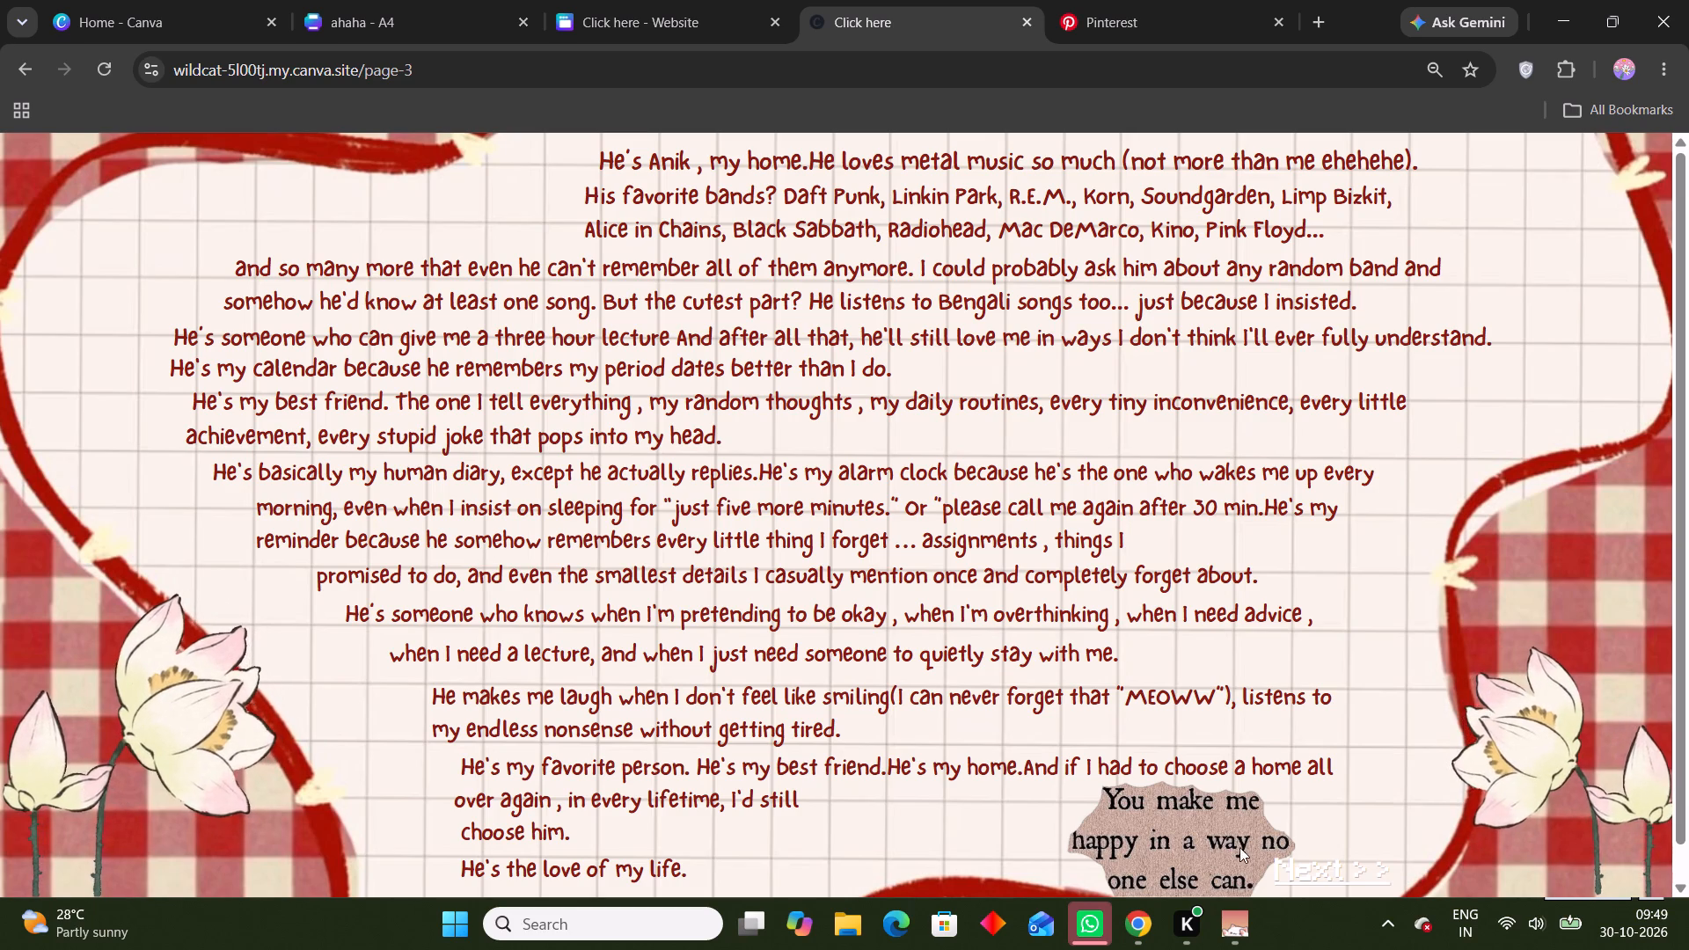
{"action": "left_click", "coordinate": [1304, 866]}
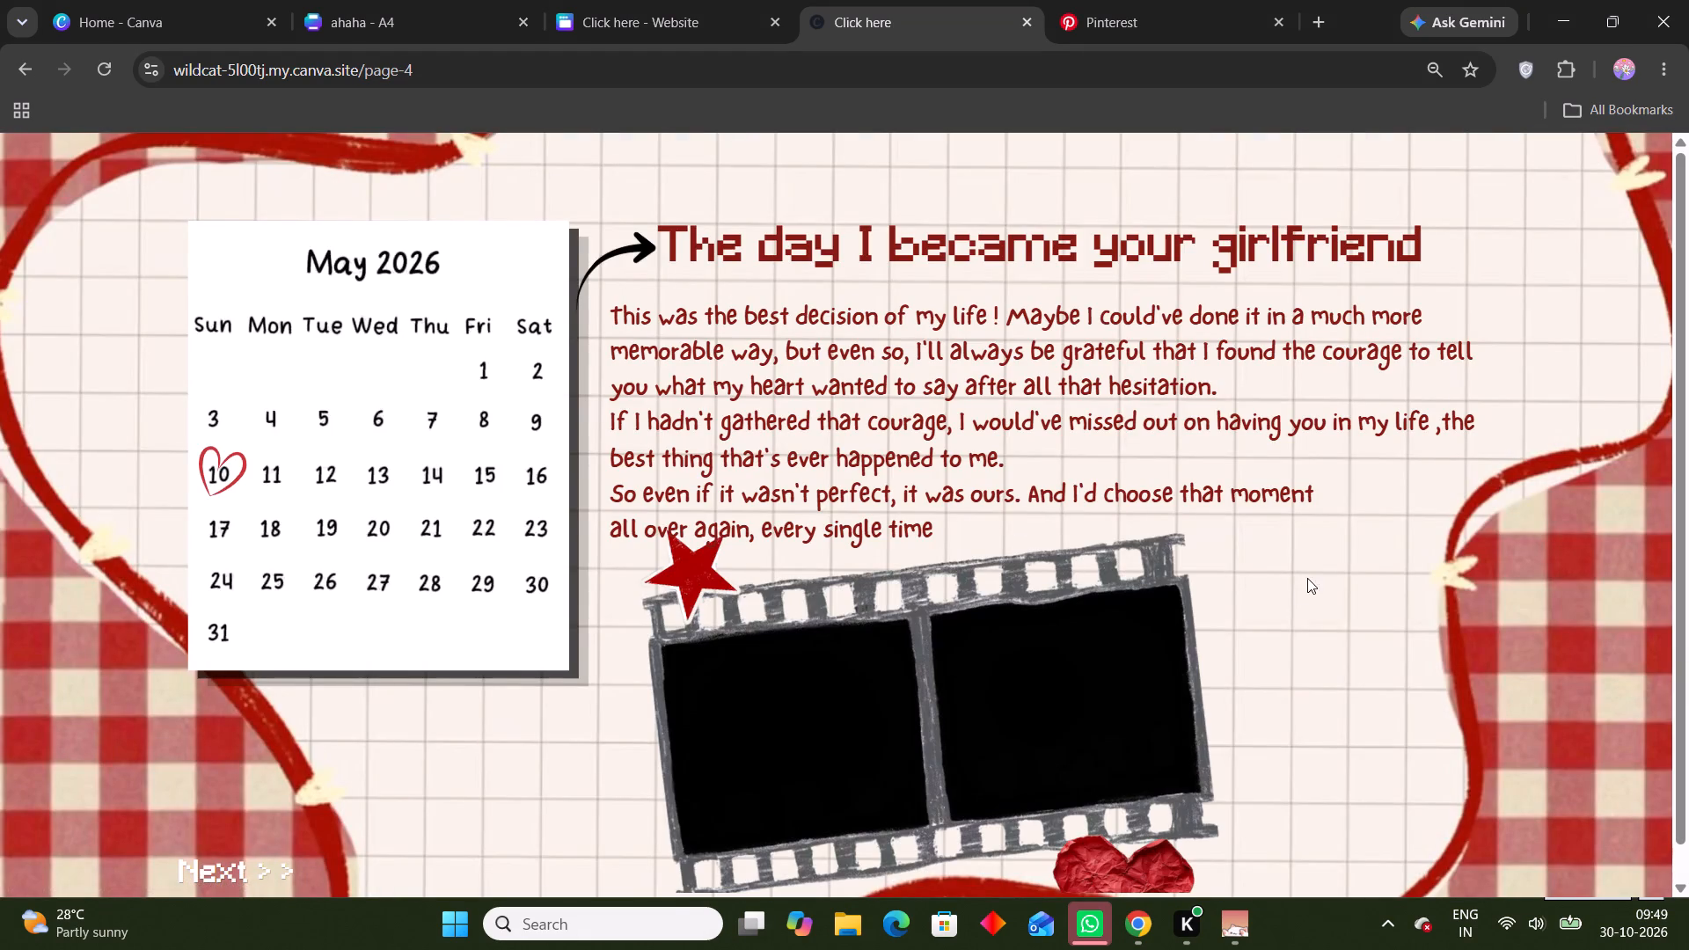
{"action": "left_click", "coordinate": [212, 877]}
{"action": "left_click", "coordinate": [270, 888]}
{"action": "scroll", "coordinate": [1014, 394], "scroll_direction": "down", "scroll_amount": 2}
{"action": "scroll", "coordinate": [930, 435], "scroll_direction": "up", "scroll_amount": 3}
{"action": "left_click", "coordinate": [718, 0]}
{"action": "left_click", "coordinate": [1027, 18]}
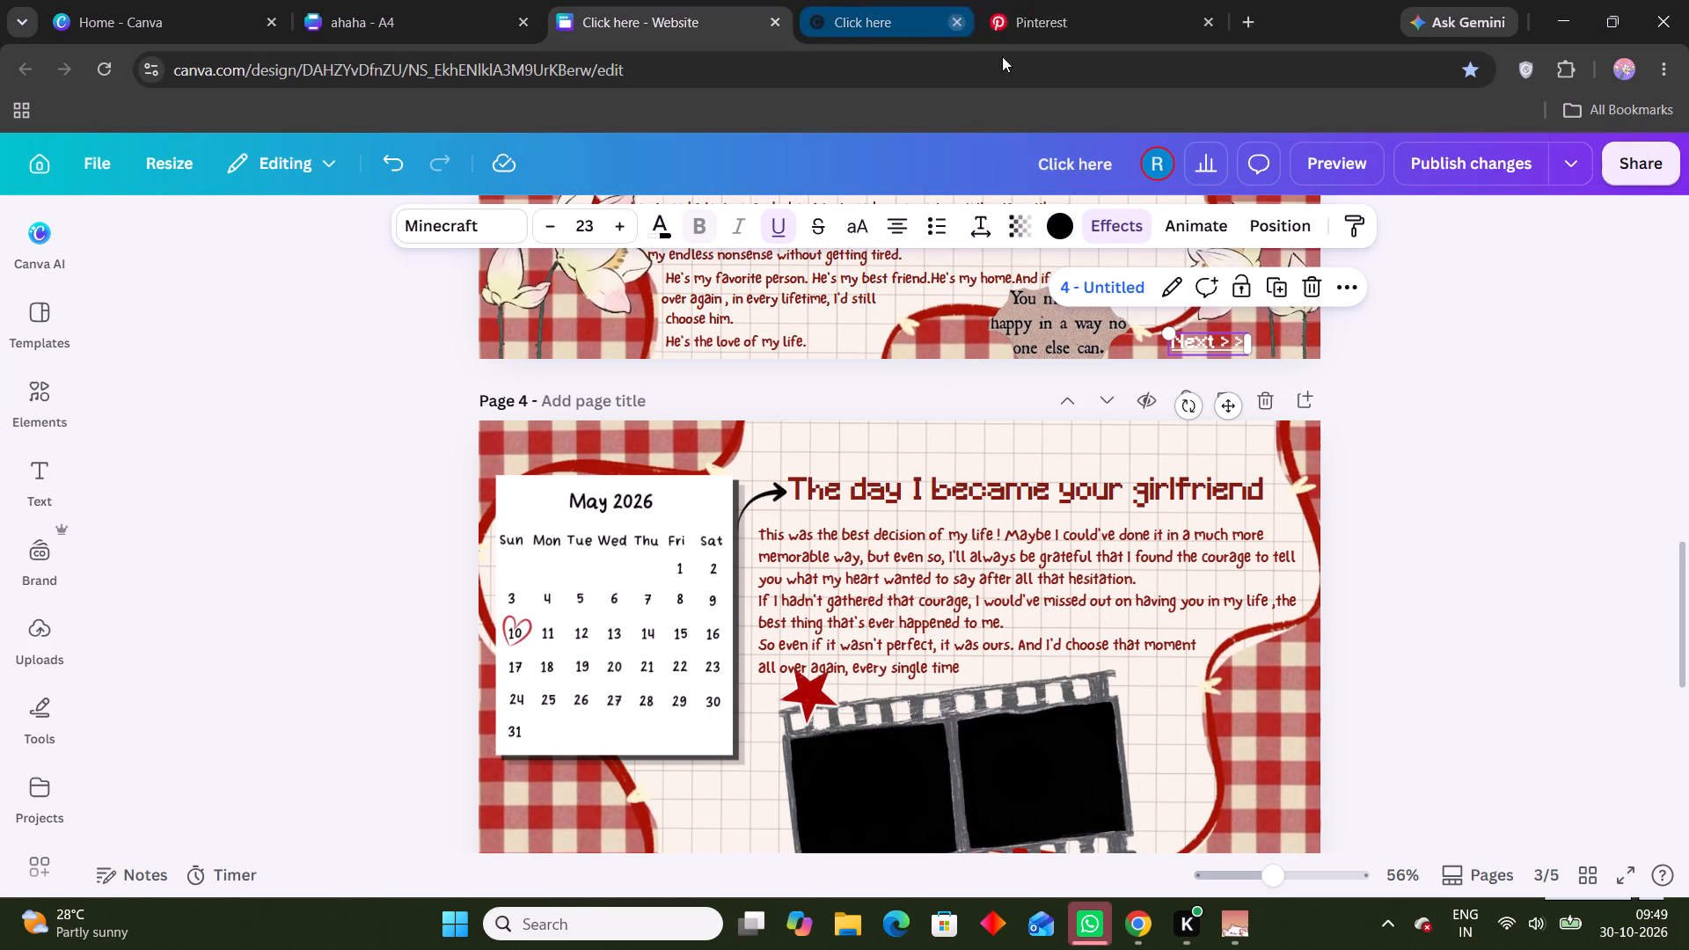
Look through pages 2 to 4 of the "ahaha" design as reference for the empty page 5, and return to the website.
{"action": "scroll", "coordinate": [942, 485], "scroll_direction": "down", "scroll_amount": 5}
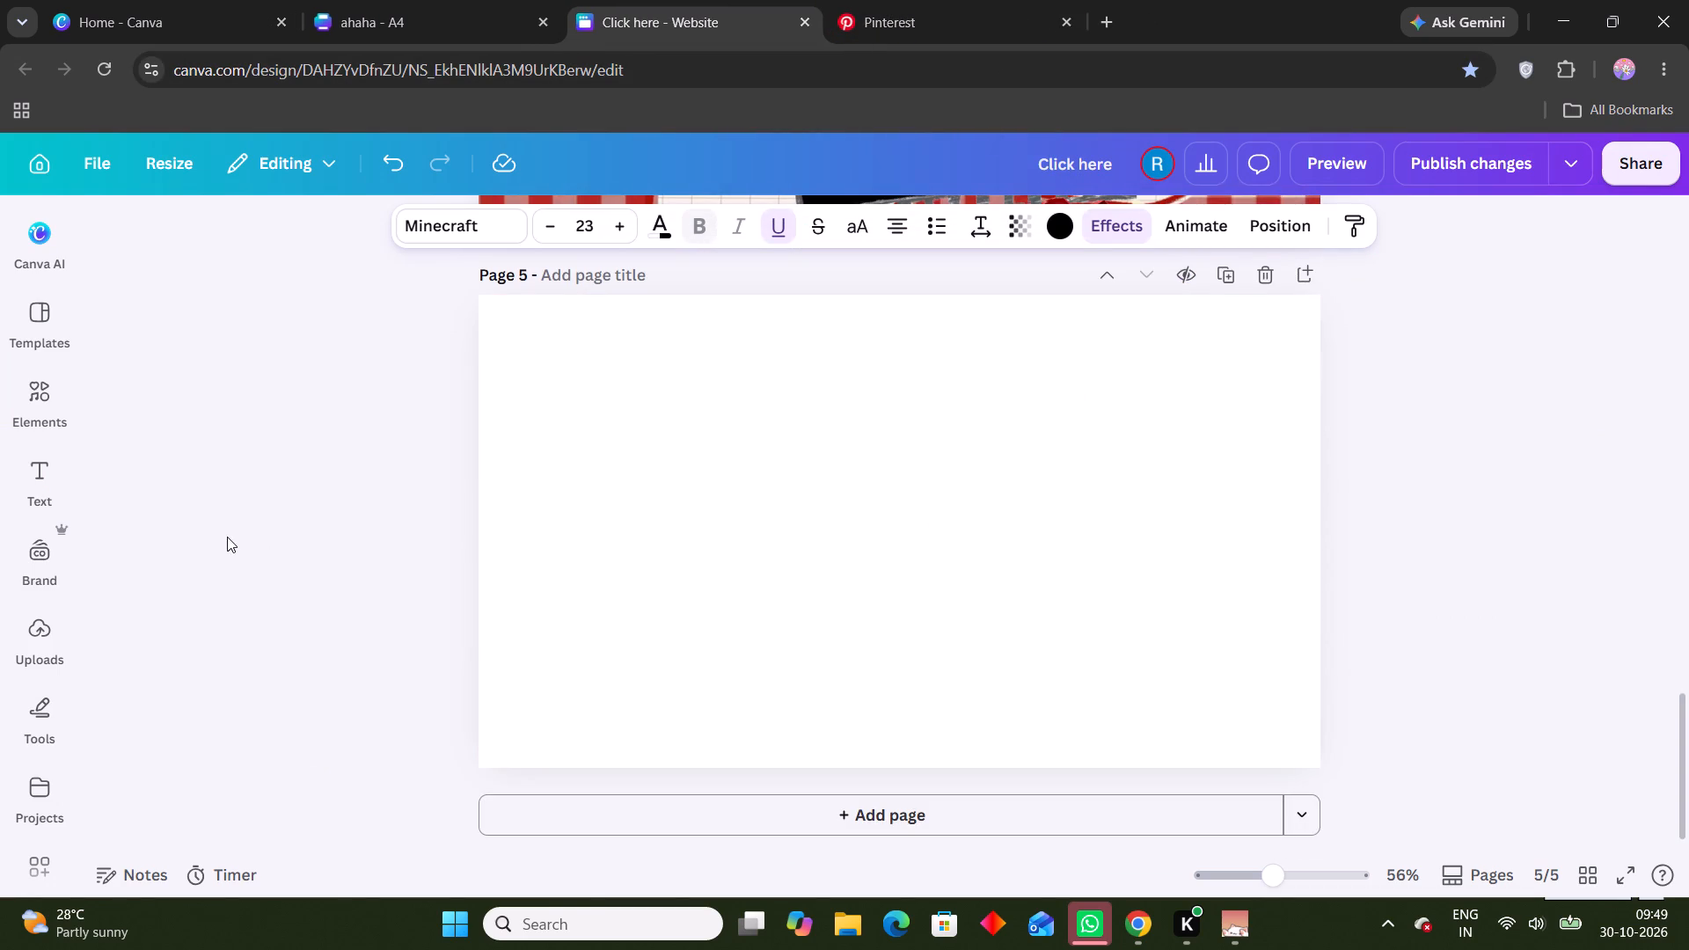
{"action": "left_click", "coordinate": [491, 0]}
{"action": "scroll", "coordinate": [896, 556], "scroll_direction": "down", "scroll_amount": 6}
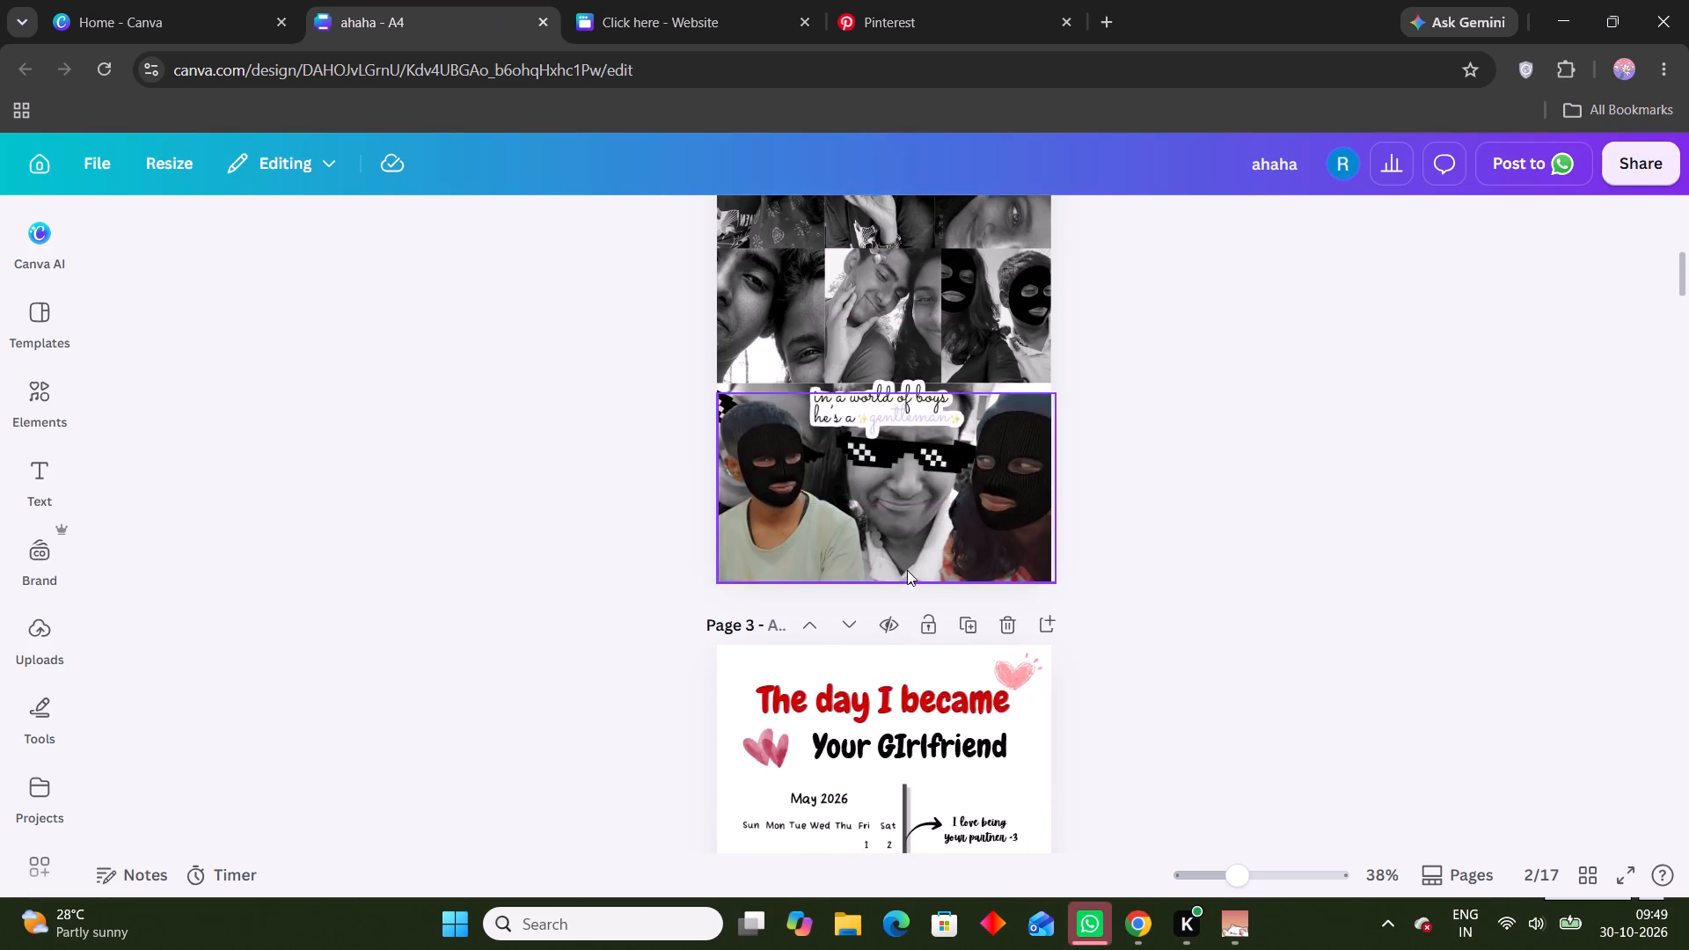
{"action": "scroll", "coordinate": [907, 570], "scroll_direction": "down", "scroll_amount": 5}
{"action": "scroll", "coordinate": [1291, 491], "scroll_direction": "down", "scroll_amount": 2}
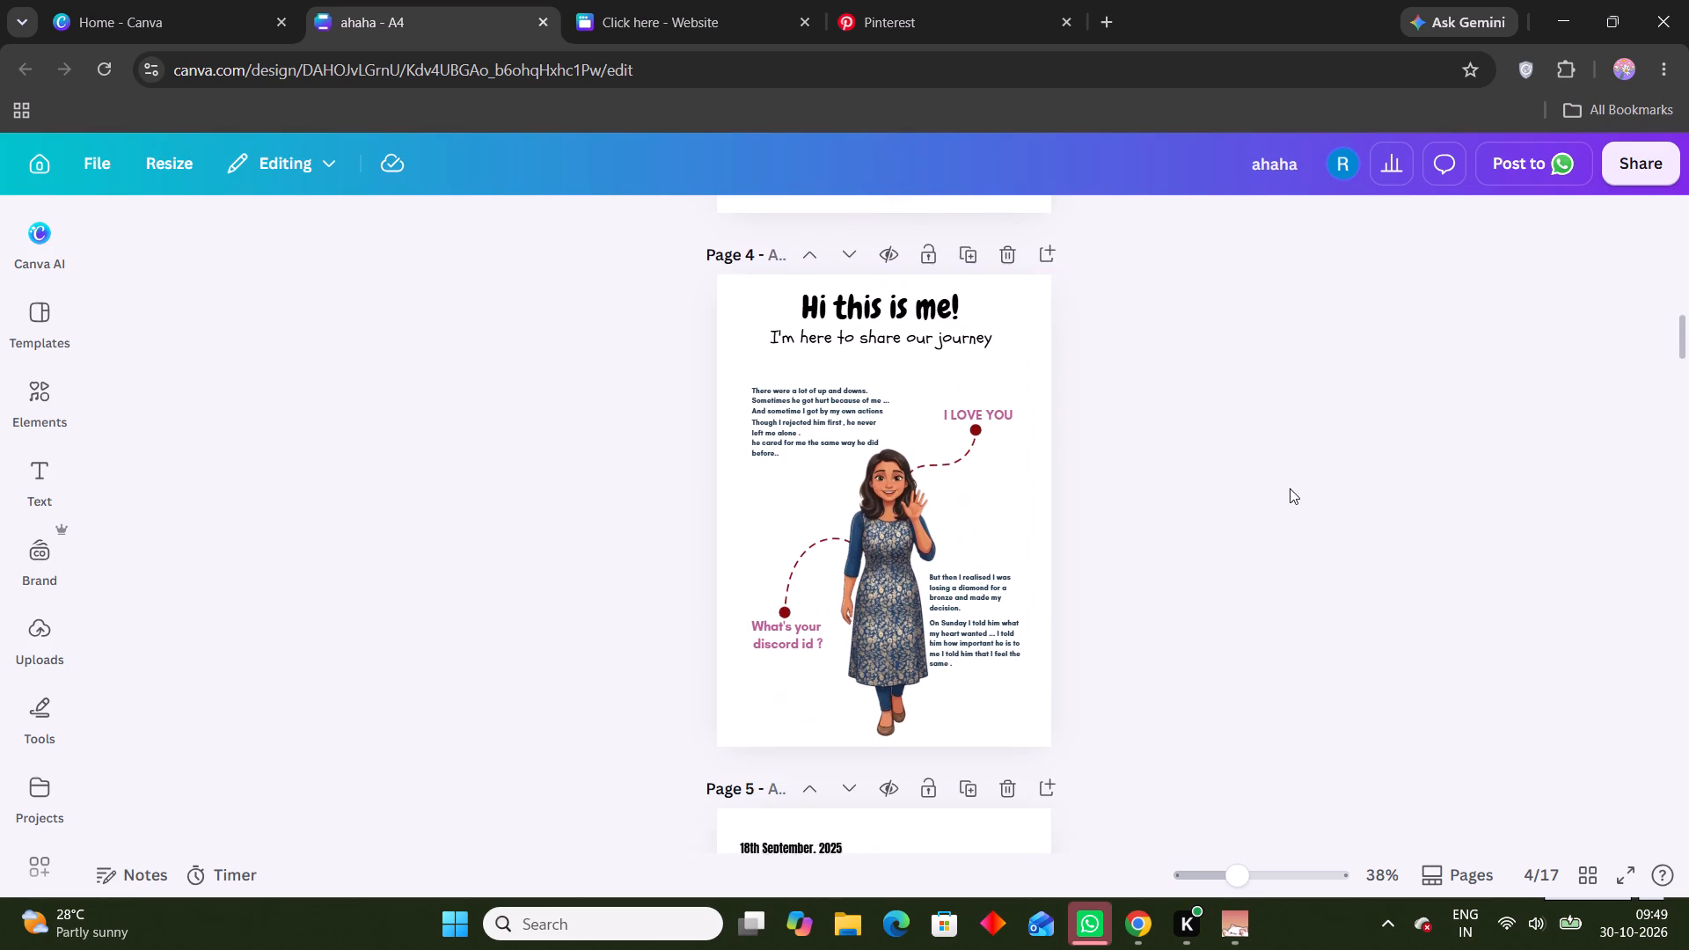
{"action": "scroll", "coordinate": [1044, 456], "scroll_direction": "up", "scroll_amount": 2}
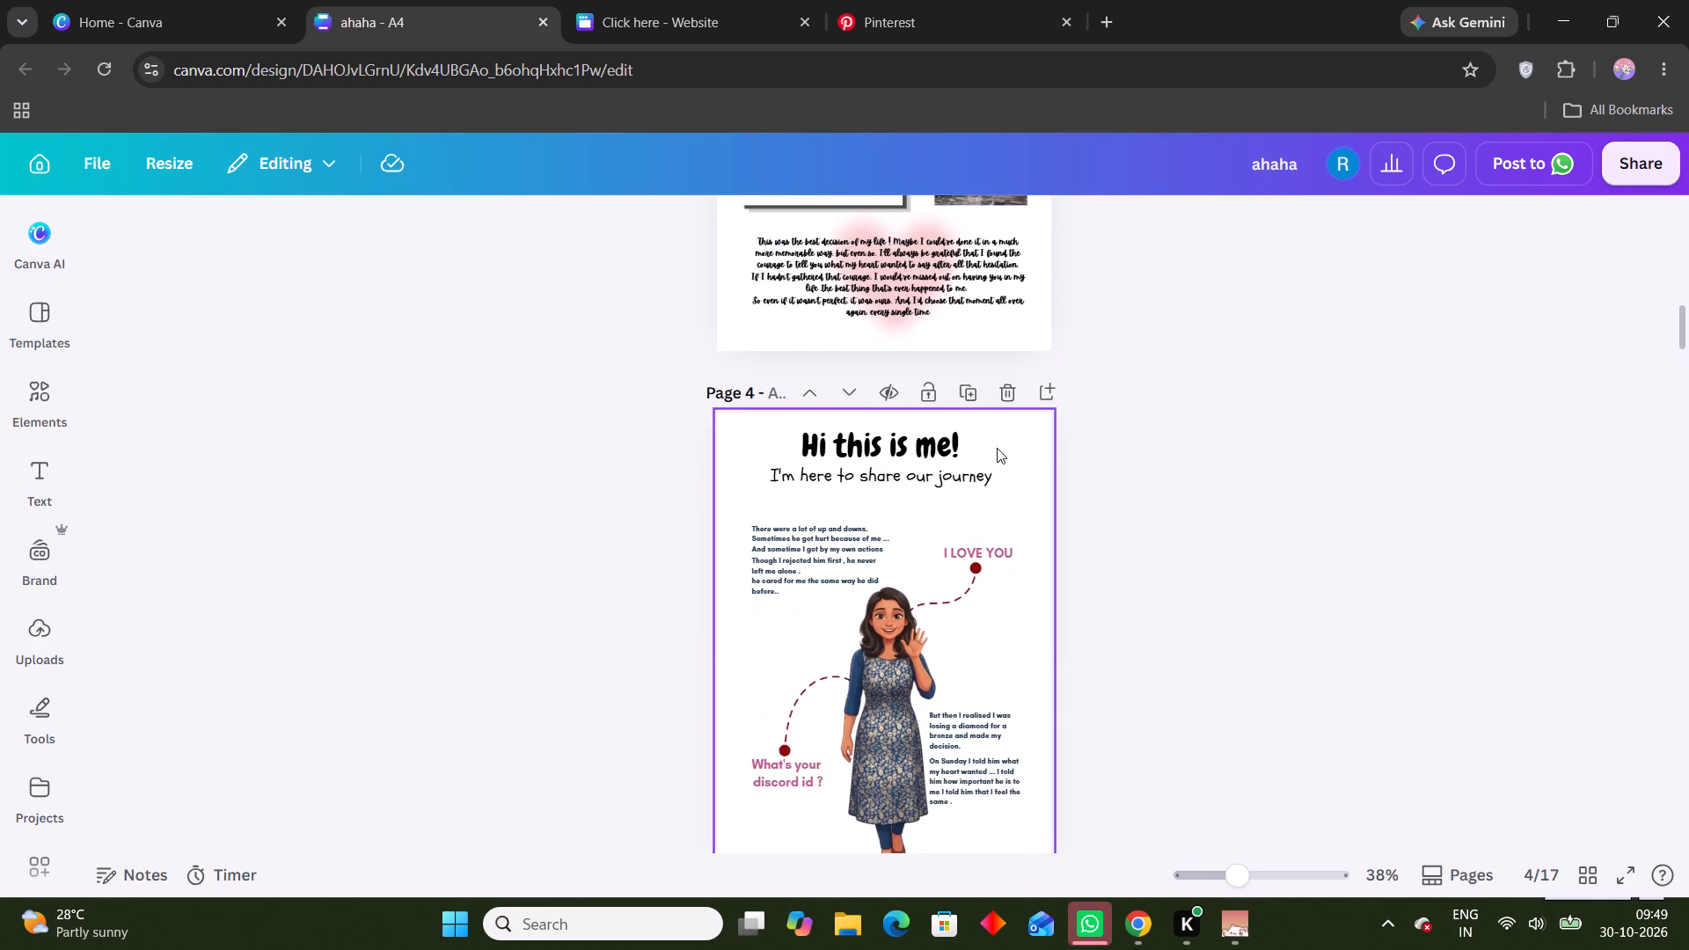
{"action": "left_click", "coordinate": [961, 0]}
{"action": "left_click", "coordinate": [792, 0]}
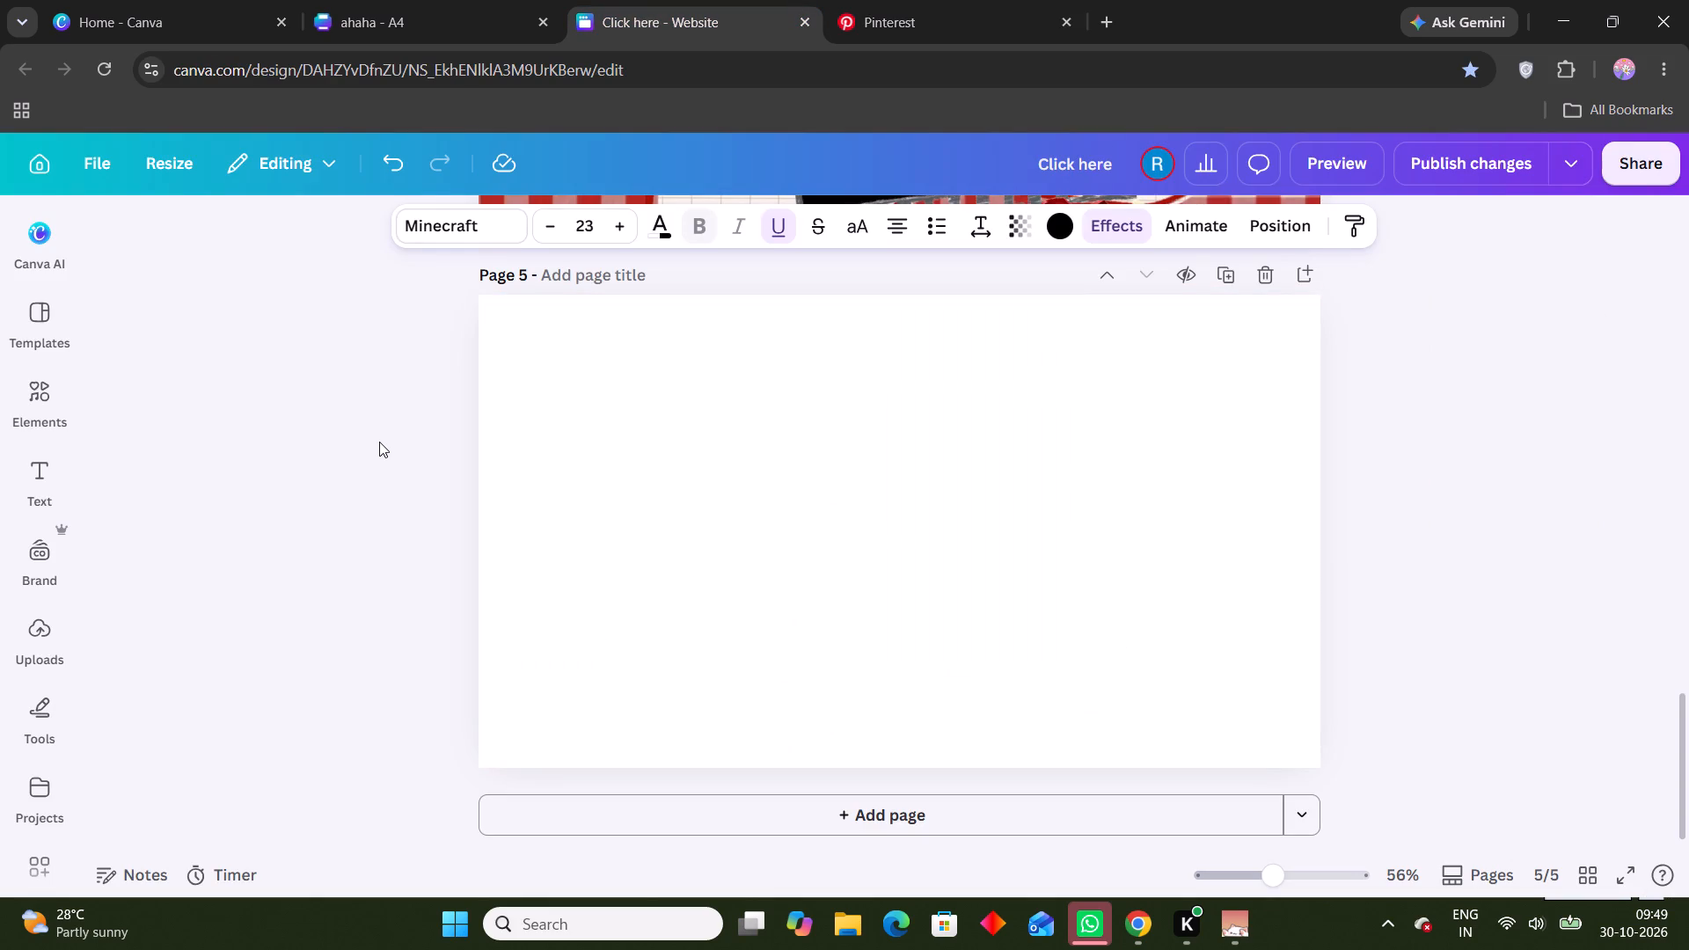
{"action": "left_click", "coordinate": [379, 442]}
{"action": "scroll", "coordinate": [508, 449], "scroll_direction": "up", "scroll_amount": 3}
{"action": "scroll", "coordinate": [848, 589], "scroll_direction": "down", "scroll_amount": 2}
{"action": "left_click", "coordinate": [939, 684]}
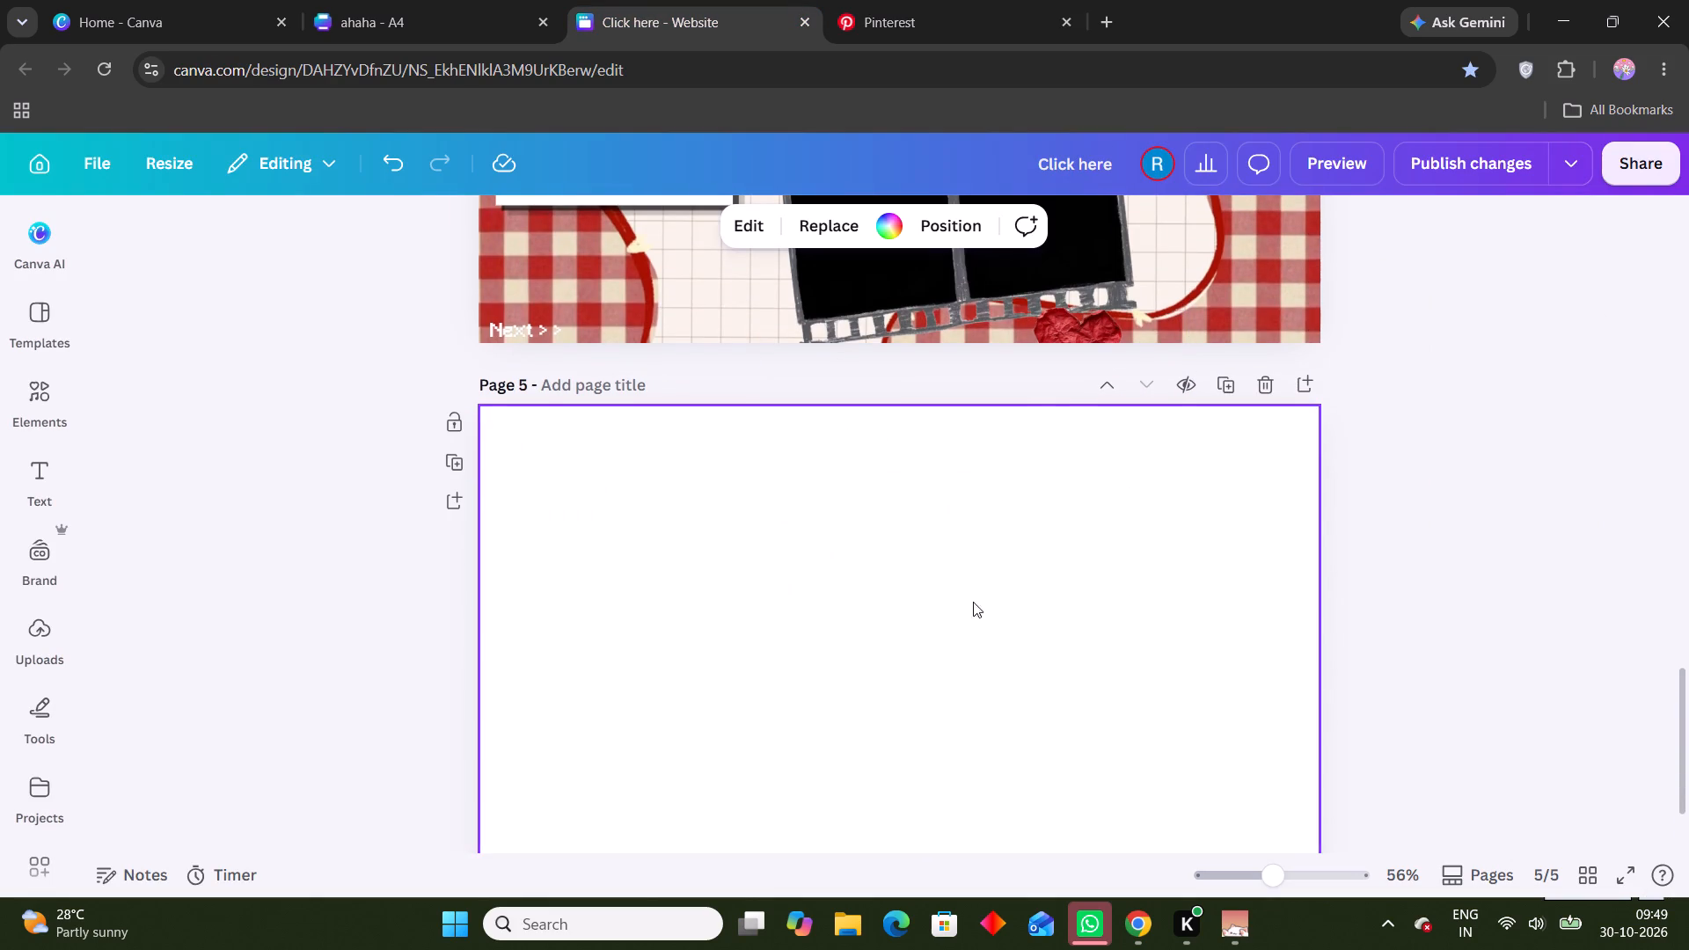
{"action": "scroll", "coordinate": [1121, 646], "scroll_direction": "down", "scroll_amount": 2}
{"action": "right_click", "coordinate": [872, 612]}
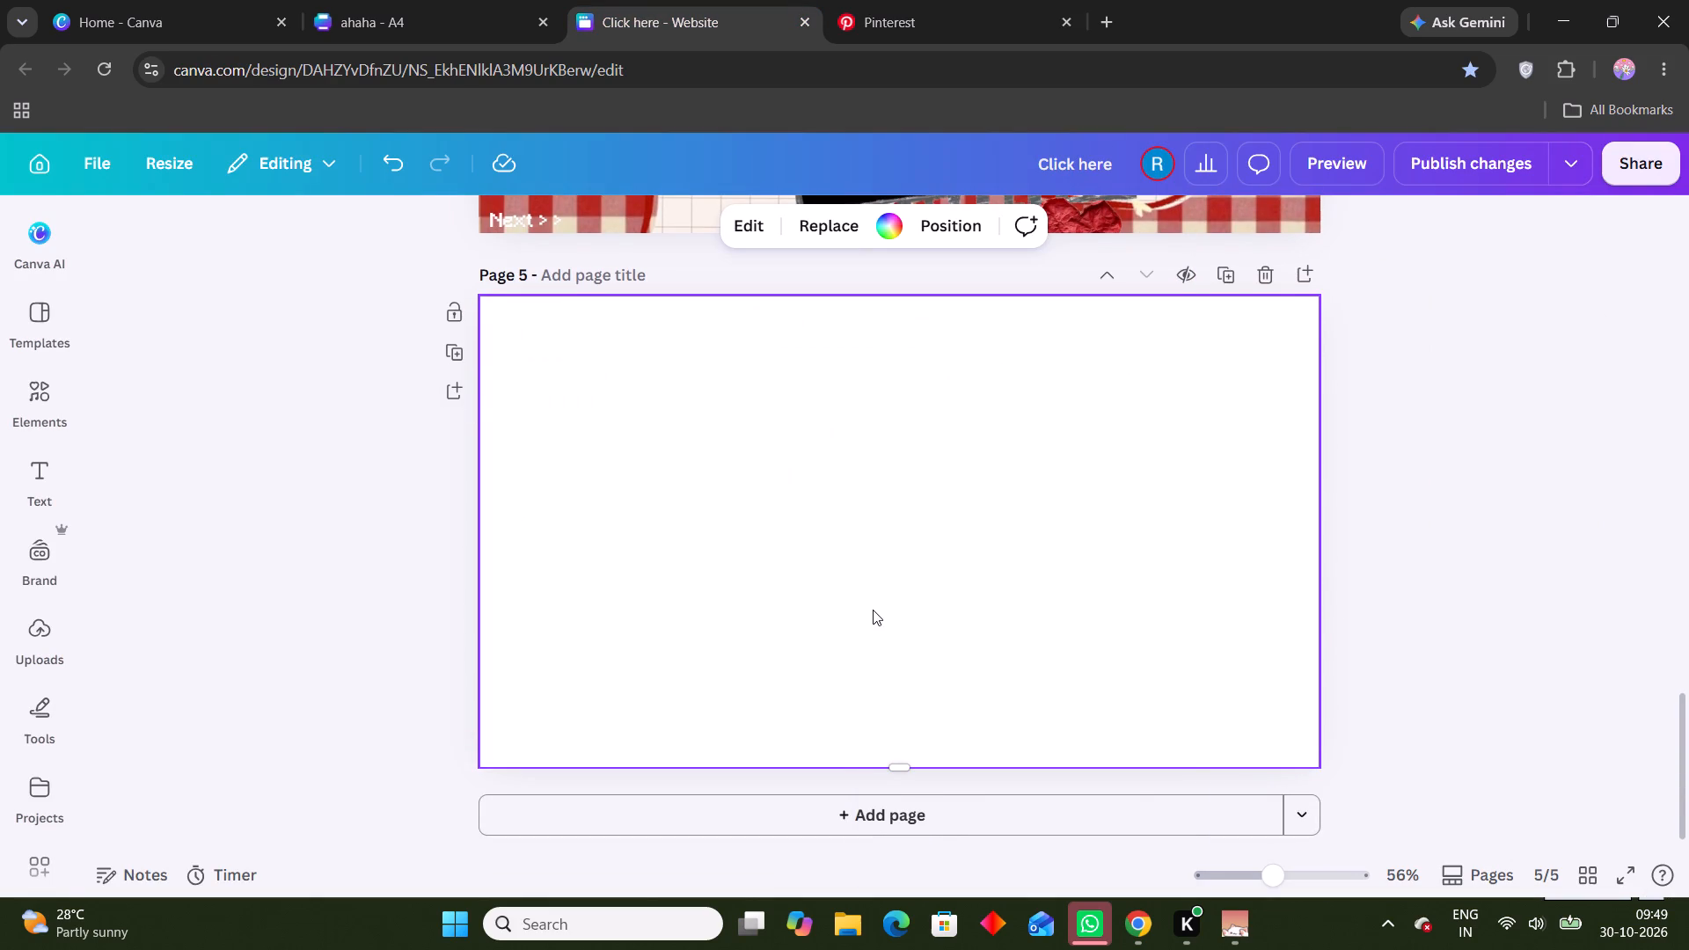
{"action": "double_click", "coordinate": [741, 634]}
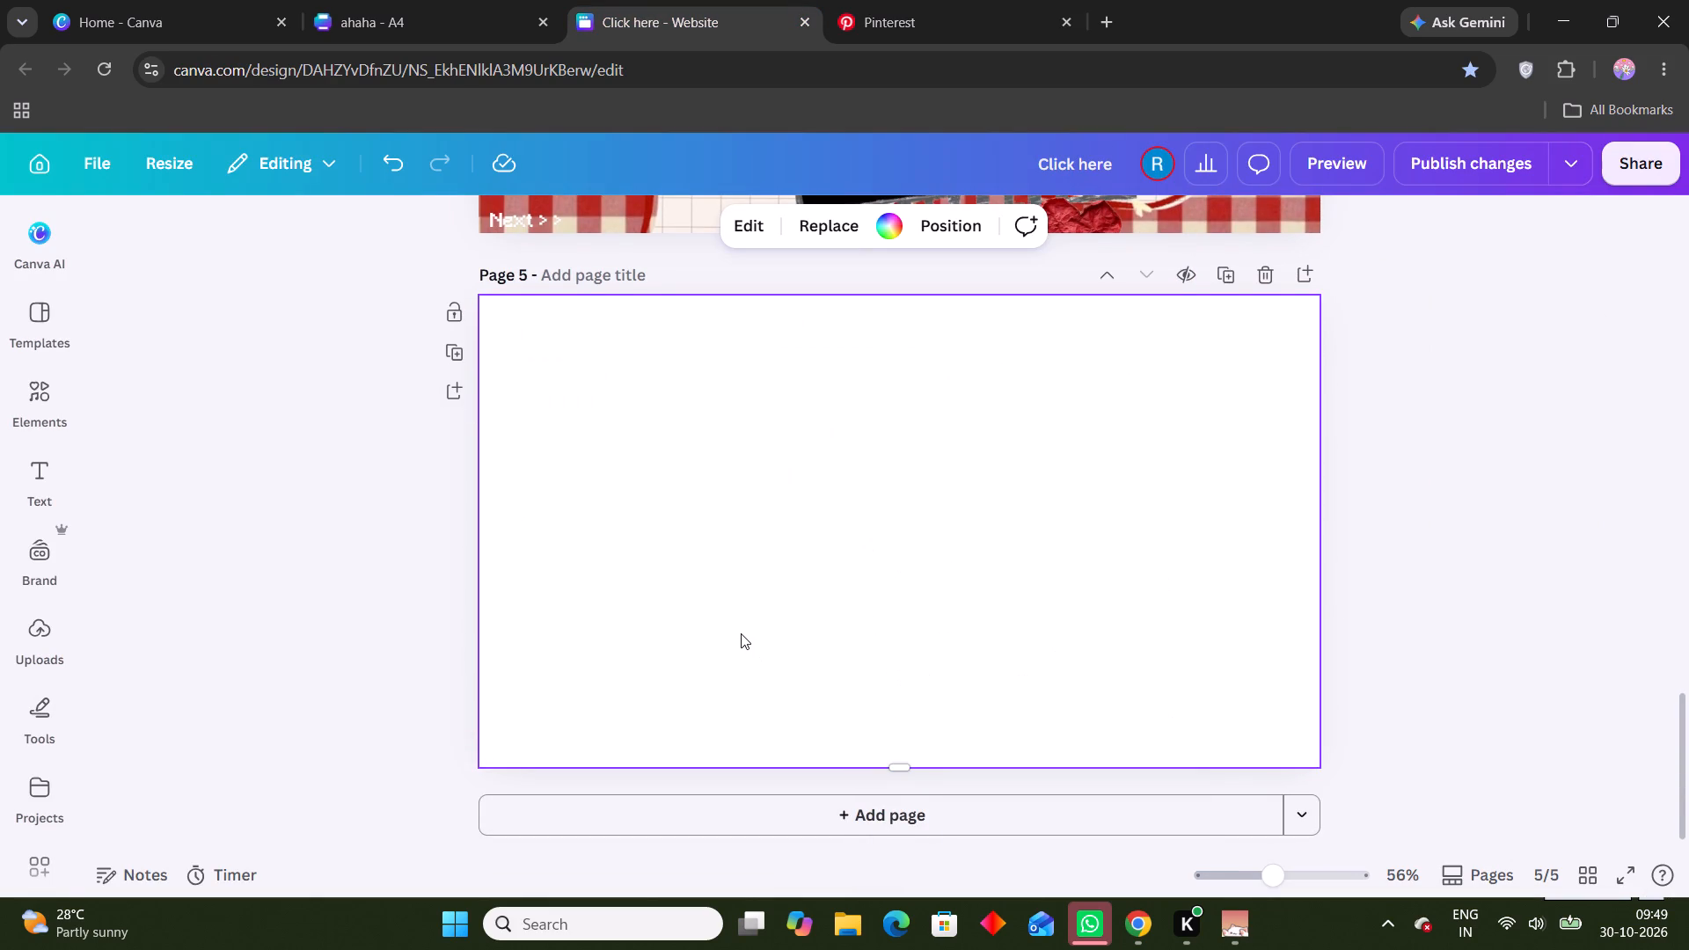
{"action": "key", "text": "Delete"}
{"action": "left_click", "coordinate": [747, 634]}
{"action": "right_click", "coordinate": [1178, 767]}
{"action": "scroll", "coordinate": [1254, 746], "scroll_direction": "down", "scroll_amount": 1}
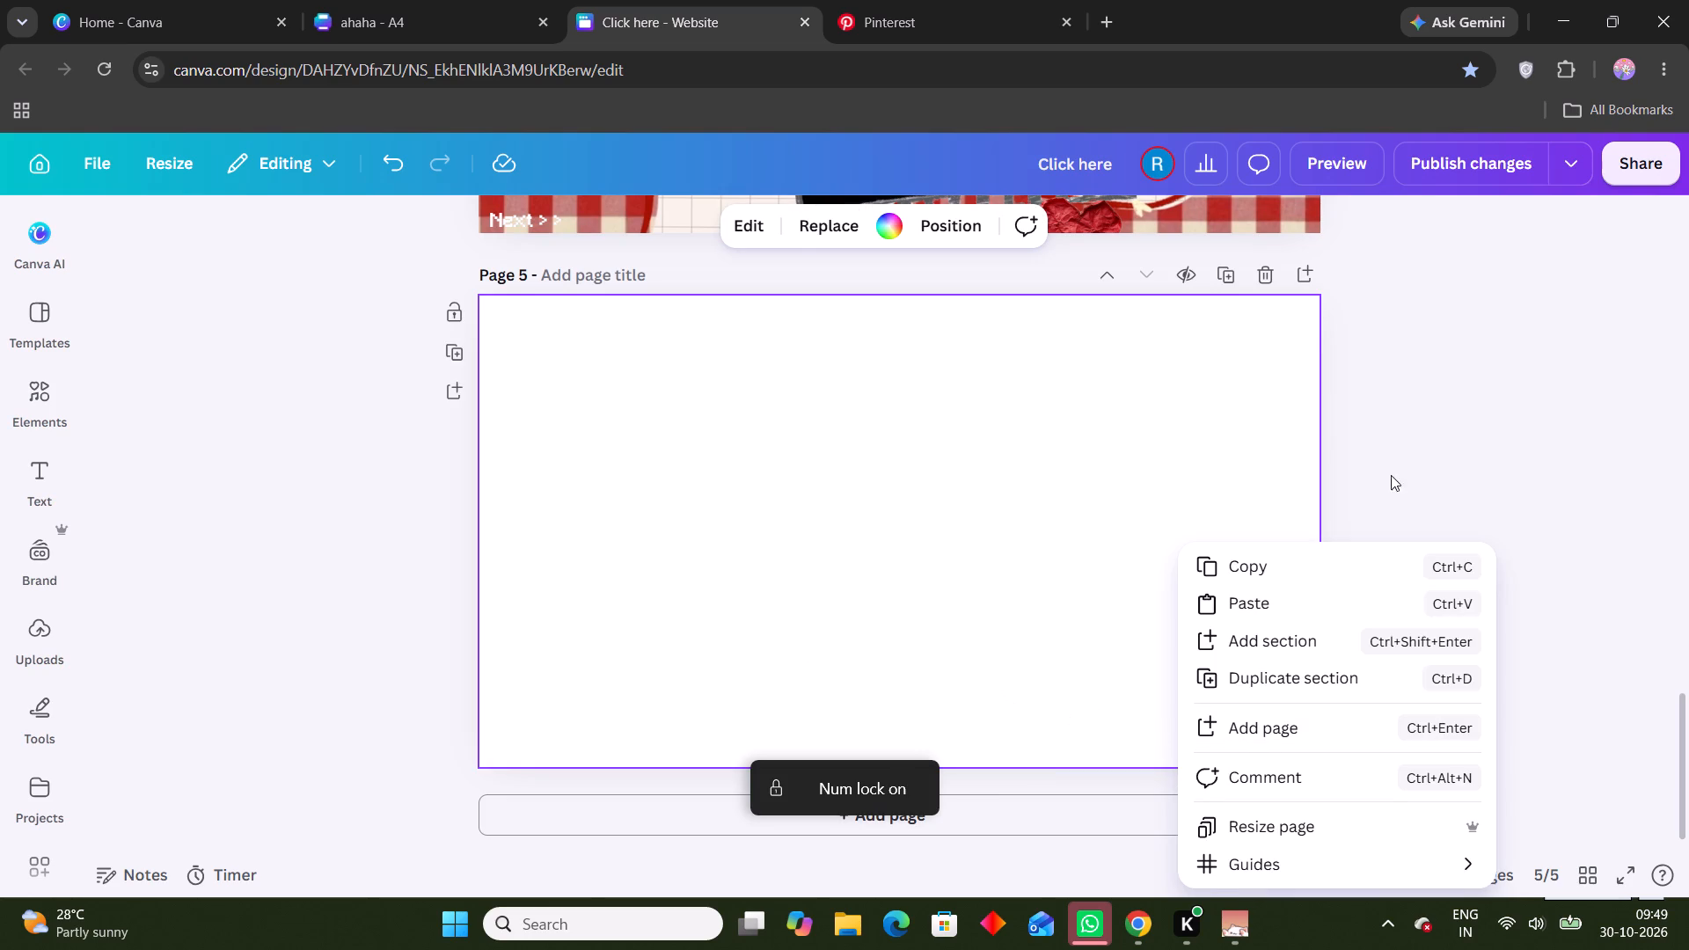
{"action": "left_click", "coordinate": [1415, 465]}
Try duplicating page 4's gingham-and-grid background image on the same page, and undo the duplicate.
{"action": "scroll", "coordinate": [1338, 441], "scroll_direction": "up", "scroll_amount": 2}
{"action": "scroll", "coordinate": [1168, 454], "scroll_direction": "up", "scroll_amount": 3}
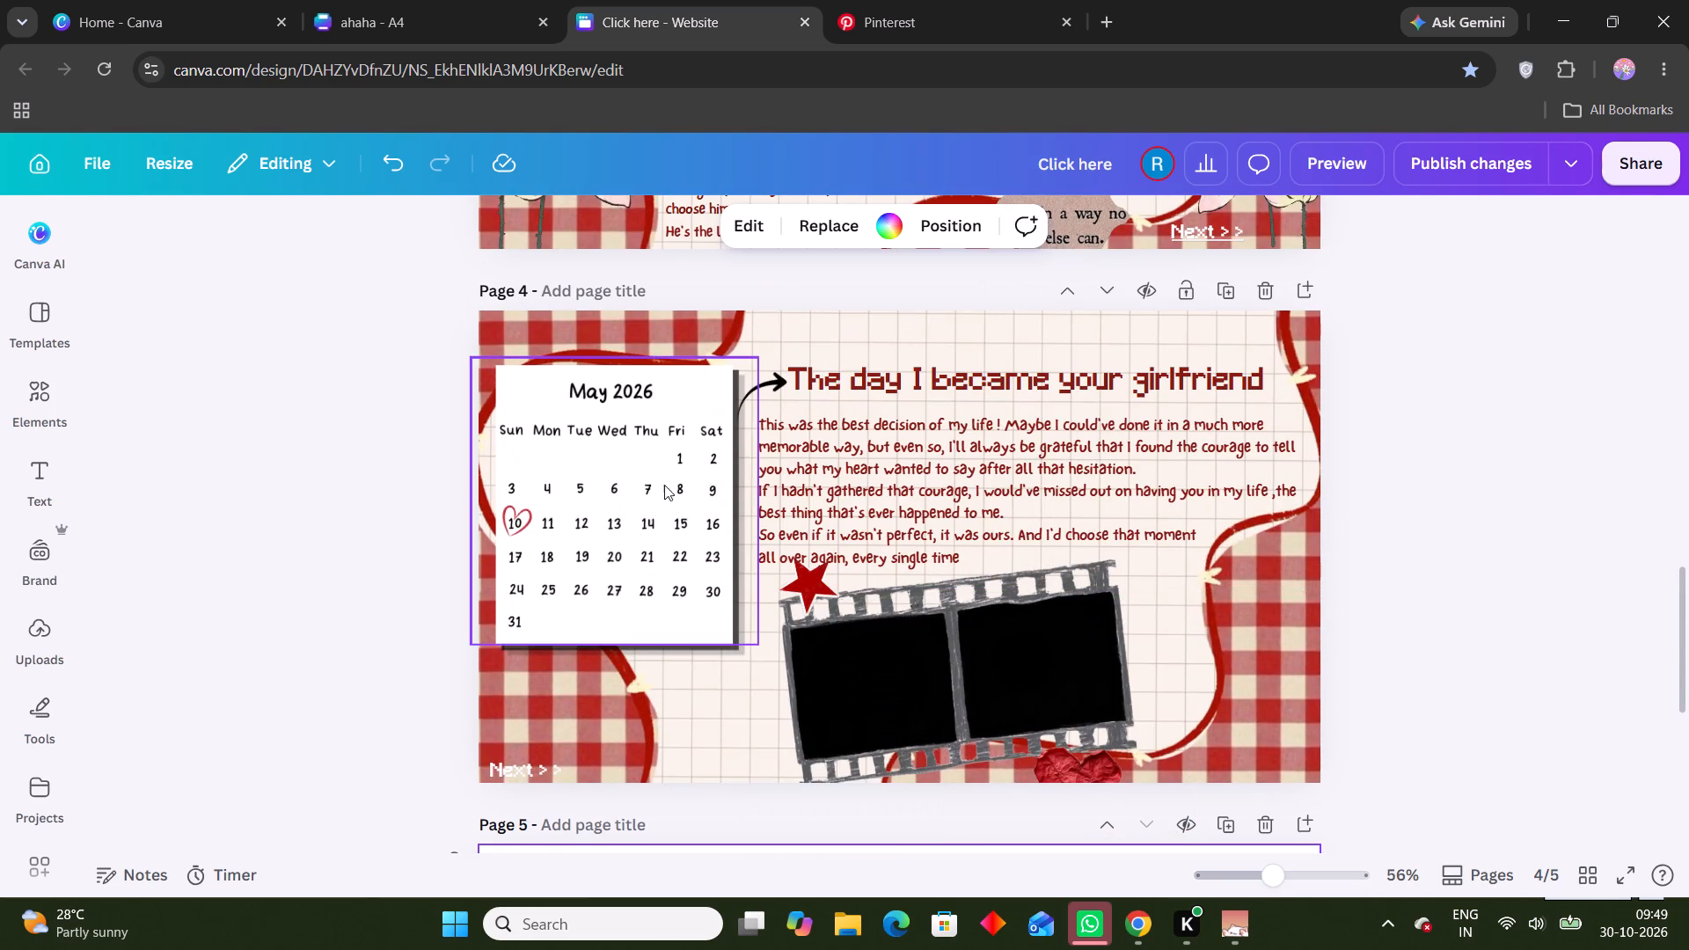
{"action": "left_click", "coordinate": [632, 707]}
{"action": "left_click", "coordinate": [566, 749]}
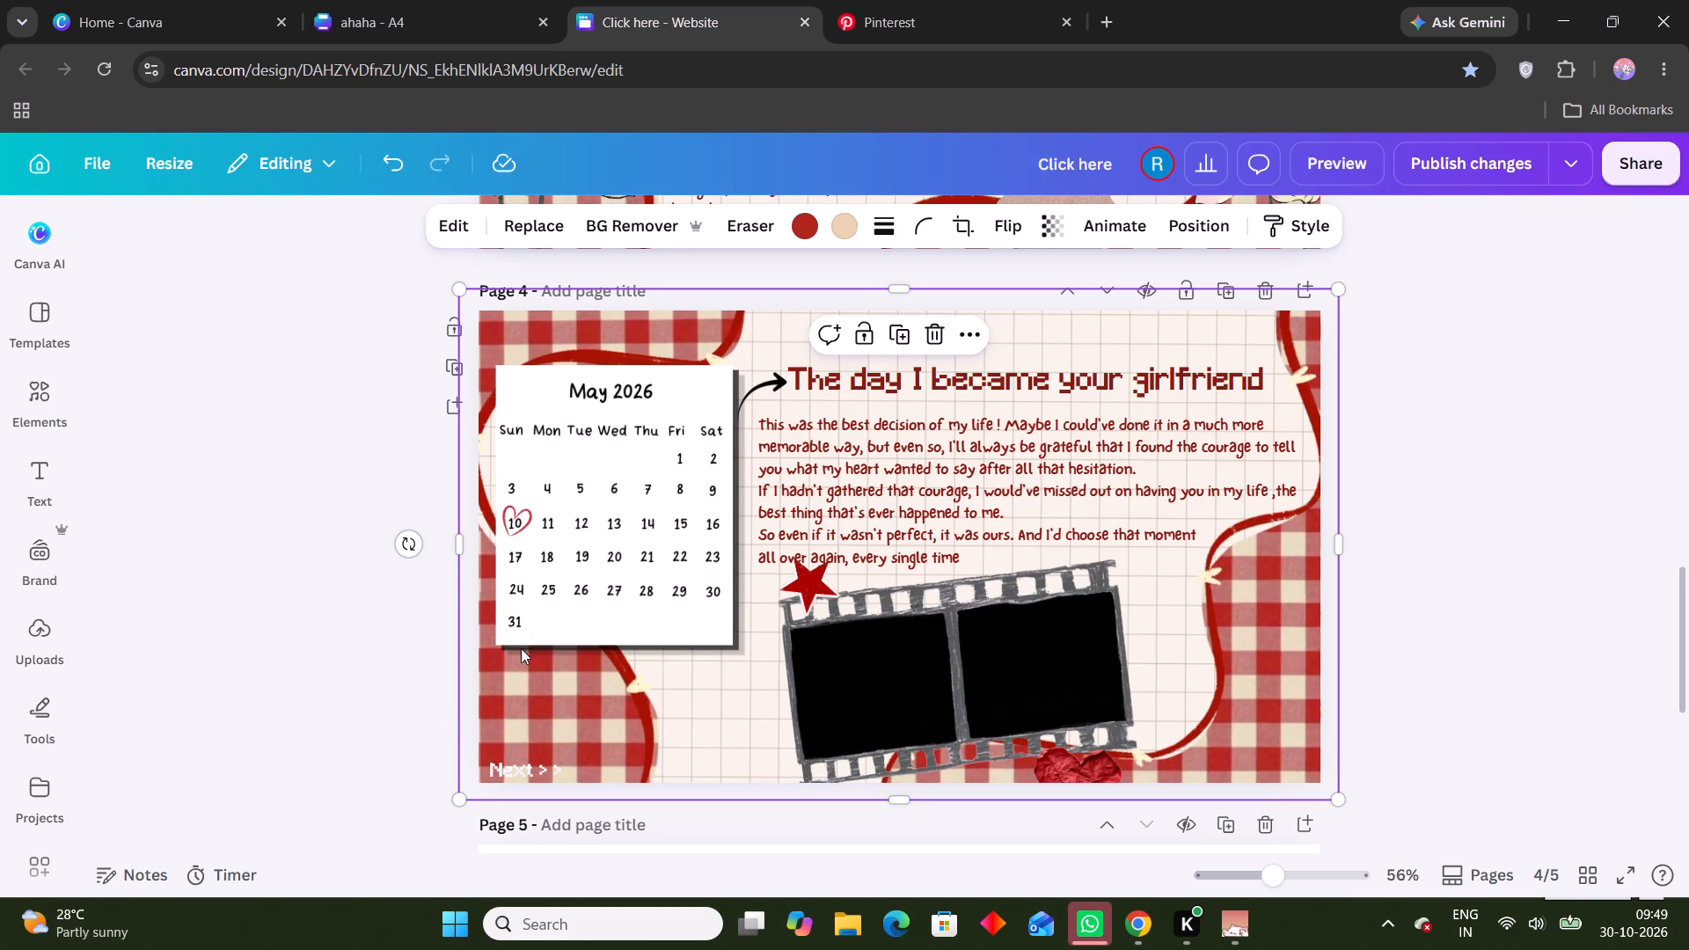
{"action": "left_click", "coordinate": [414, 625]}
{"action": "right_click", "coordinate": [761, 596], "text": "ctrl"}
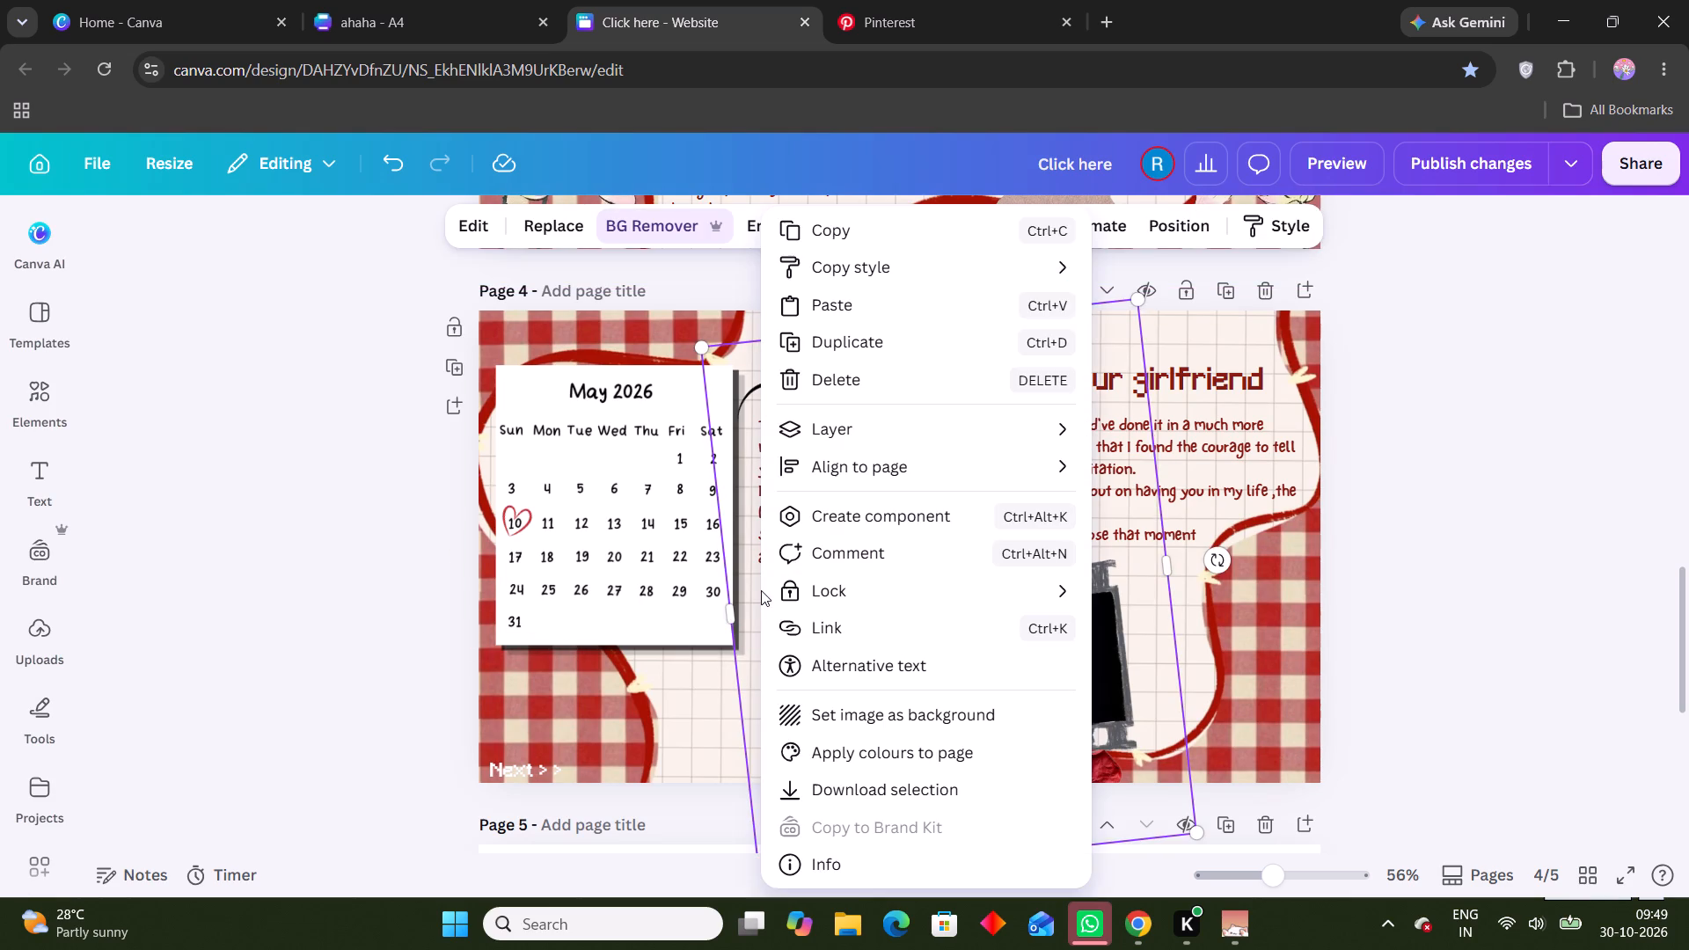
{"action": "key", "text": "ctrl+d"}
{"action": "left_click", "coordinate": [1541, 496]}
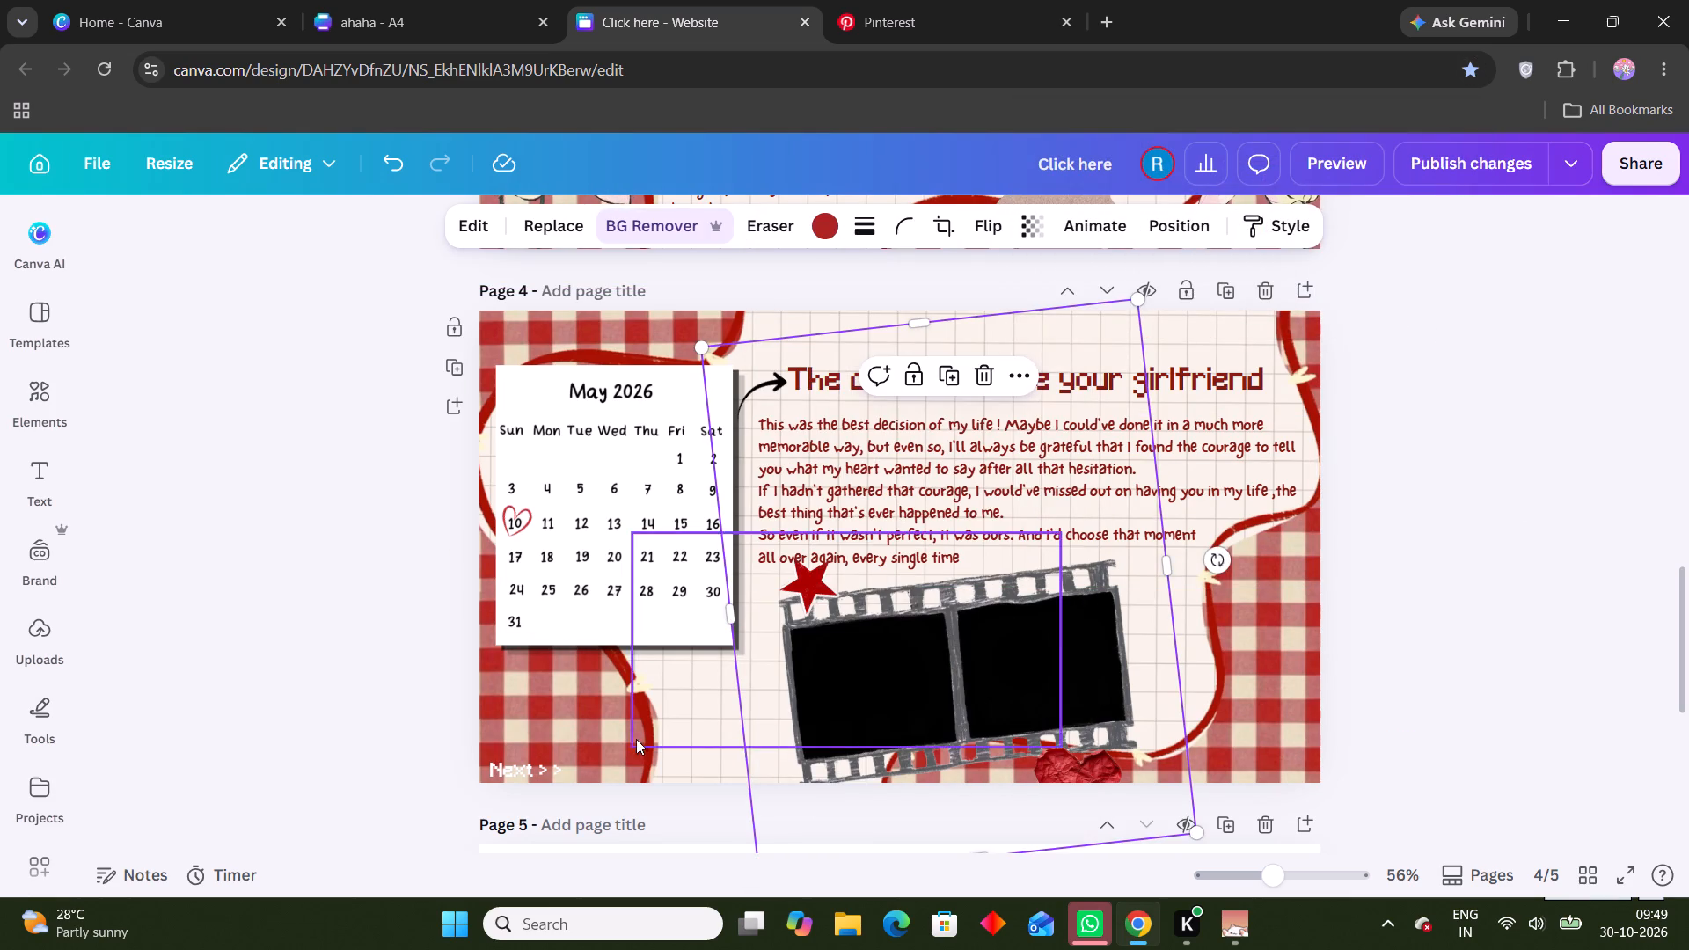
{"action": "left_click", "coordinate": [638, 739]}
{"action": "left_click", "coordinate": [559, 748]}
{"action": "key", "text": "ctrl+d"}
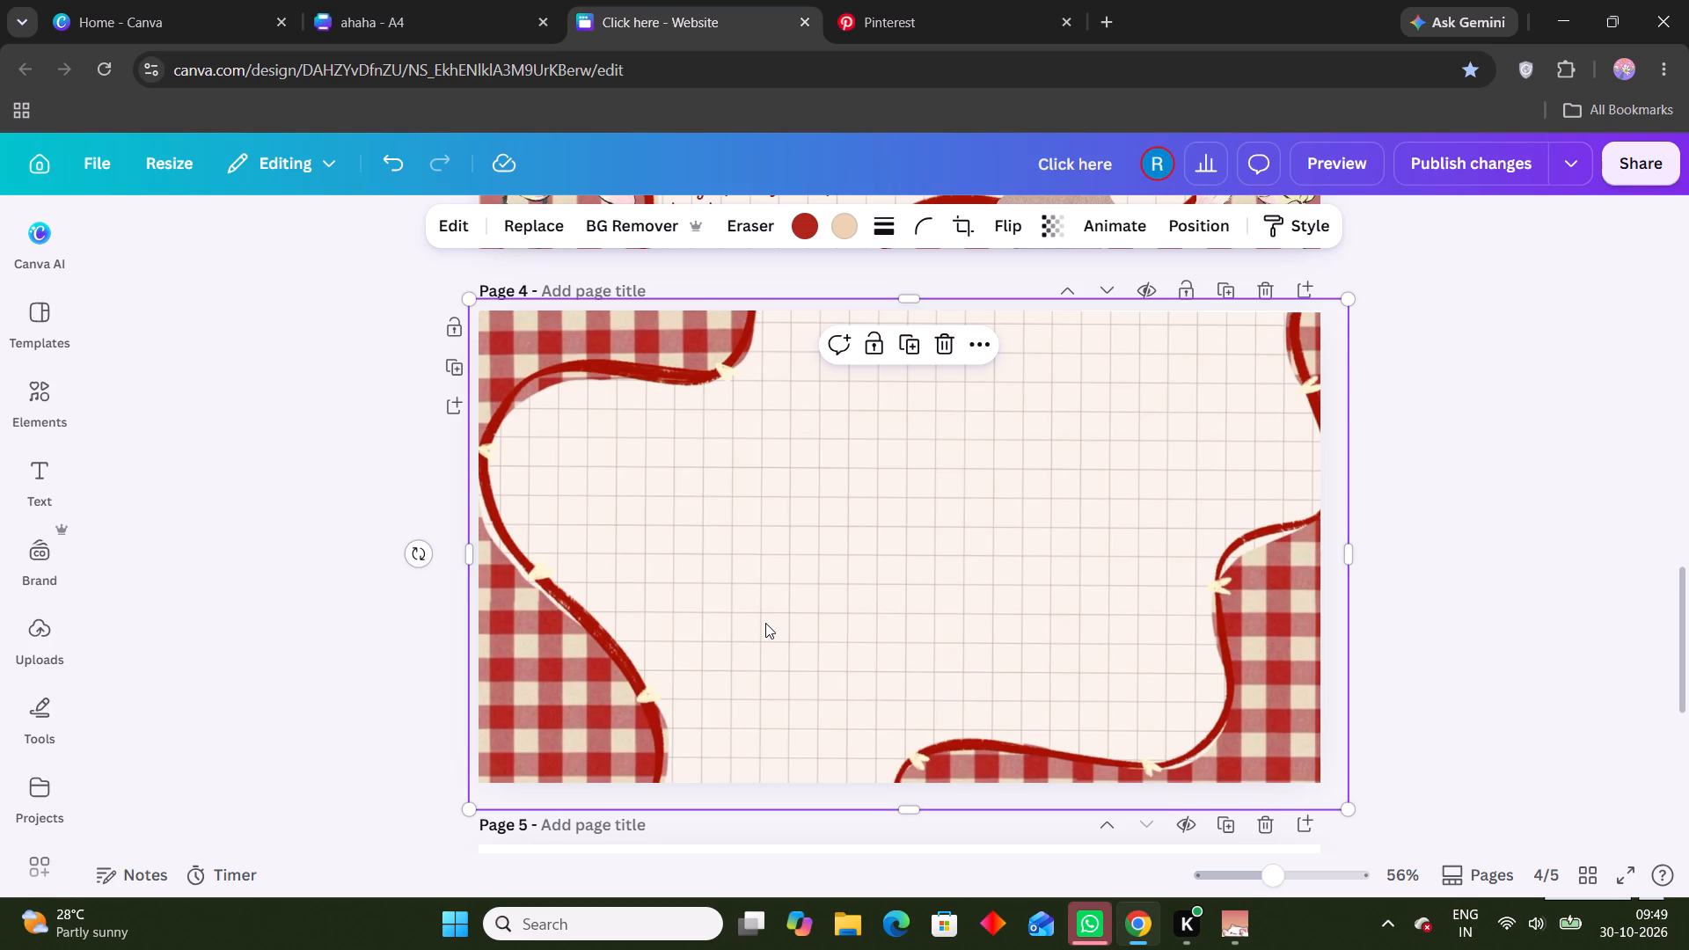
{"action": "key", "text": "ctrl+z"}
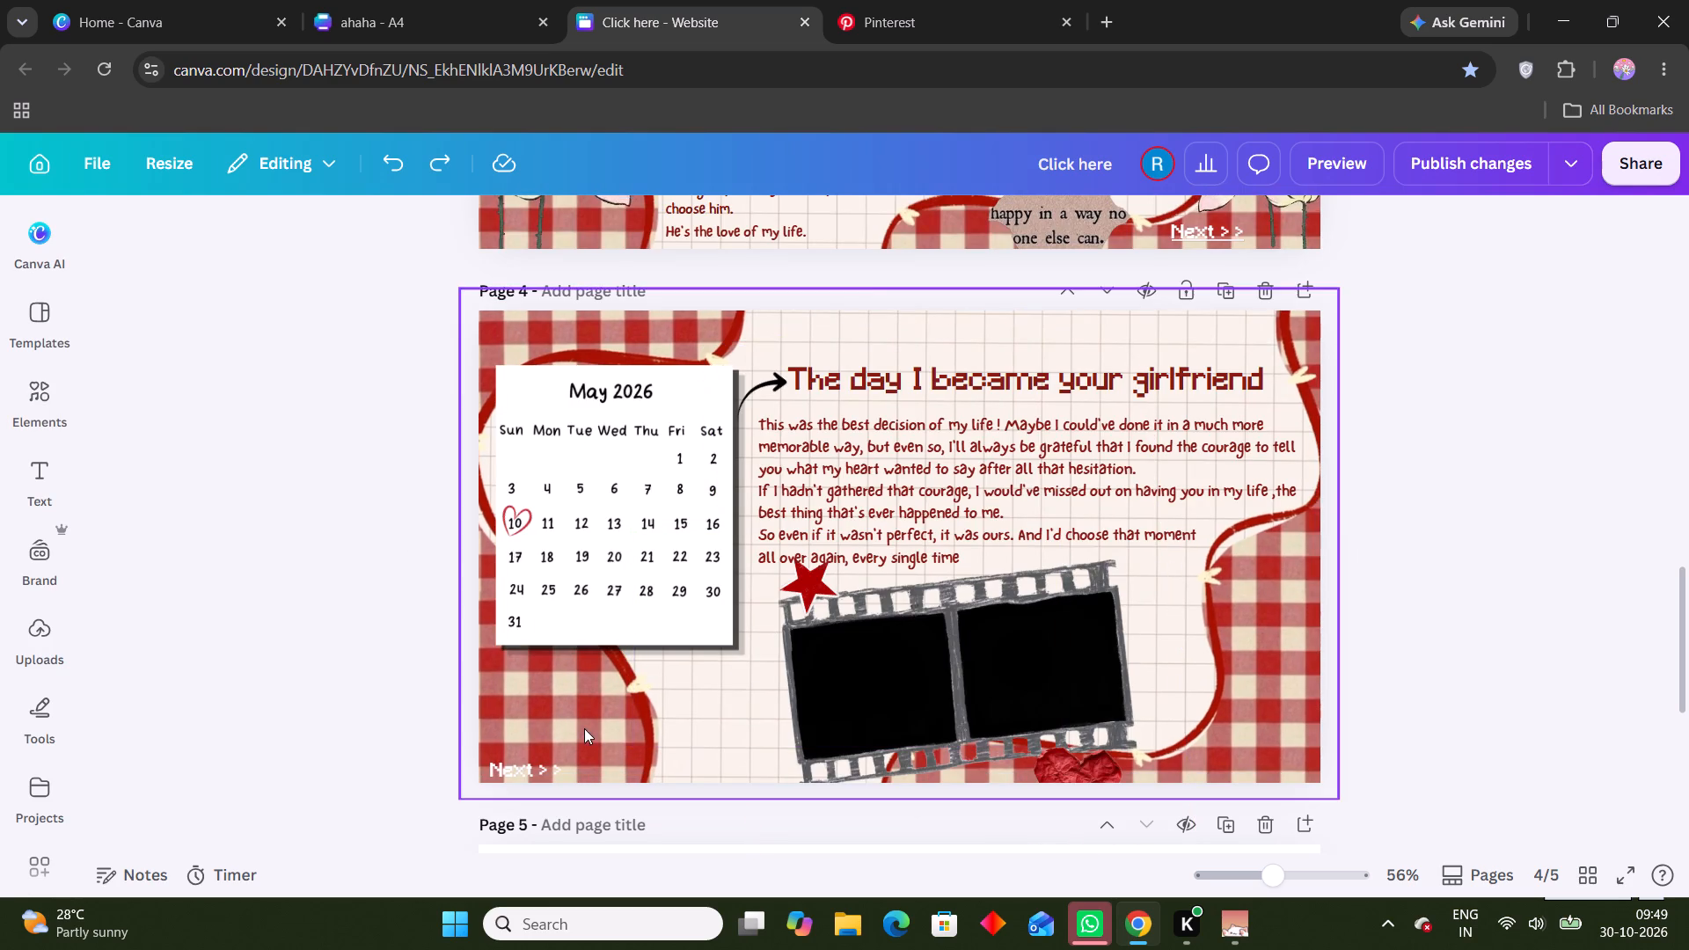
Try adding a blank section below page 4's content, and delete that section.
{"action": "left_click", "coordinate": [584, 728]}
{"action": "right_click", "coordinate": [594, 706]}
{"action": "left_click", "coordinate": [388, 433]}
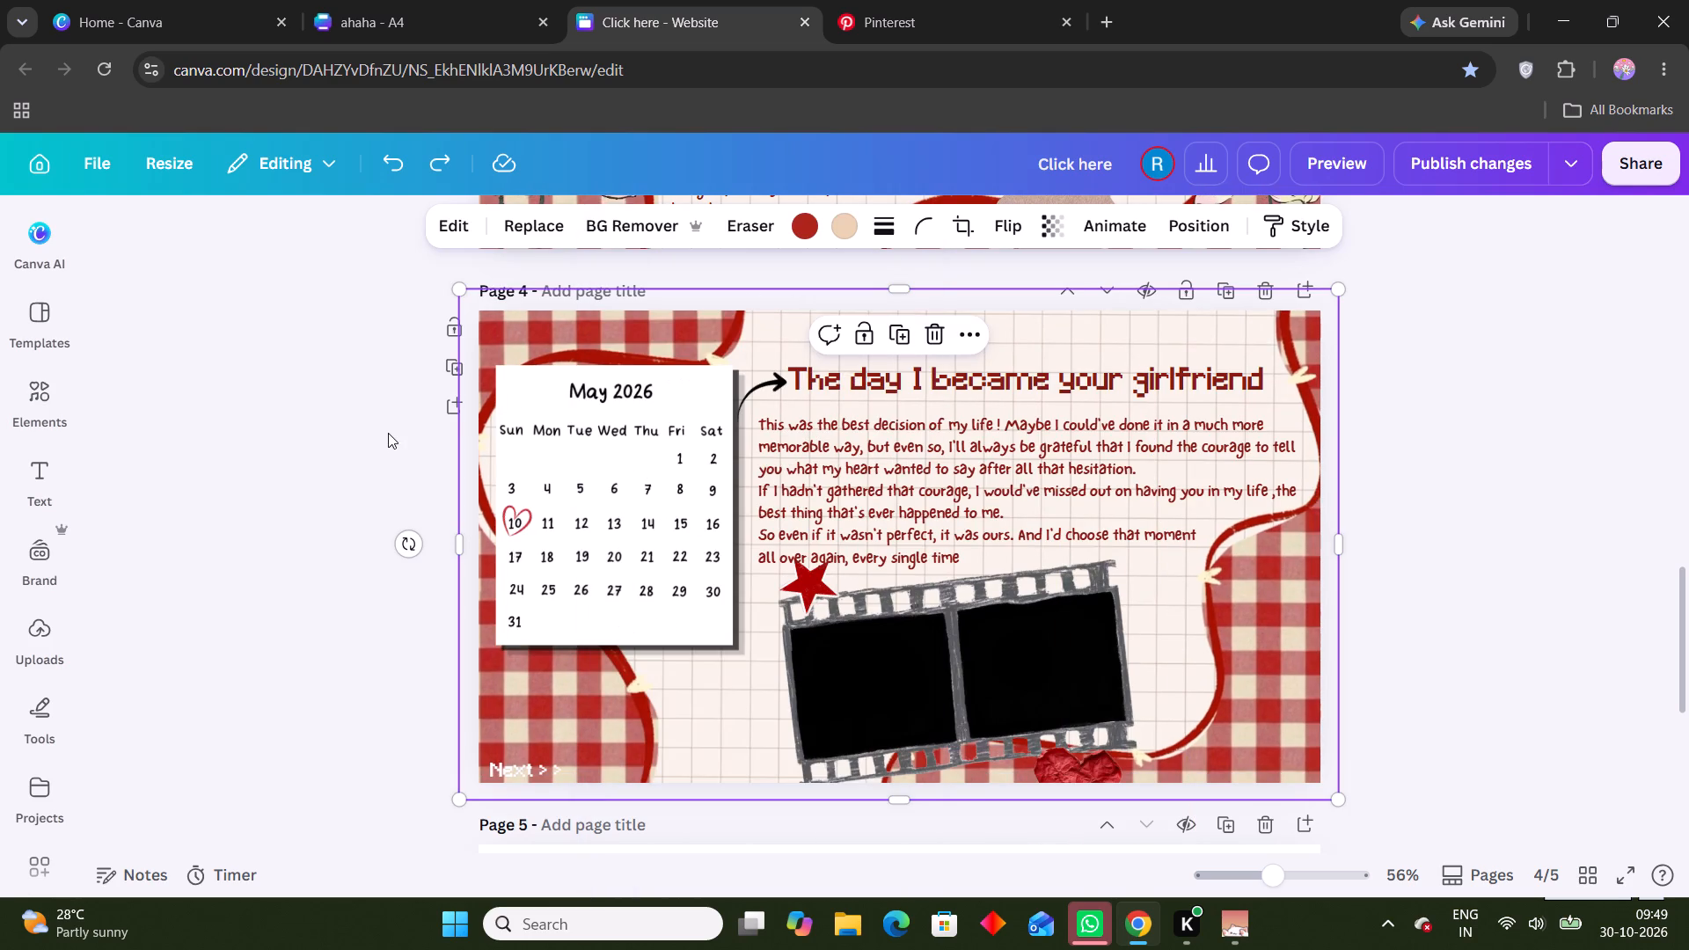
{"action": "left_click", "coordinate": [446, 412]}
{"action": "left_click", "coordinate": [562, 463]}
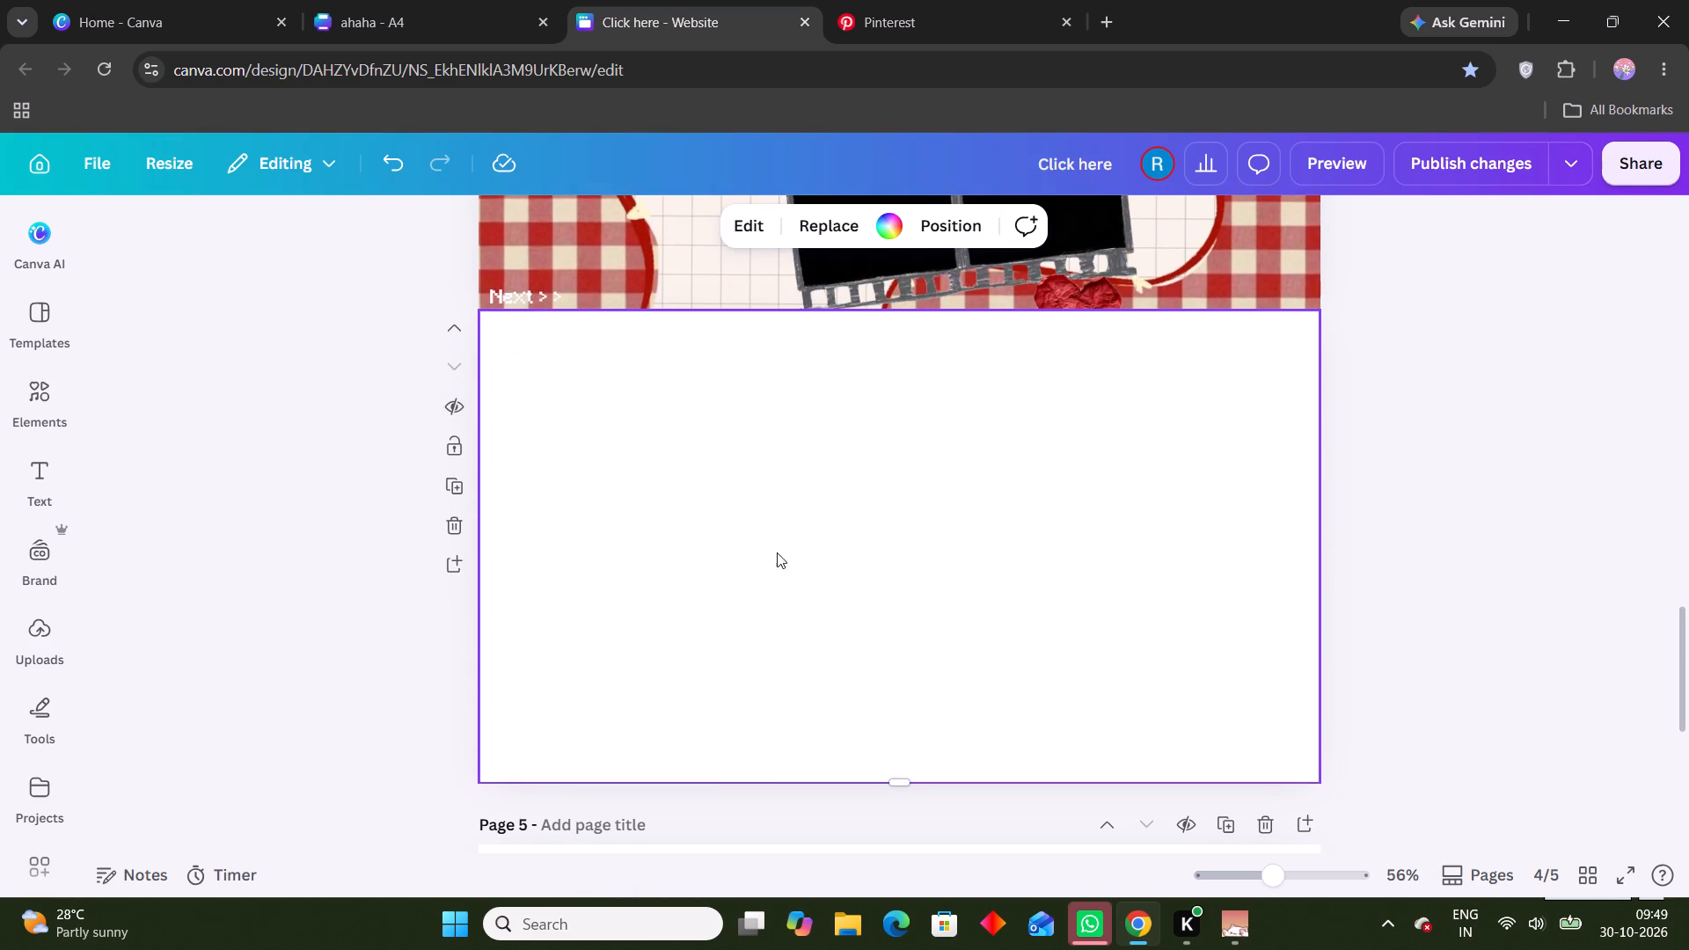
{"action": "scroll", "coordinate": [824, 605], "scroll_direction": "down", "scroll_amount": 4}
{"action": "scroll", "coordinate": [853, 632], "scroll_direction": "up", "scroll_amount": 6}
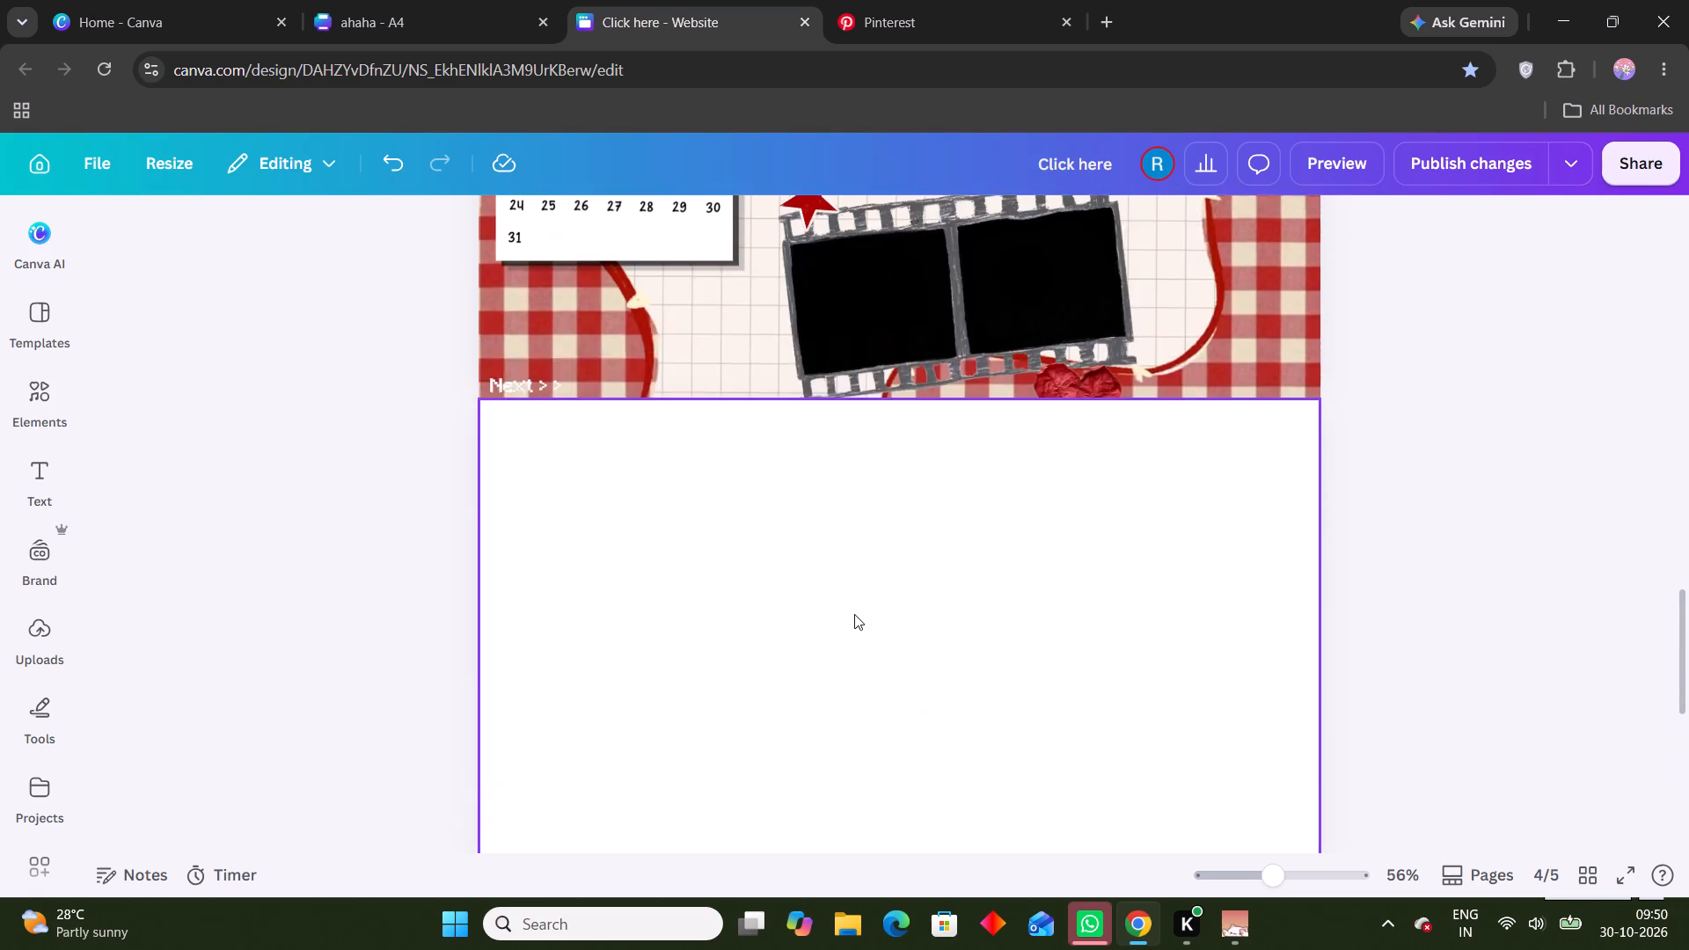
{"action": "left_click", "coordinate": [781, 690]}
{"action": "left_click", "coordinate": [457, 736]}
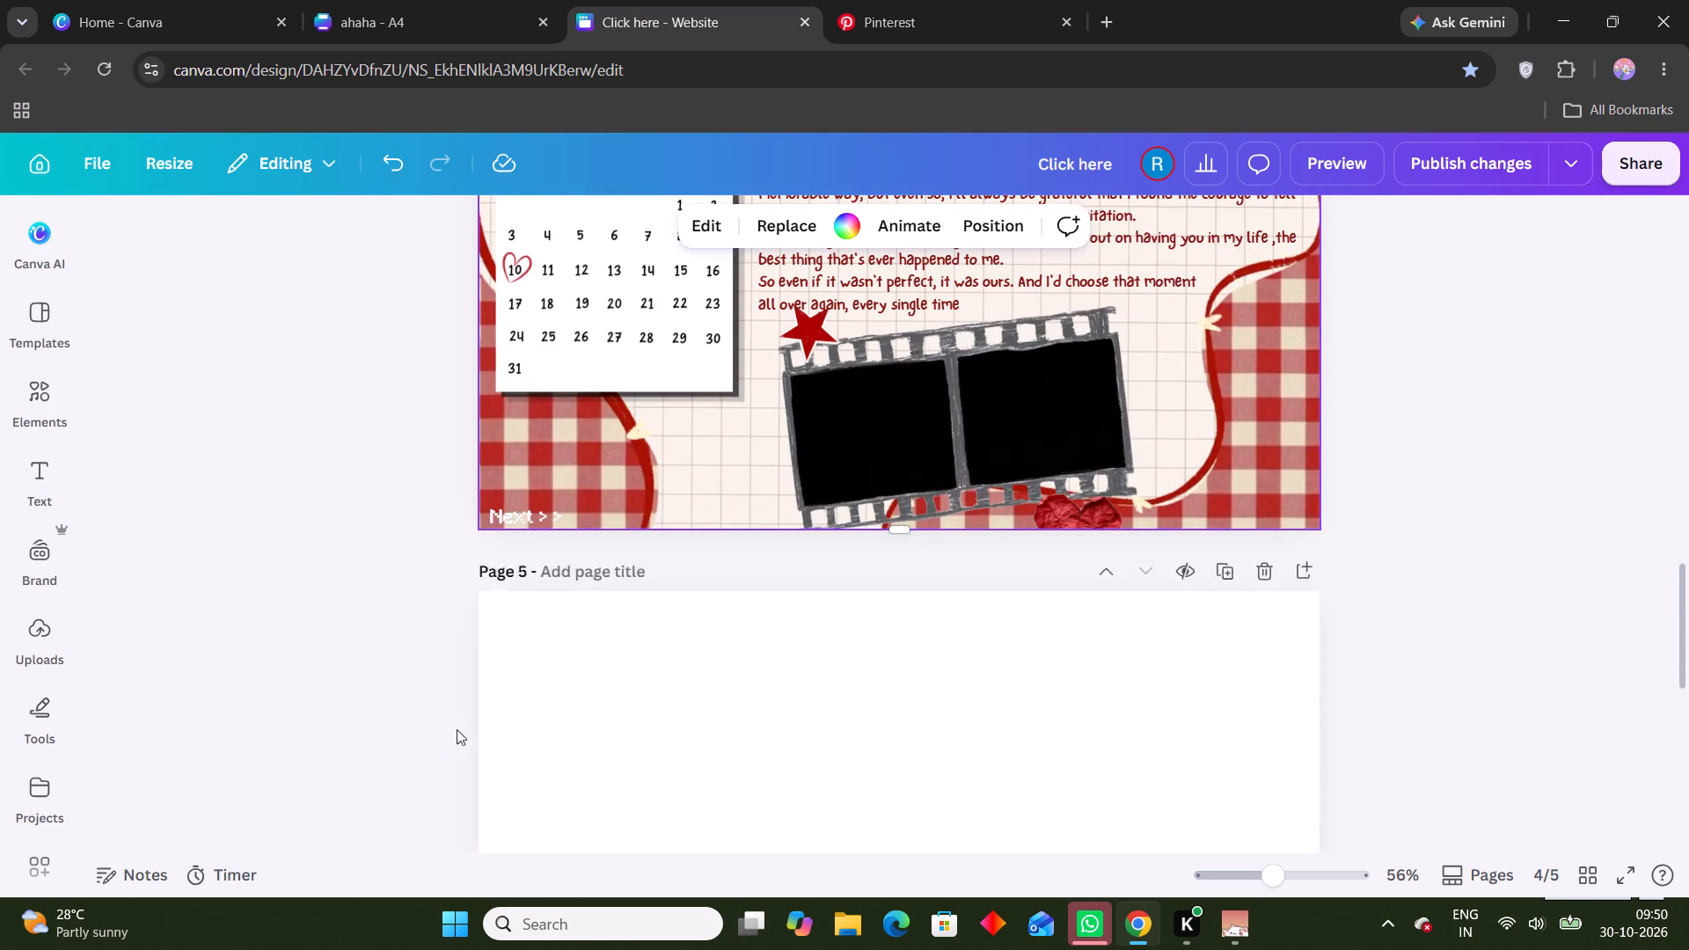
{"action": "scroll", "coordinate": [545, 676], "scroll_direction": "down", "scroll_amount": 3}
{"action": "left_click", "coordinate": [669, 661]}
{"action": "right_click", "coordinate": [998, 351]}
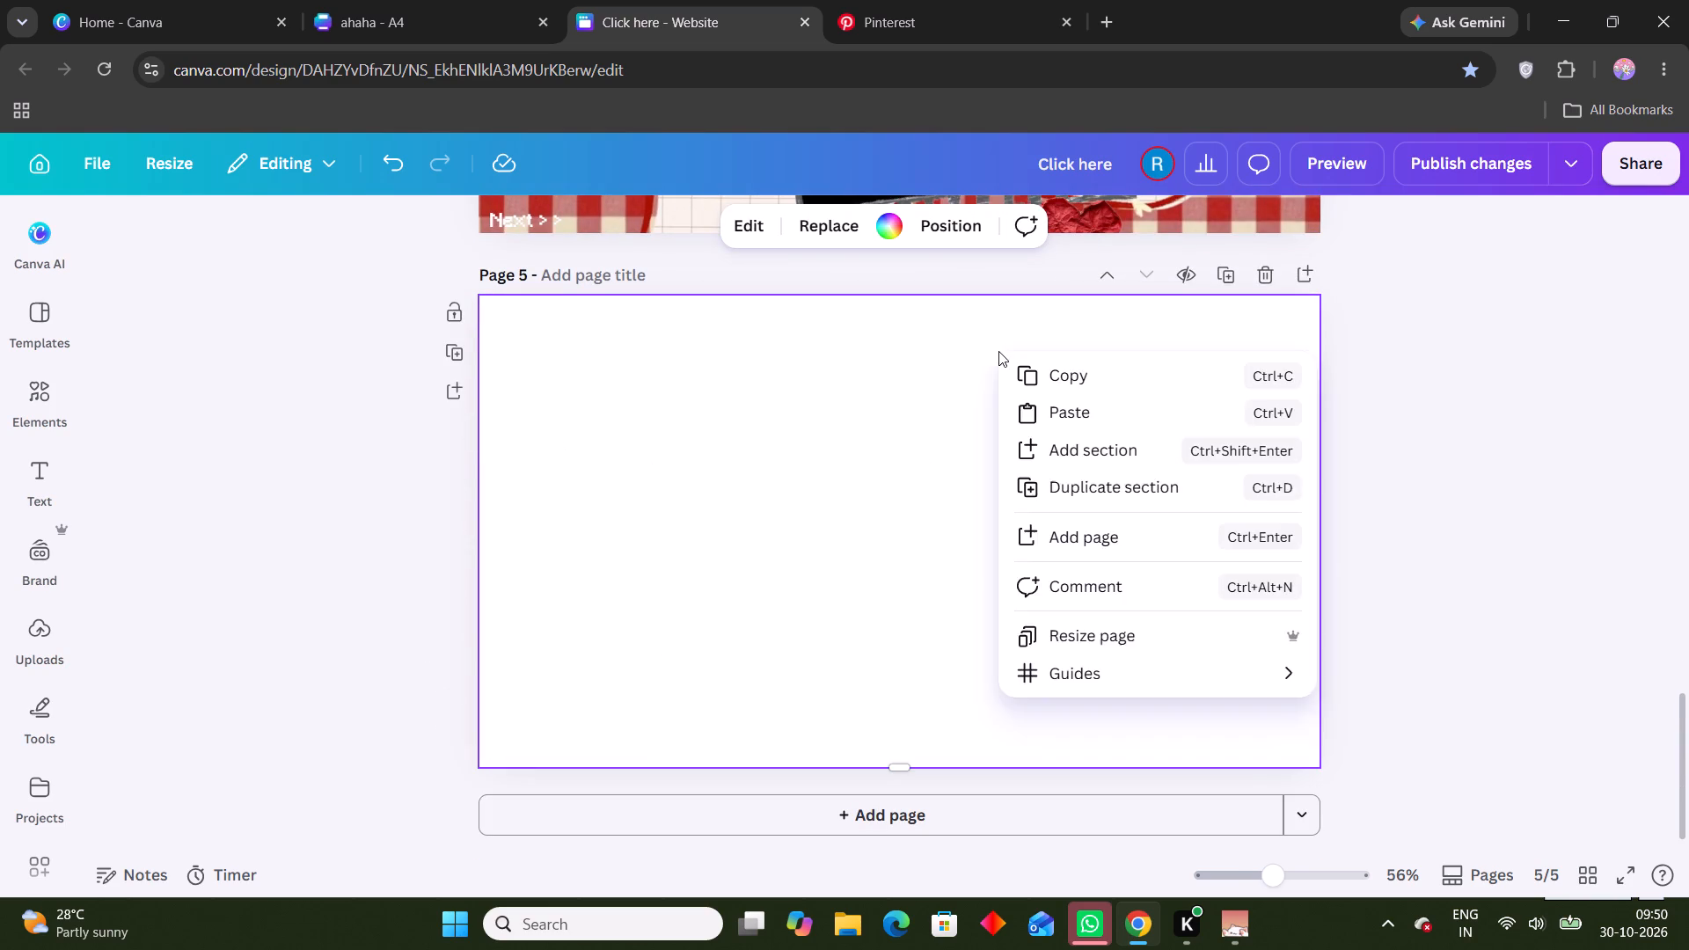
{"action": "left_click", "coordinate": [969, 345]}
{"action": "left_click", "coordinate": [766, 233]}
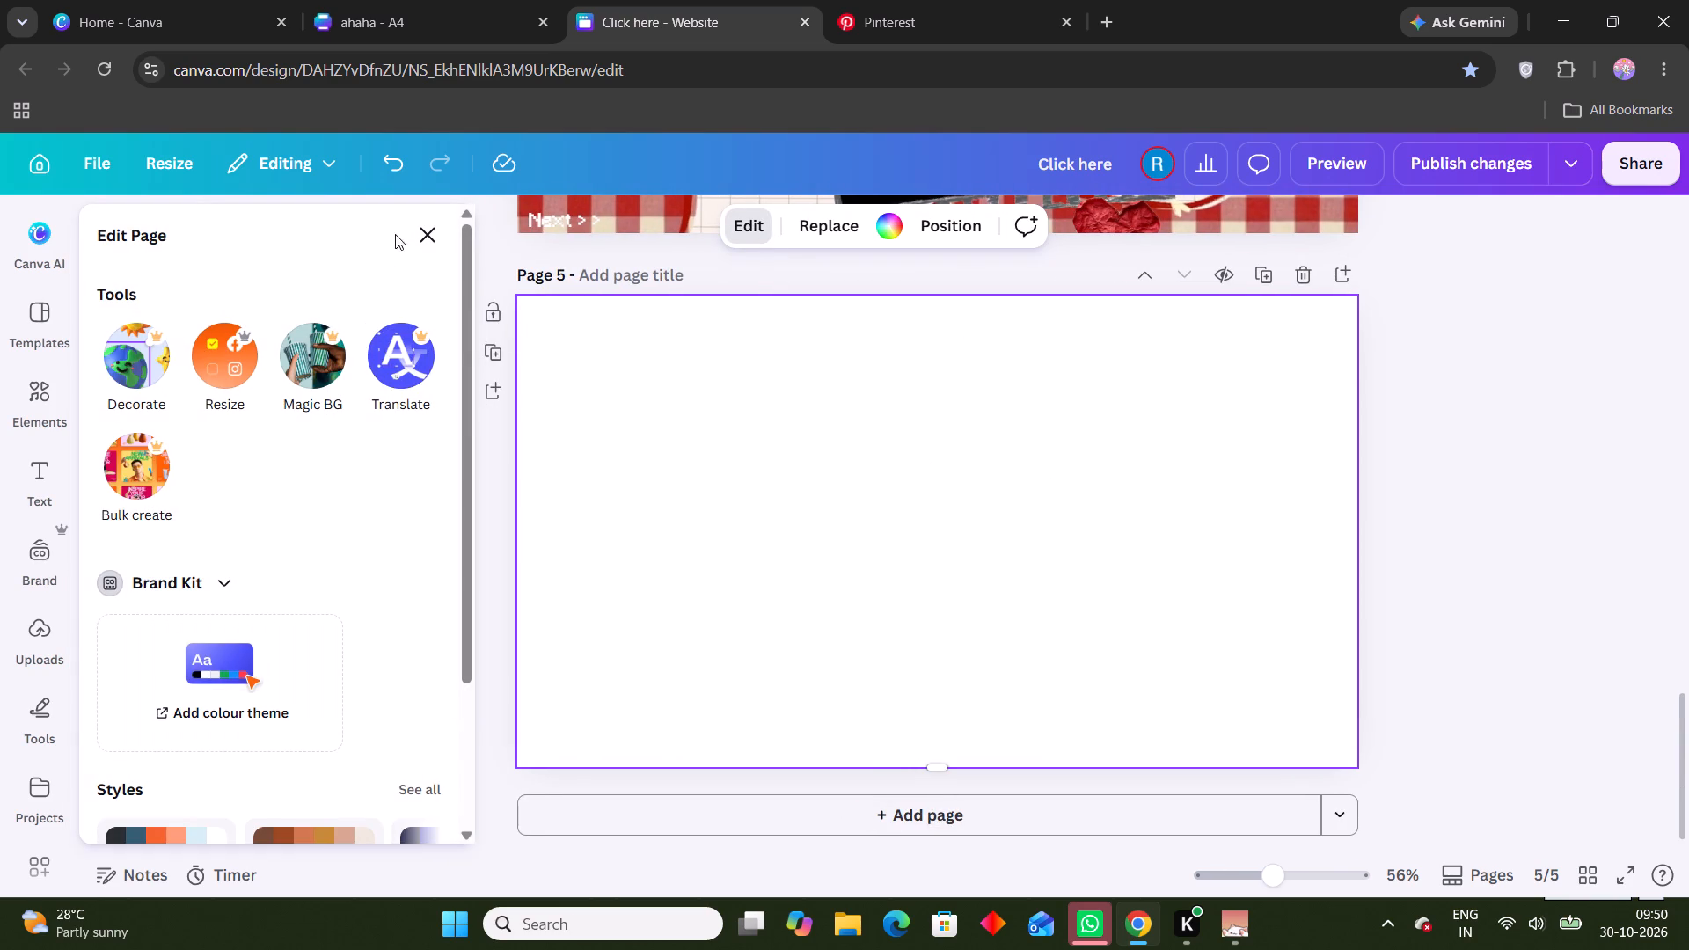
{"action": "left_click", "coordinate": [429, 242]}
Delete the empty page 5.
{"action": "scroll", "coordinate": [1291, 540], "scroll_direction": "down", "scroll_amount": 1}
{"action": "scroll", "coordinate": [1305, 564], "scroll_direction": "up", "scroll_amount": 2}
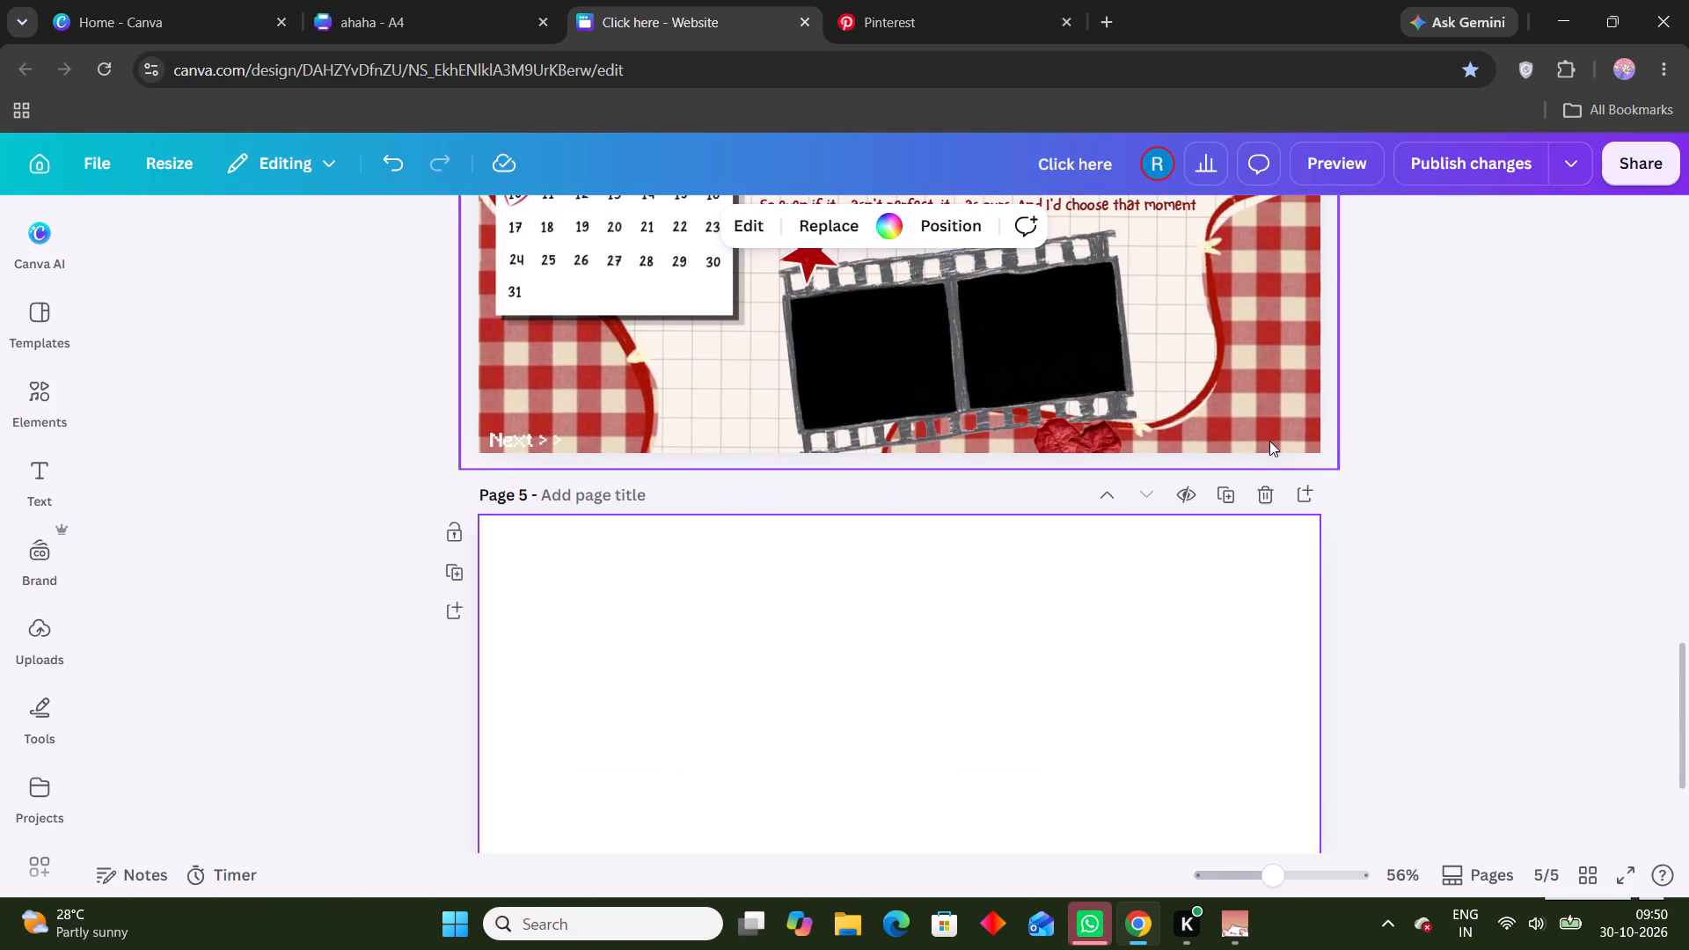
{"action": "left_click", "coordinate": [1267, 488]}
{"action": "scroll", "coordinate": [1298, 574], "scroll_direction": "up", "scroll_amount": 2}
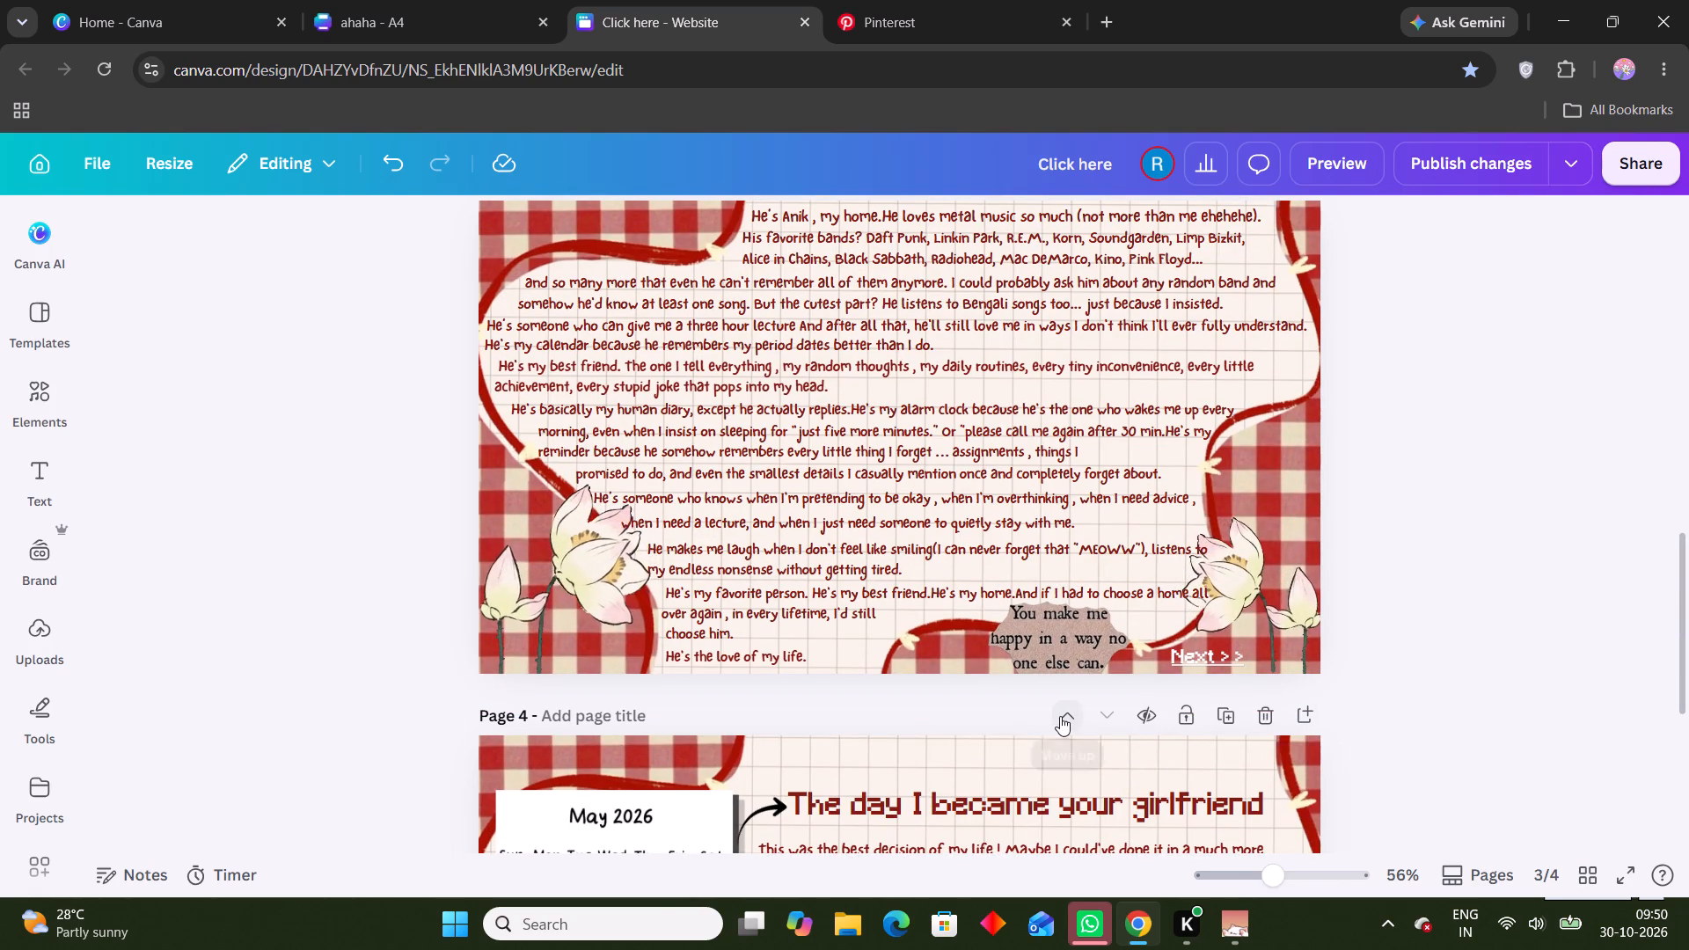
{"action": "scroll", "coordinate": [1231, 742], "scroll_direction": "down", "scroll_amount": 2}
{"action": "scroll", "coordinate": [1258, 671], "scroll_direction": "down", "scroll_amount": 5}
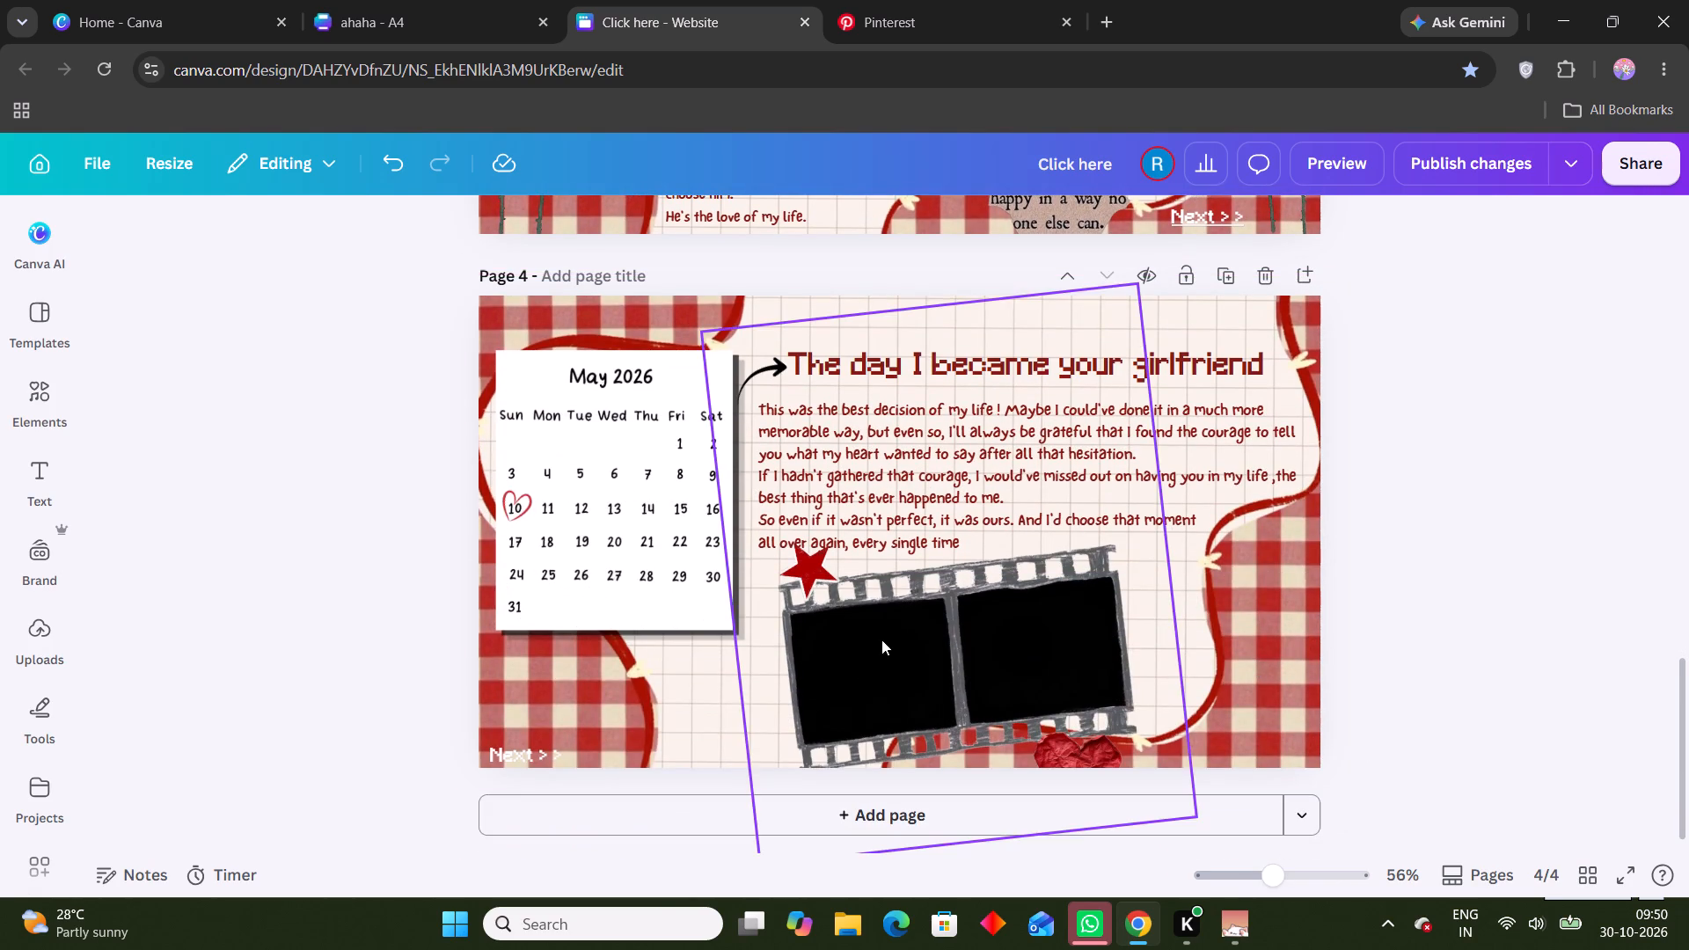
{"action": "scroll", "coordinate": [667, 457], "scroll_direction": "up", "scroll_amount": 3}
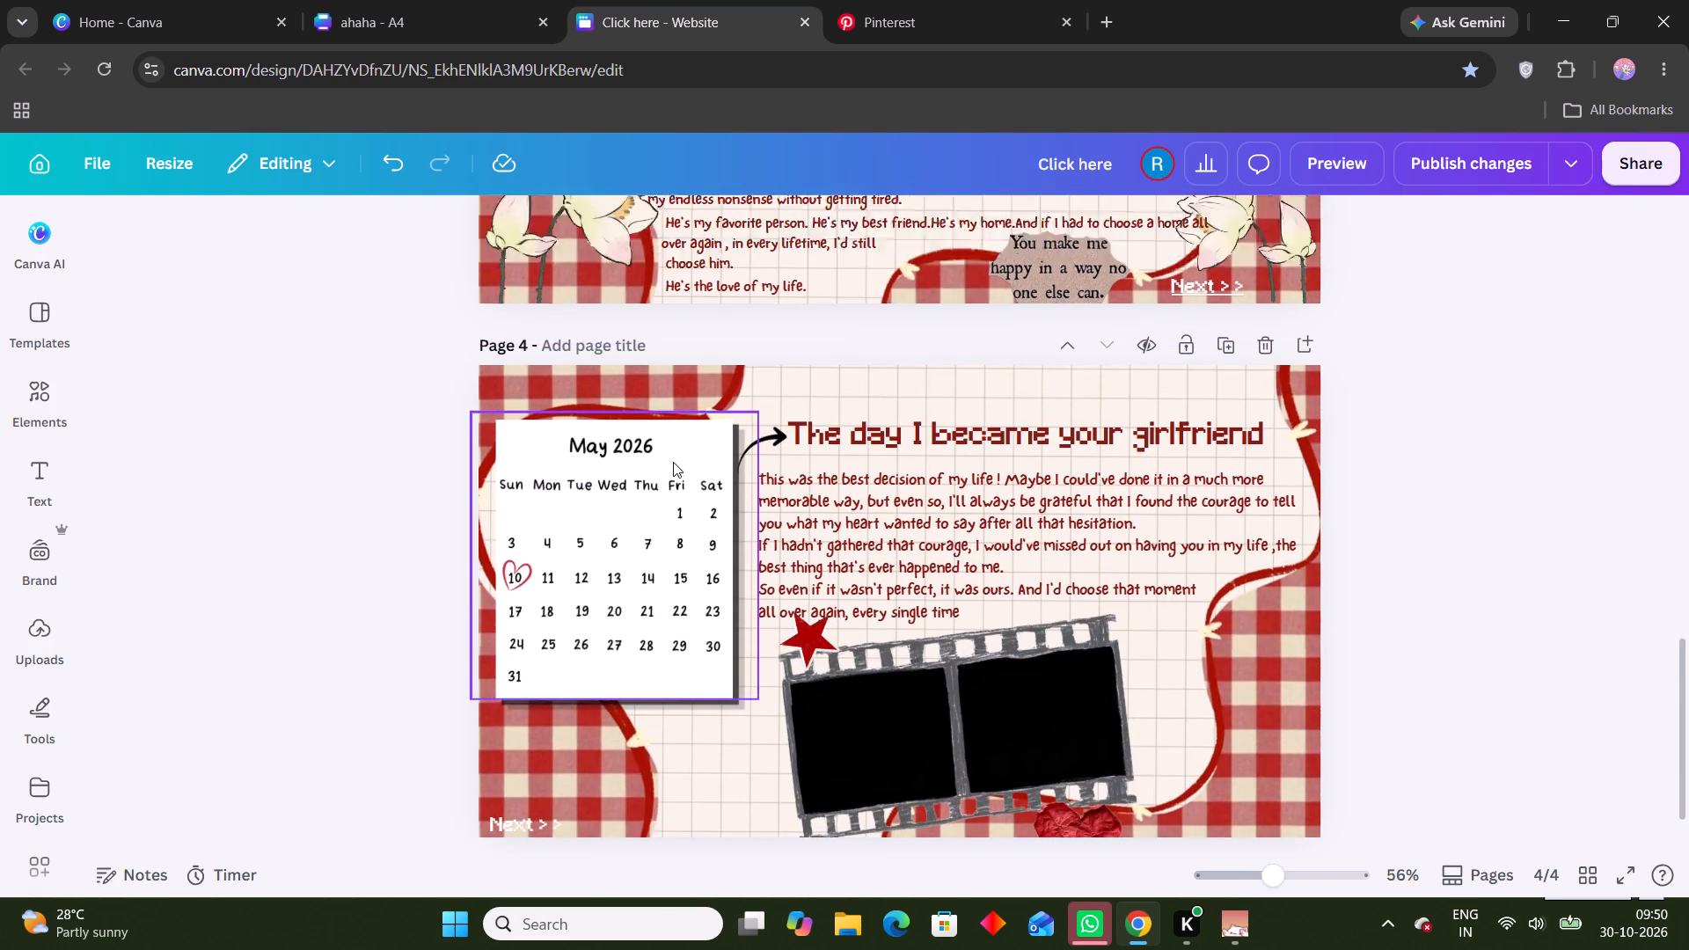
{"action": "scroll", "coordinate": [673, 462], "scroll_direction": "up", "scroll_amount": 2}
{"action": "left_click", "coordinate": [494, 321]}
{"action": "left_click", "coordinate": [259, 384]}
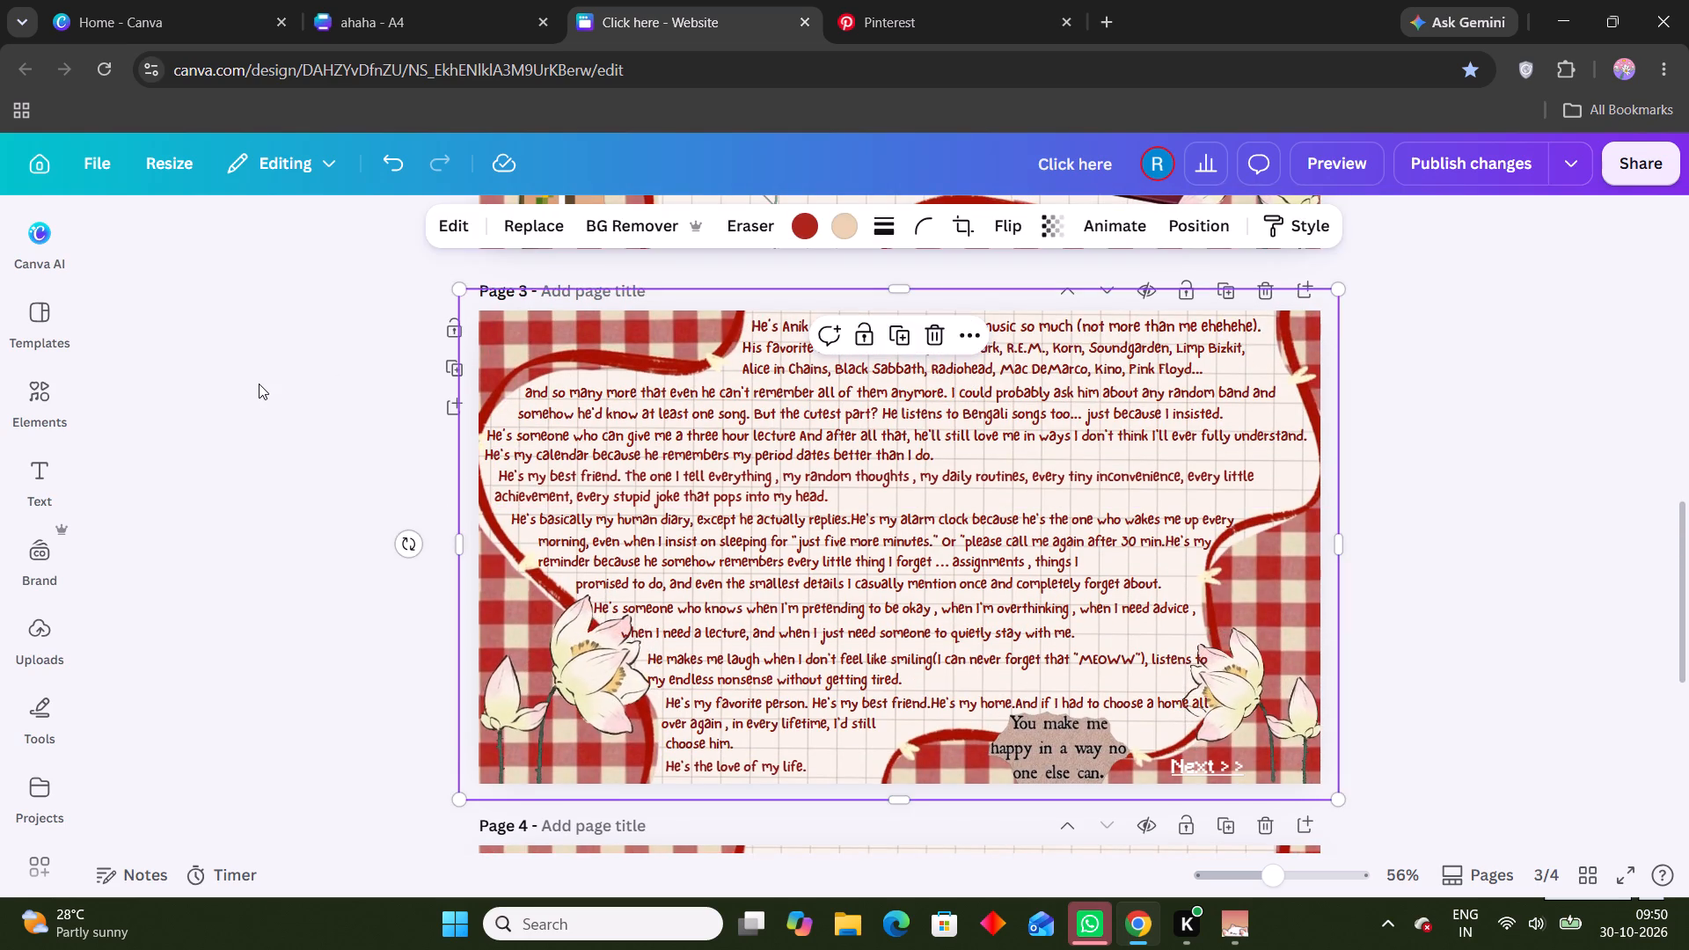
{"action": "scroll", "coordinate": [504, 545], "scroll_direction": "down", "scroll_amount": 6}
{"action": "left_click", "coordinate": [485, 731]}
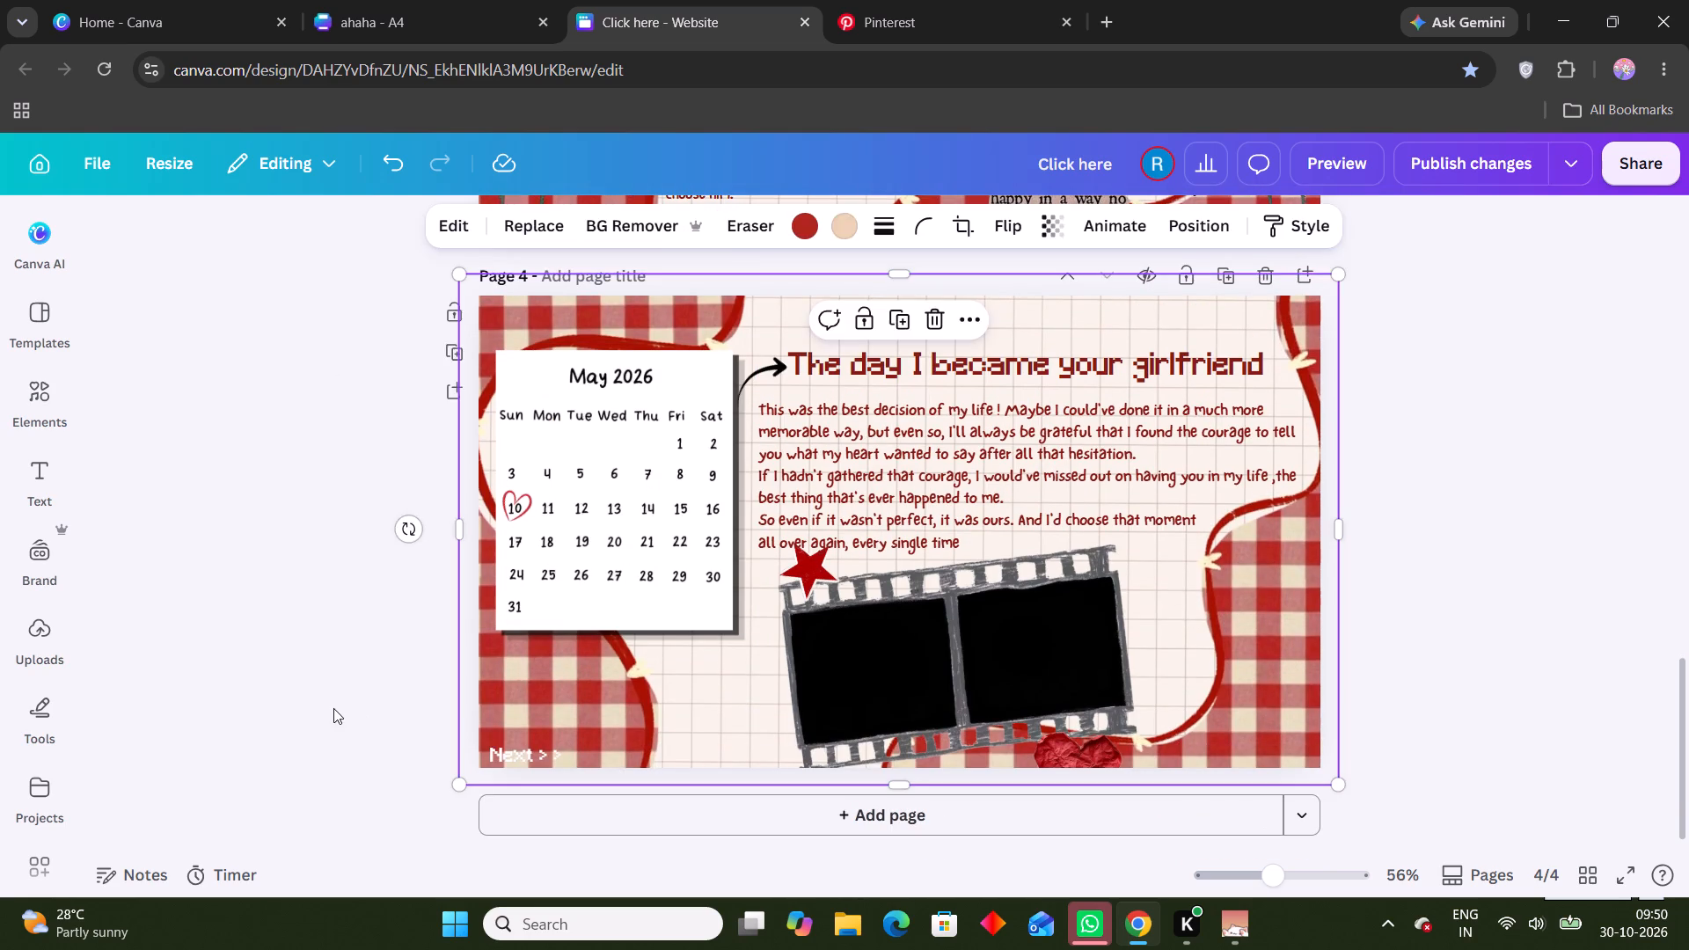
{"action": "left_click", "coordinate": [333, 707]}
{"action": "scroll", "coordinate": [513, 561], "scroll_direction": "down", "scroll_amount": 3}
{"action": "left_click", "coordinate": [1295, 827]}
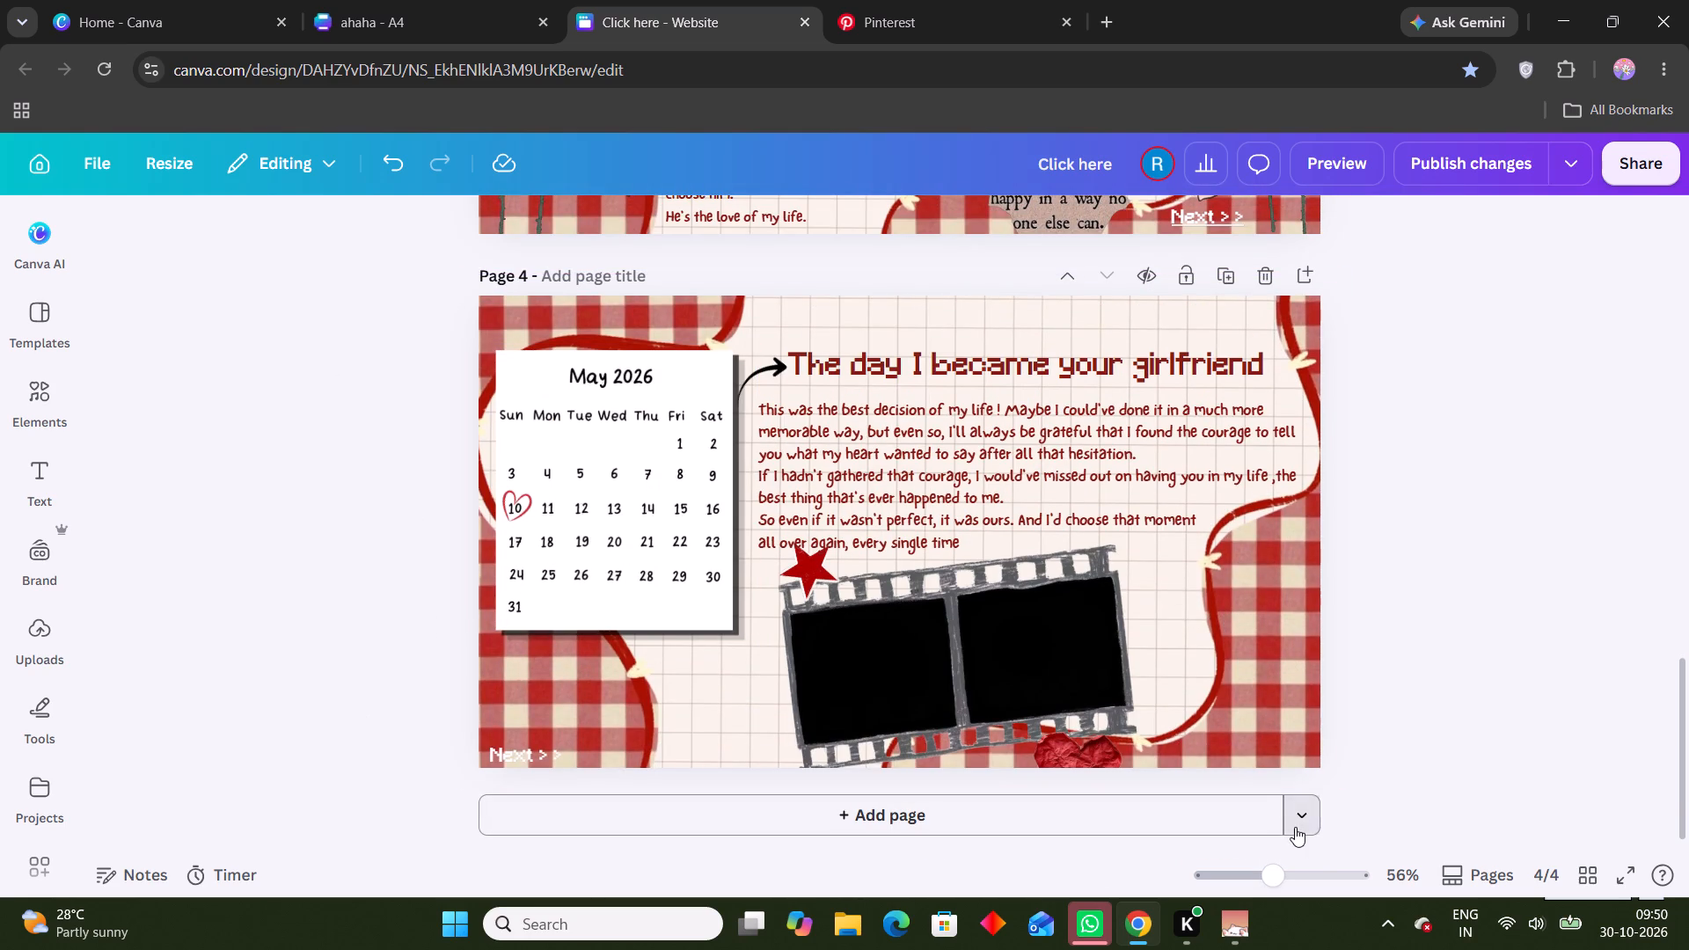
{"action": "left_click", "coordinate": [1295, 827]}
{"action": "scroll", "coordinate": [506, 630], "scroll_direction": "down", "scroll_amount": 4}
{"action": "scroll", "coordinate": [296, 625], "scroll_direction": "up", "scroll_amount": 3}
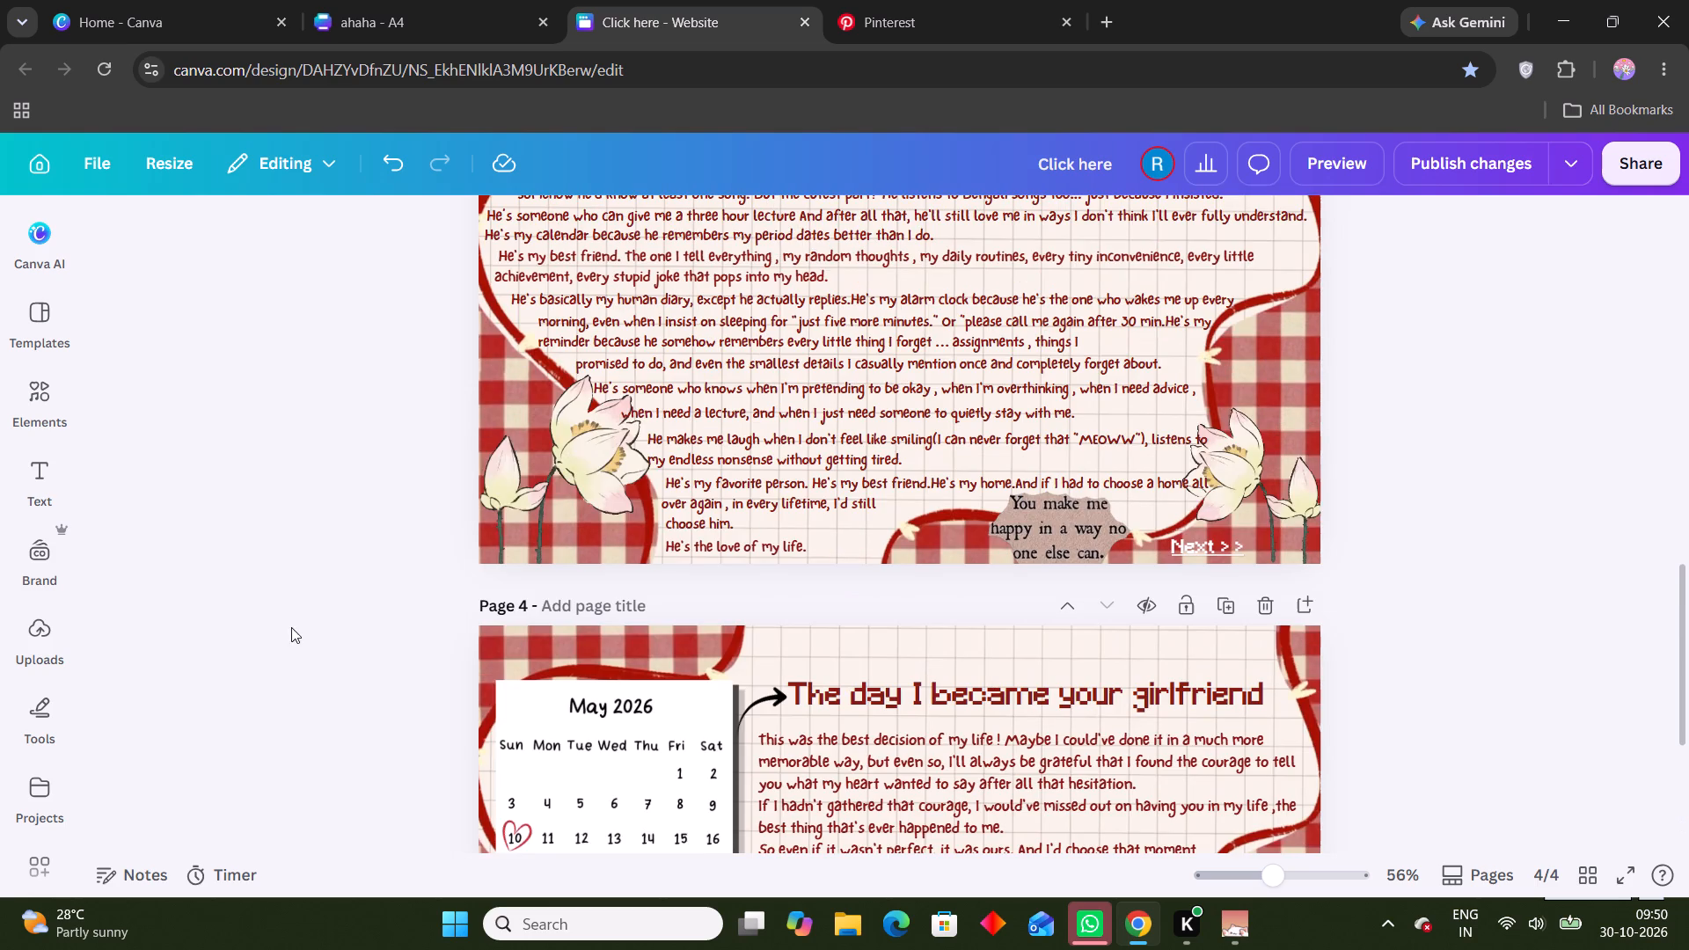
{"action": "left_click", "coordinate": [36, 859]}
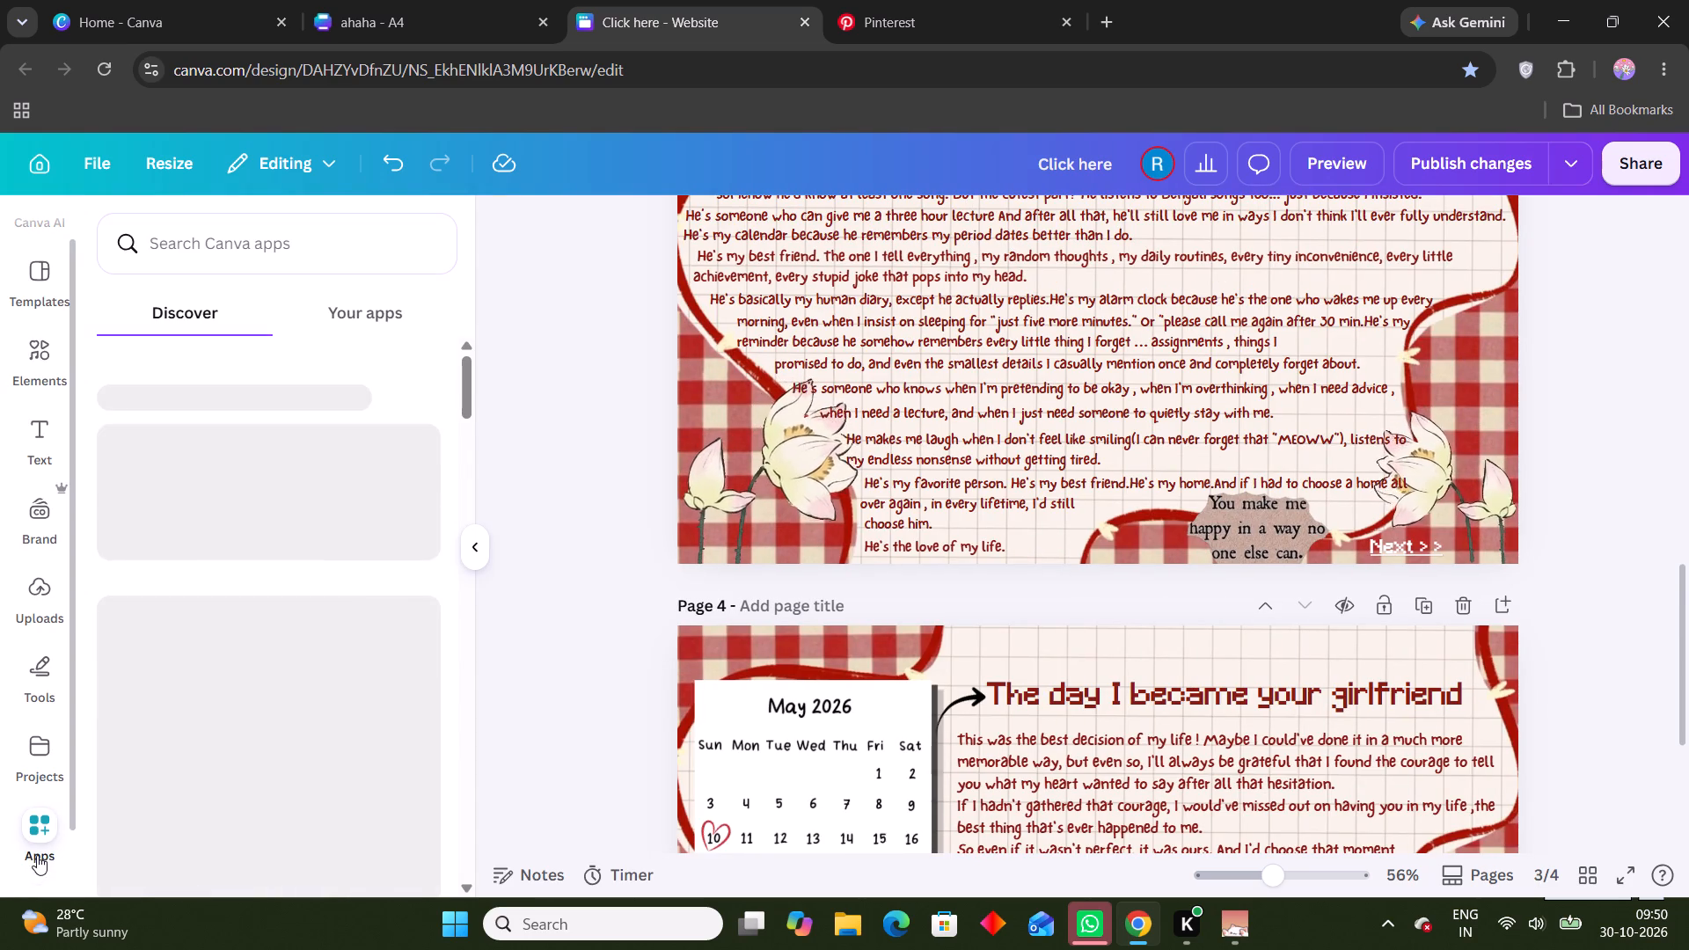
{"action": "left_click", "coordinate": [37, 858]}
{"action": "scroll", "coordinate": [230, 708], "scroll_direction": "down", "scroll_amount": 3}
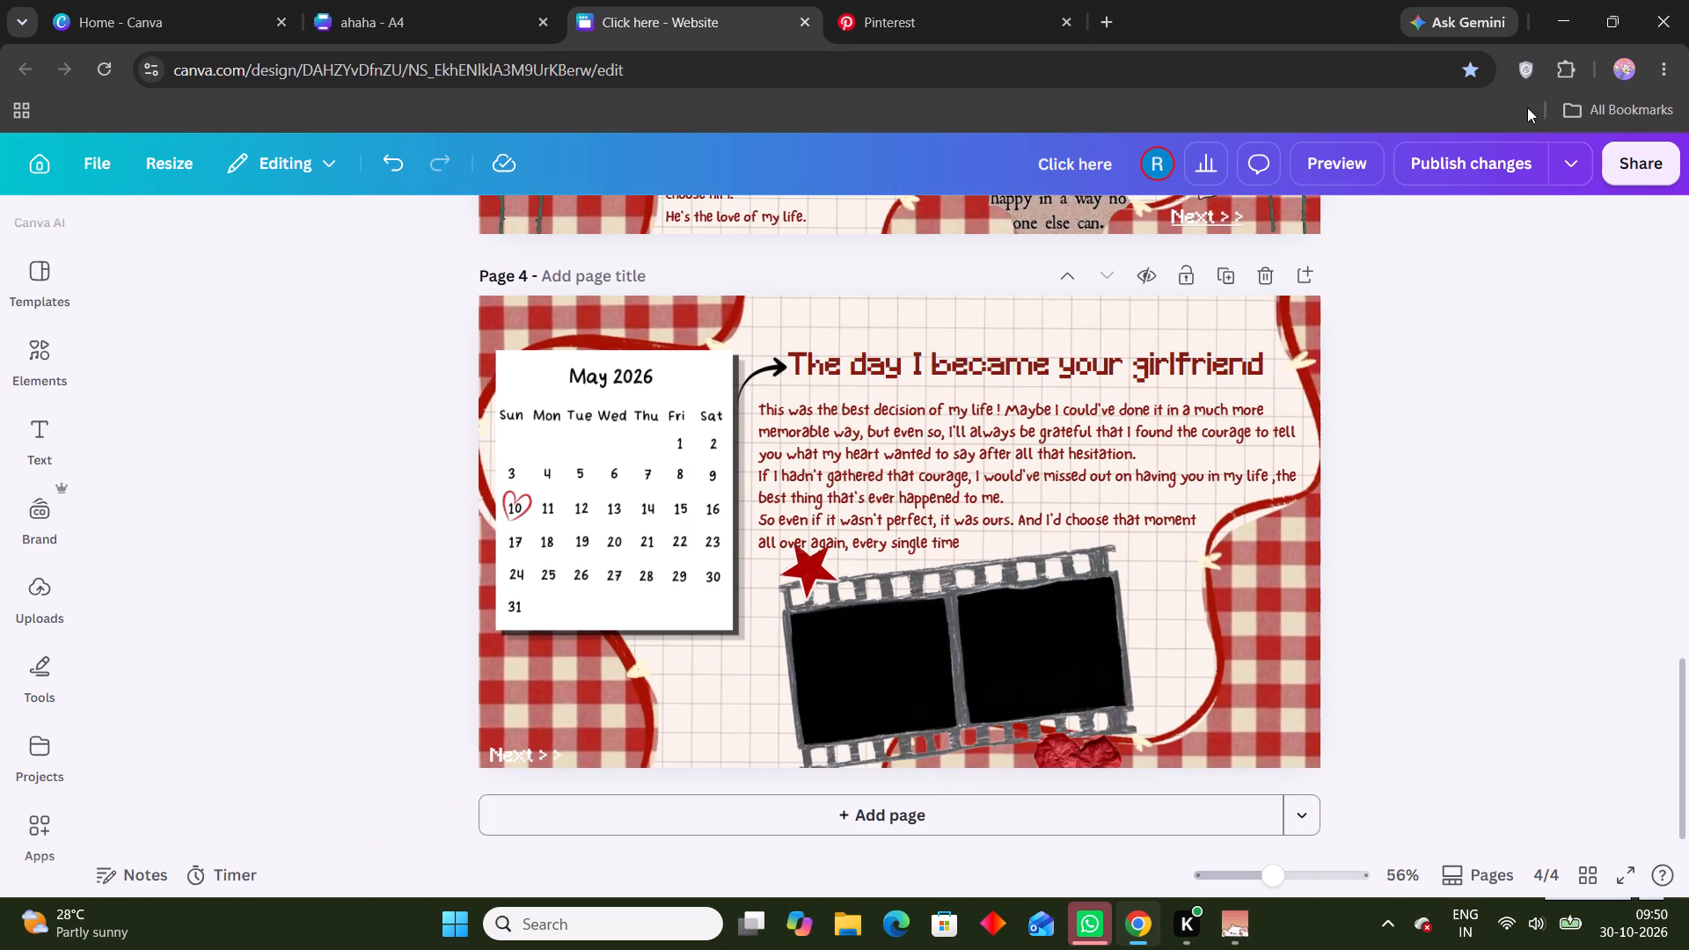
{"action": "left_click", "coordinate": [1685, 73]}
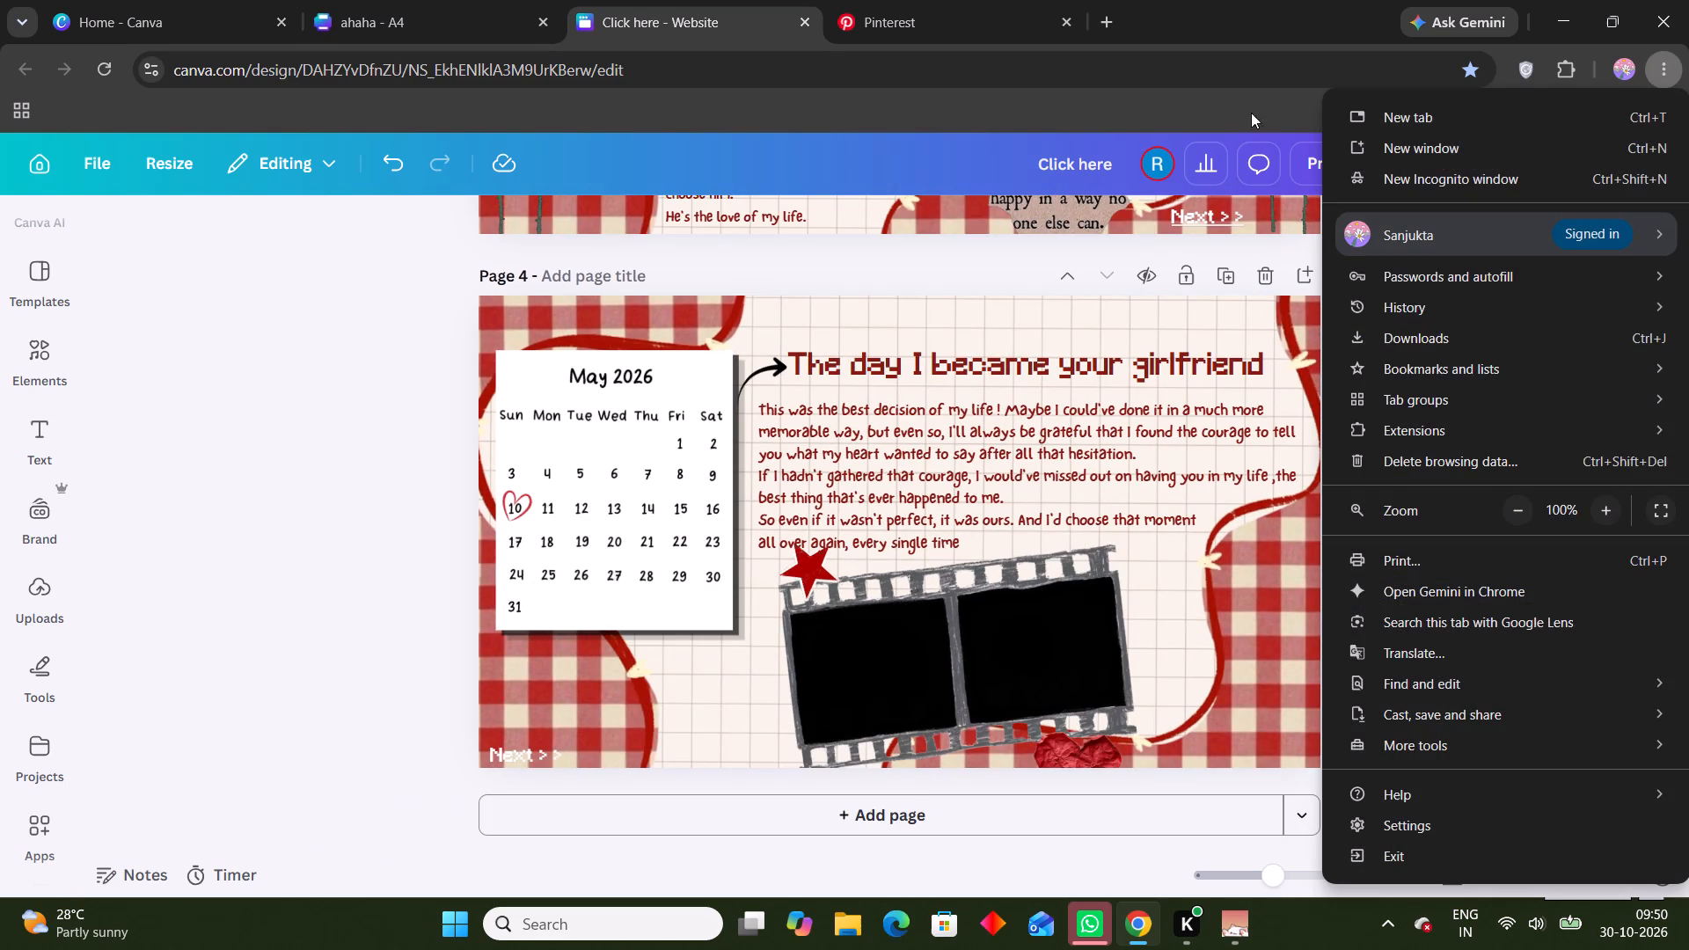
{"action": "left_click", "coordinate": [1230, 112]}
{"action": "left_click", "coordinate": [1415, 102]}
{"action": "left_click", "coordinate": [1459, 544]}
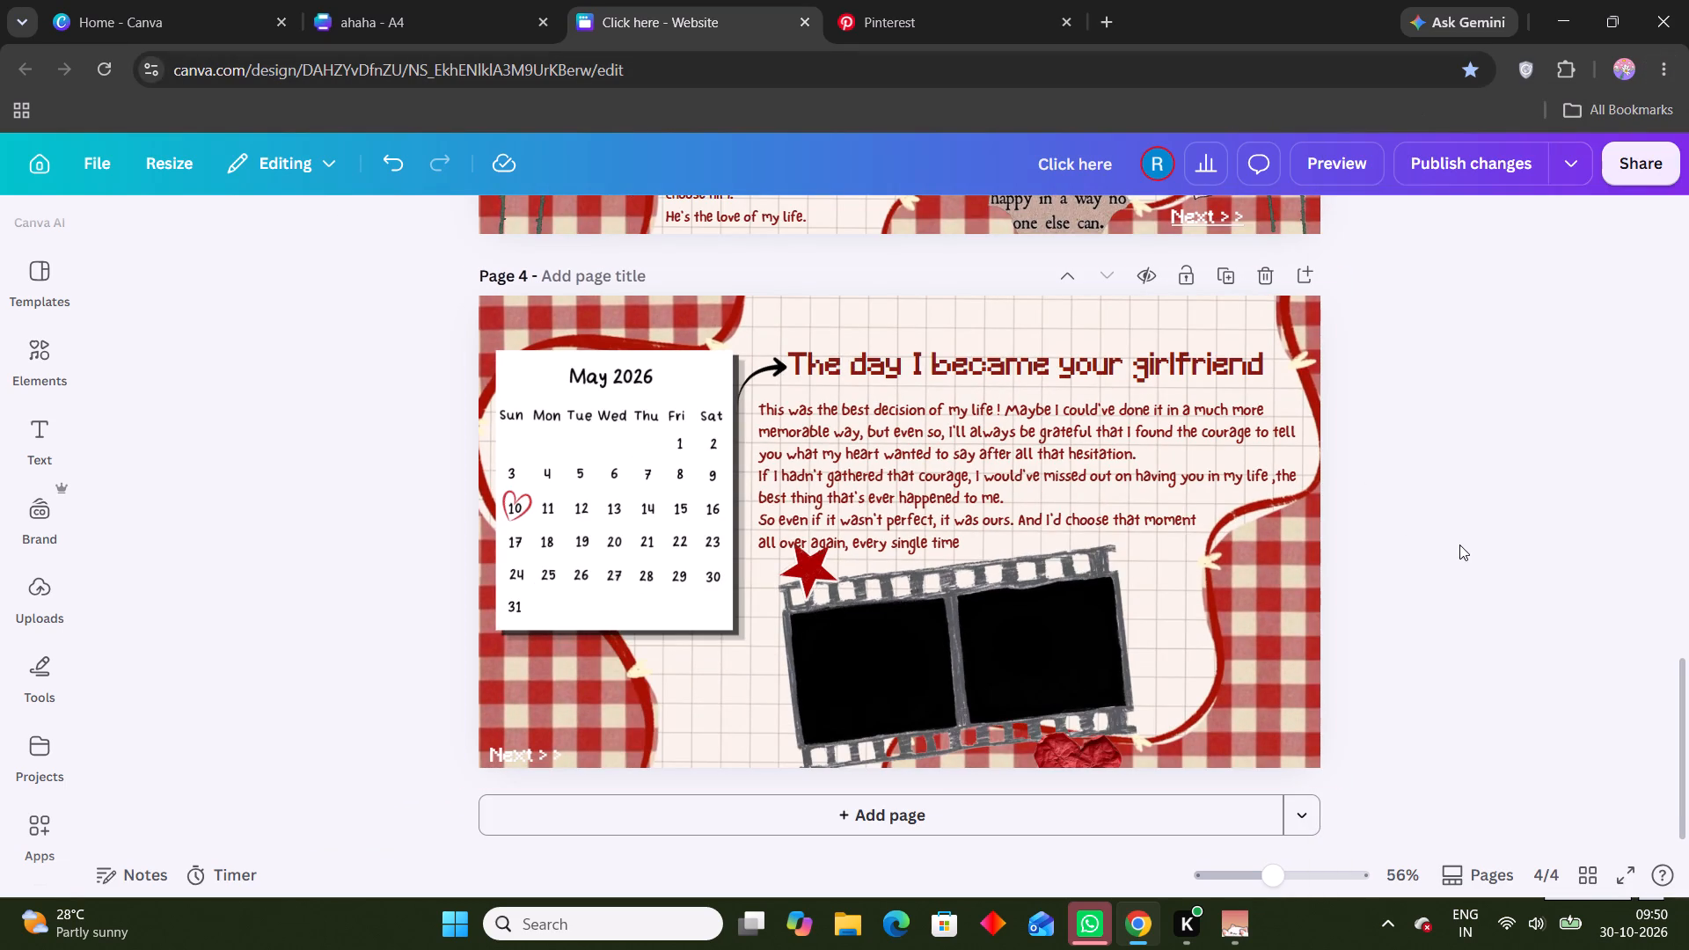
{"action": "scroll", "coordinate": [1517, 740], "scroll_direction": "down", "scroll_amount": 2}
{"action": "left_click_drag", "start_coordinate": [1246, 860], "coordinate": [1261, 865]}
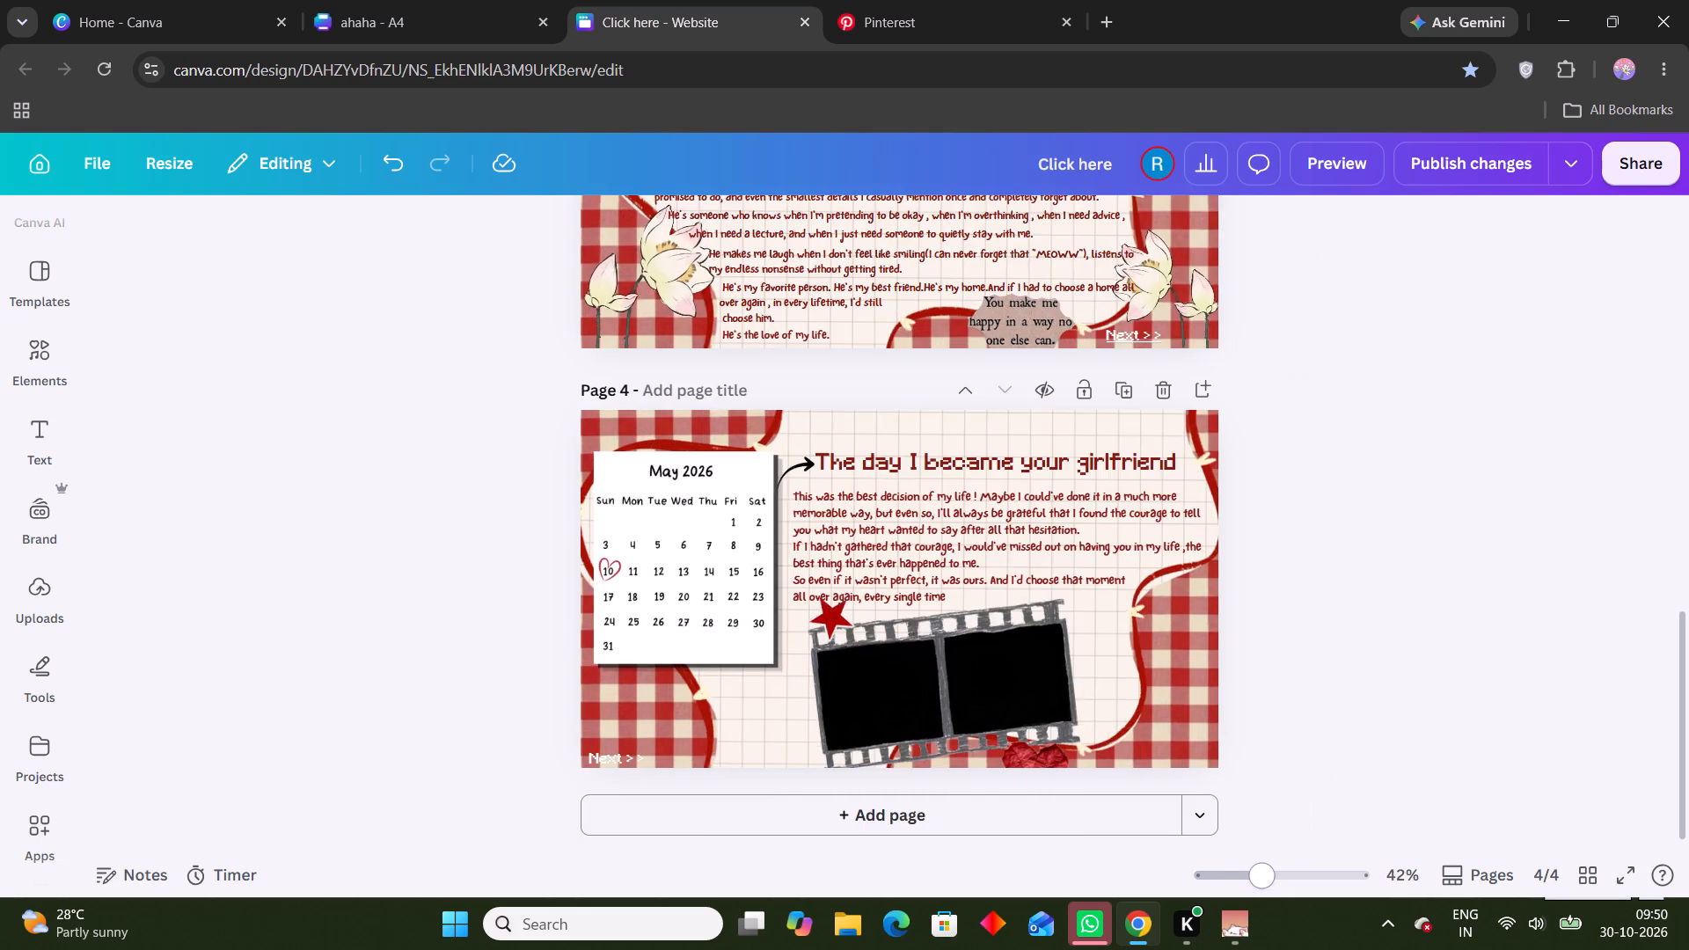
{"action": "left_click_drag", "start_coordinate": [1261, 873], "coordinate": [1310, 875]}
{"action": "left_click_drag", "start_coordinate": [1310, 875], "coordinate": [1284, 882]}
Show the page thumbnails and duplicate page 4 as a new page 5.
{"action": "left_click", "coordinate": [1454, 882]}
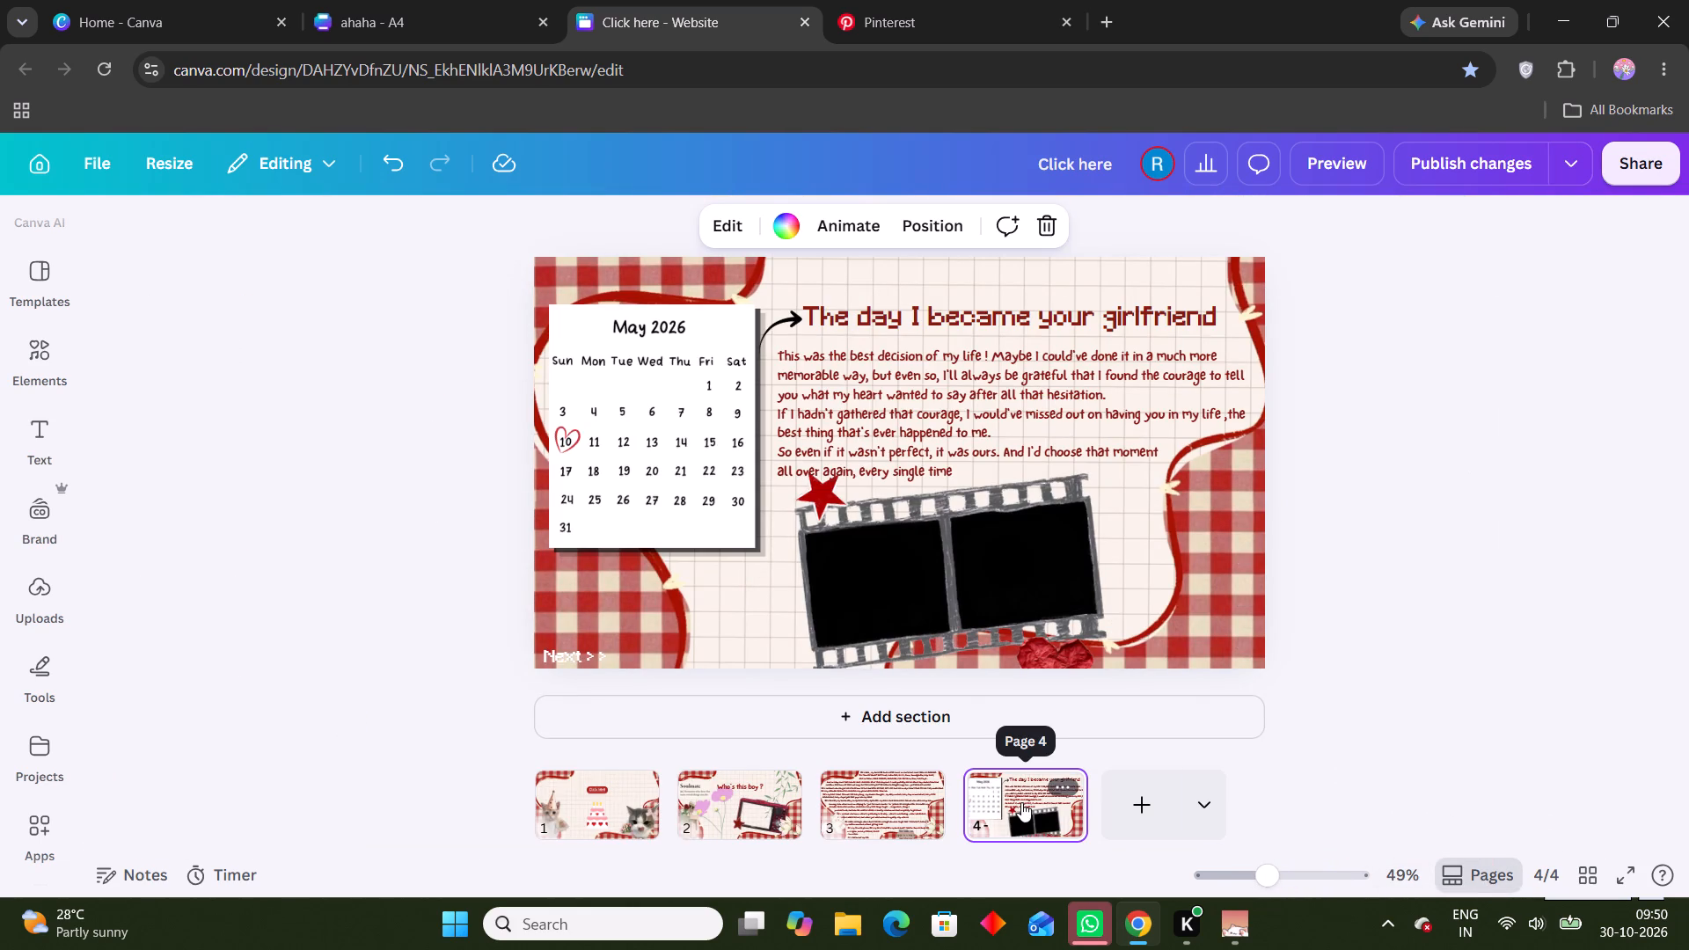
{"action": "key", "text": "ctrl+d"}
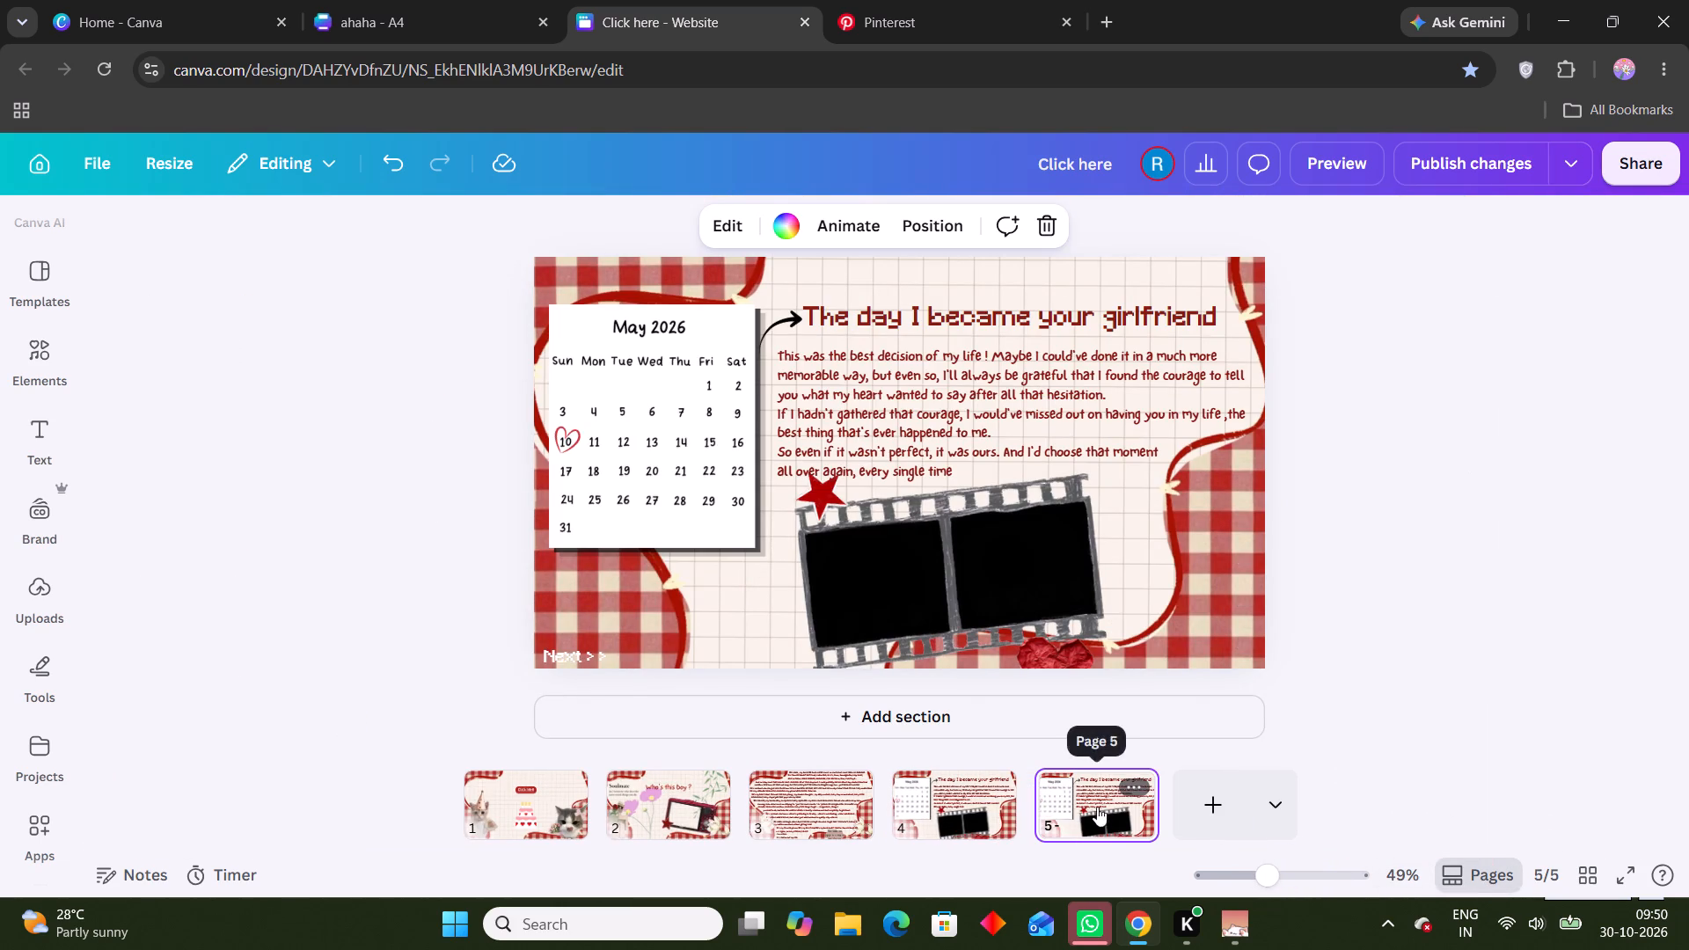
On page 5, delete the calendar, heart, arrow, texts and film strip, keeping only the gingham-and-grid background and the "Next > >" label.
{"action": "left_click", "coordinate": [1100, 810]}
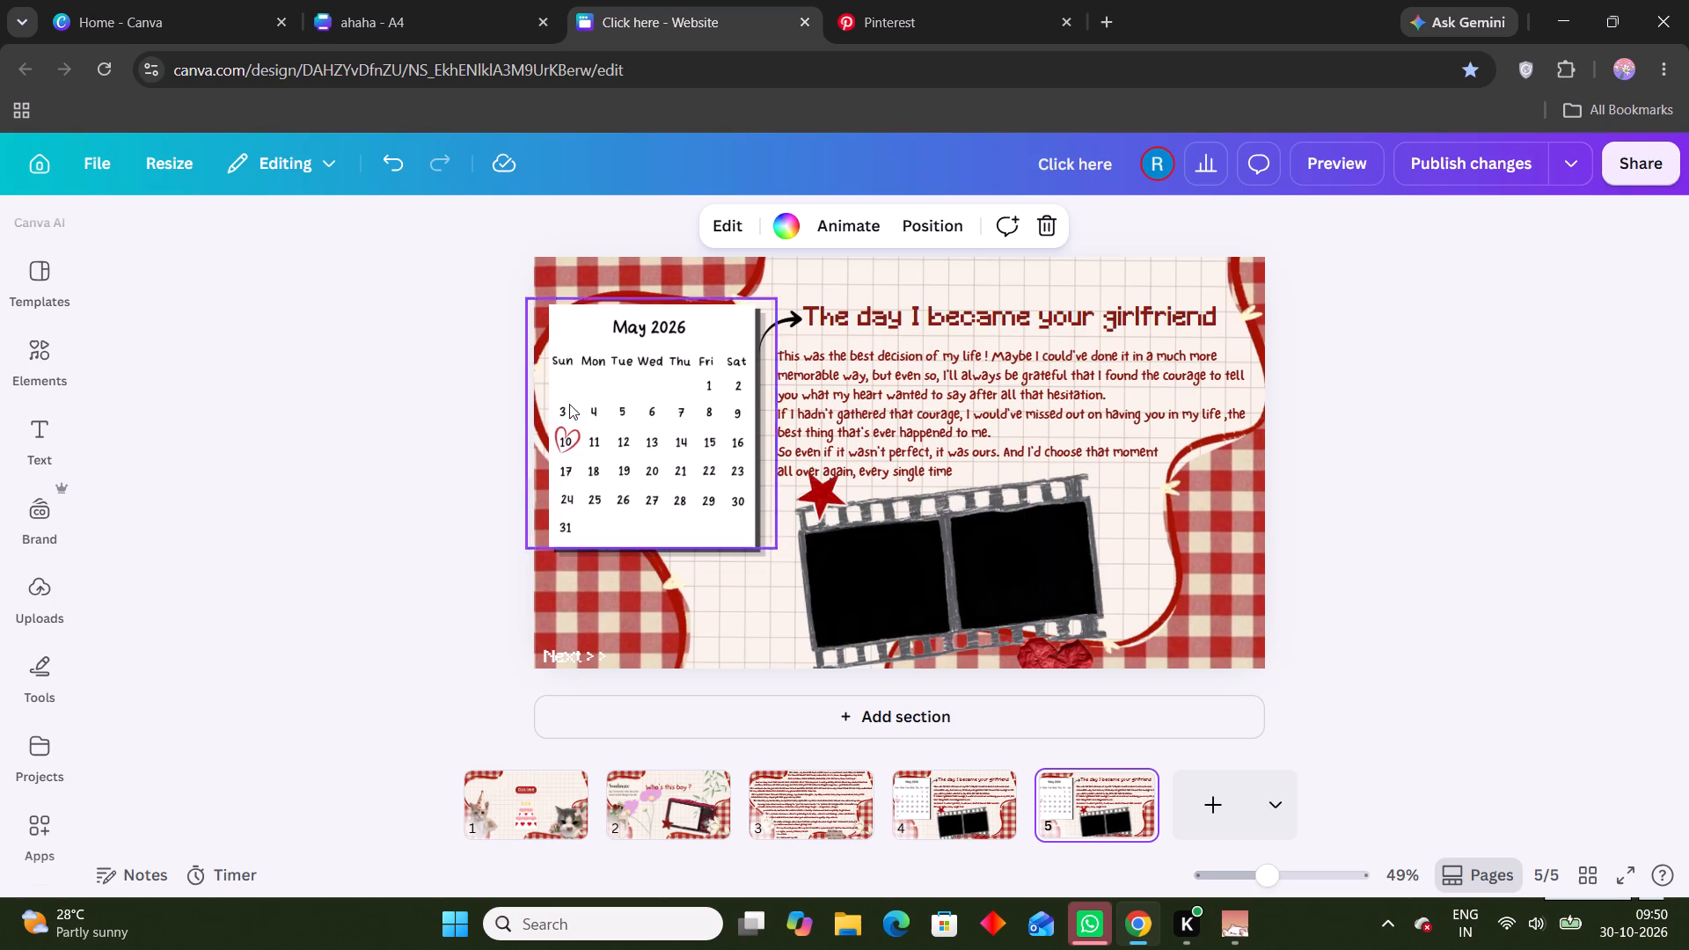
{"action": "left_click_drag", "start_coordinate": [462, 314], "coordinate": [1122, 593]}
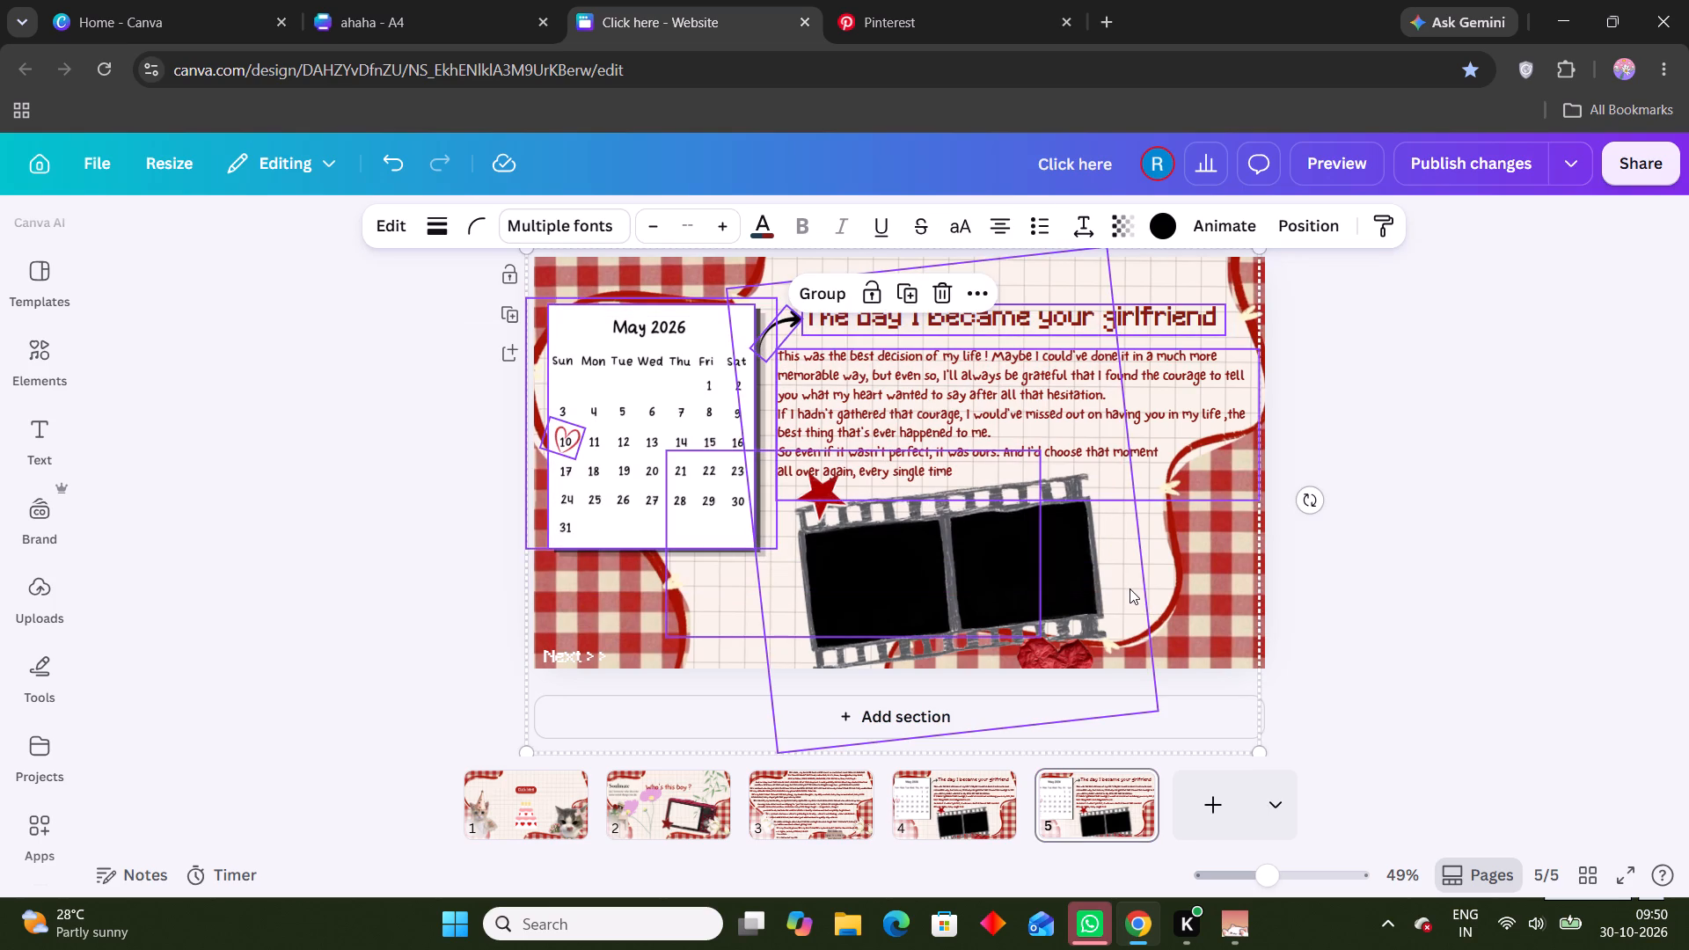
{"action": "key", "text": "period"}
{"action": "key", "text": "Delete"}
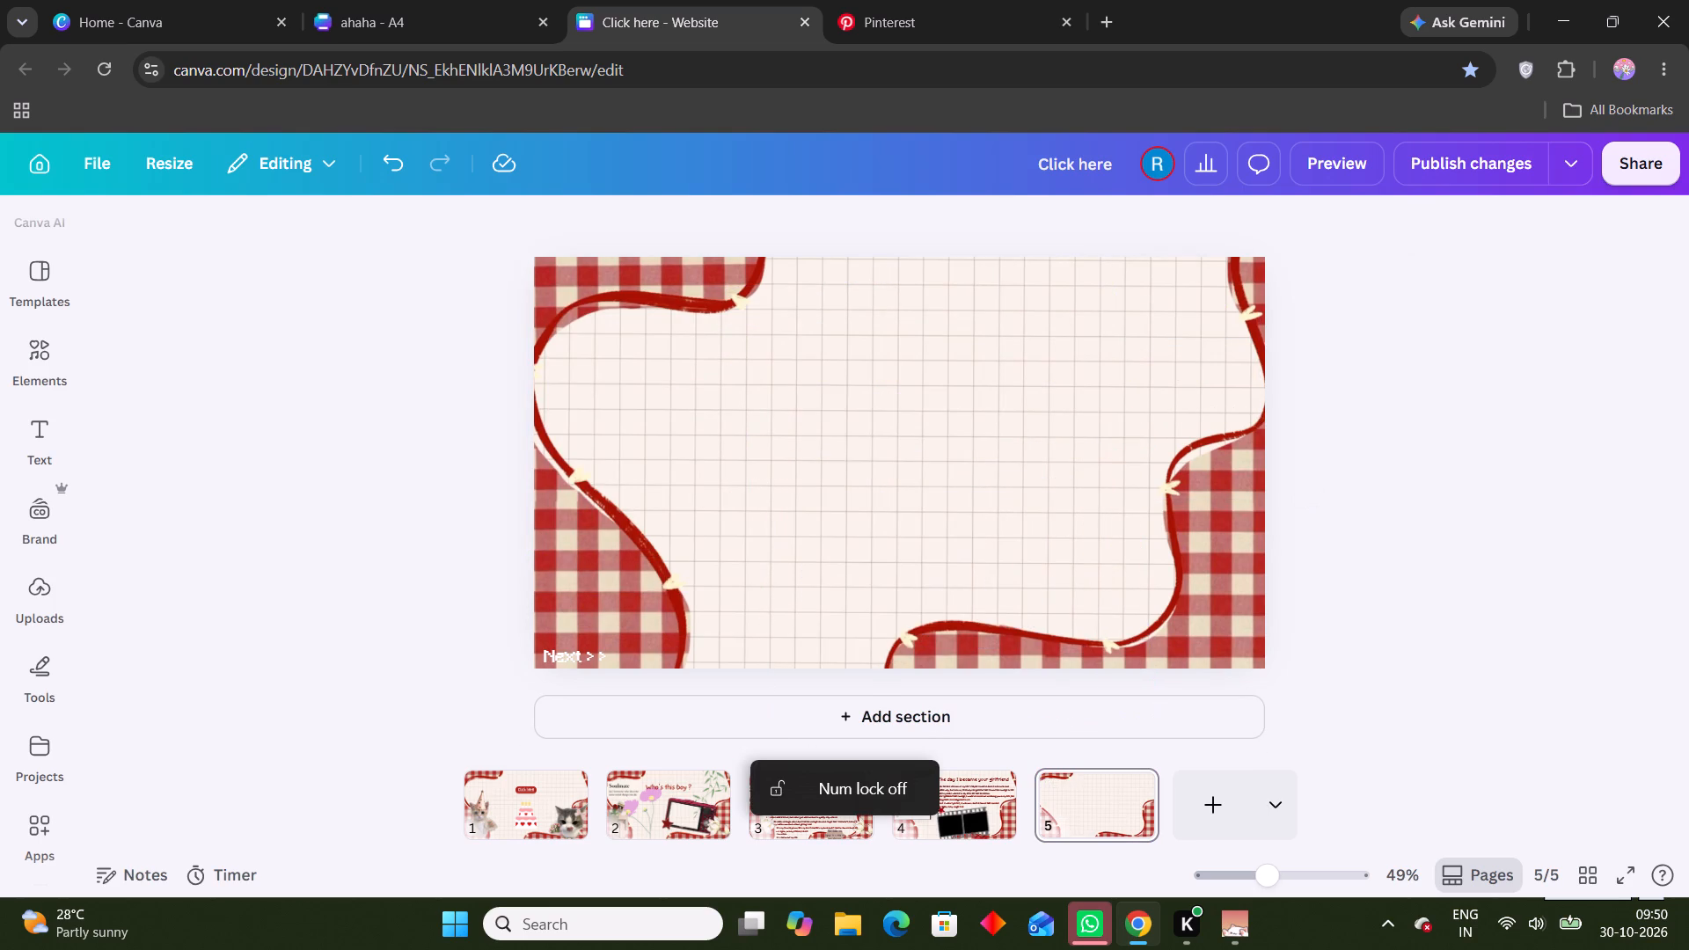
{"action": "left_click", "coordinate": [1390, 534]}
{"action": "scroll", "coordinate": [1389, 534], "scroll_direction": "up", "scroll_amount": 3}
Look over pages 3 to 5 of the website and the film-strip collage on Pinterest for reference.
{"action": "left_click", "coordinate": [991, 823]}
{"action": "left_click", "coordinate": [1102, 823]}
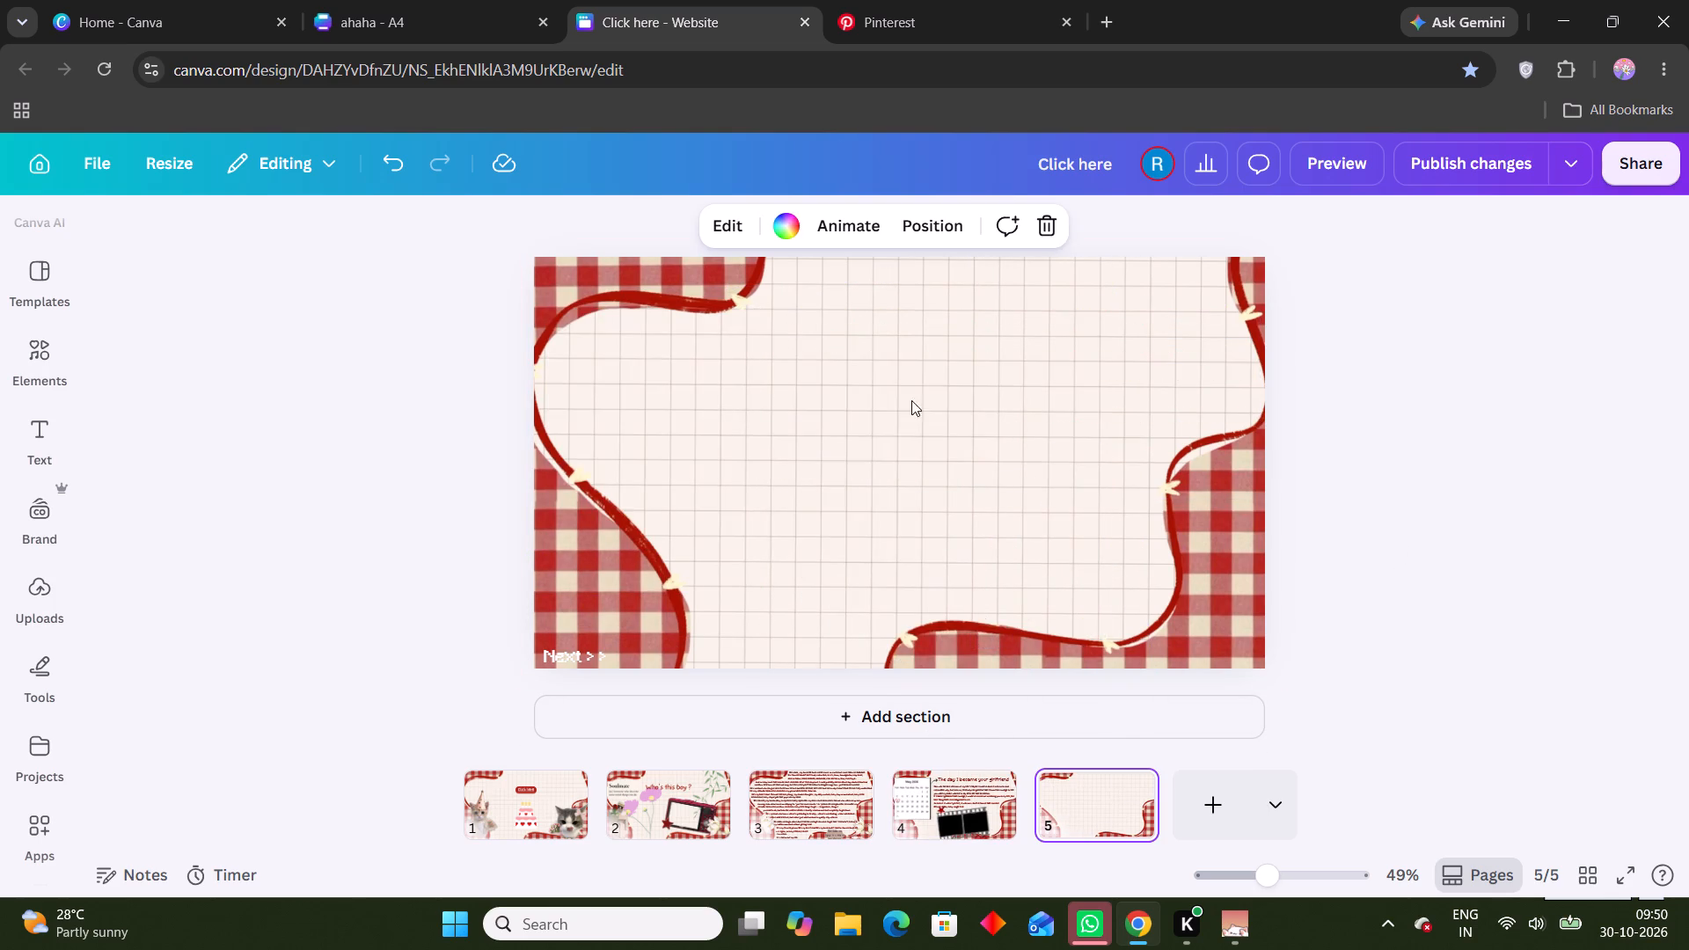
{"action": "left_click", "coordinate": [867, 0]}
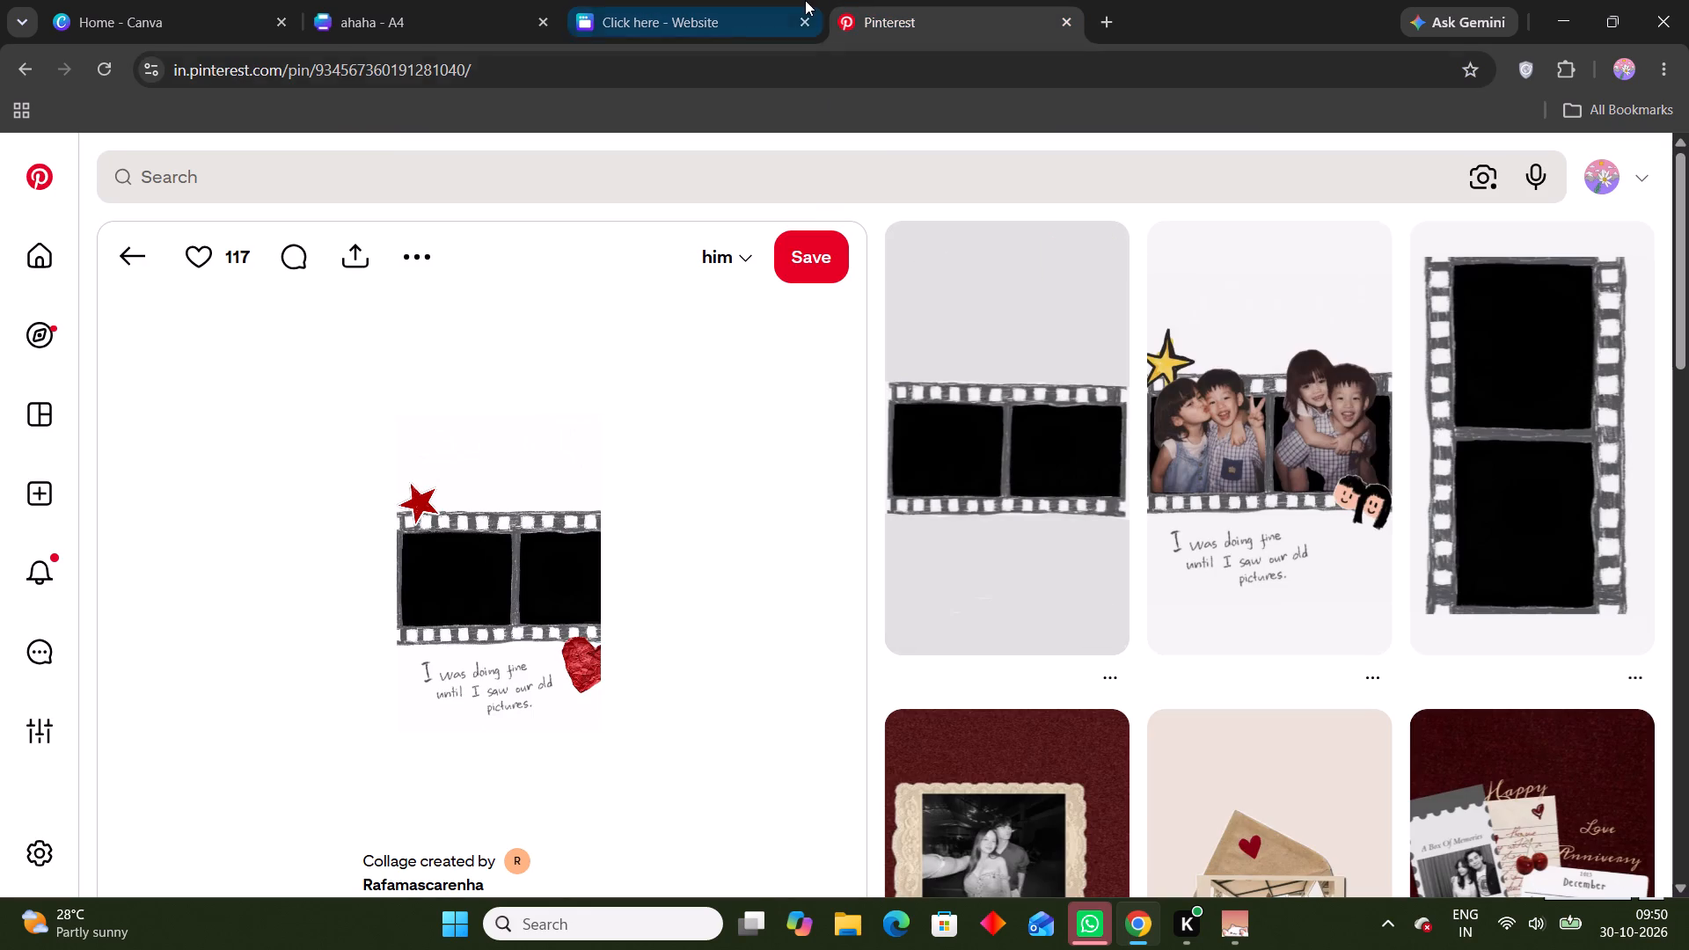
{"action": "left_click", "coordinate": [805, 0]}
{"action": "left_click", "coordinate": [832, 838]}
{"action": "left_click", "coordinate": [994, 824]}
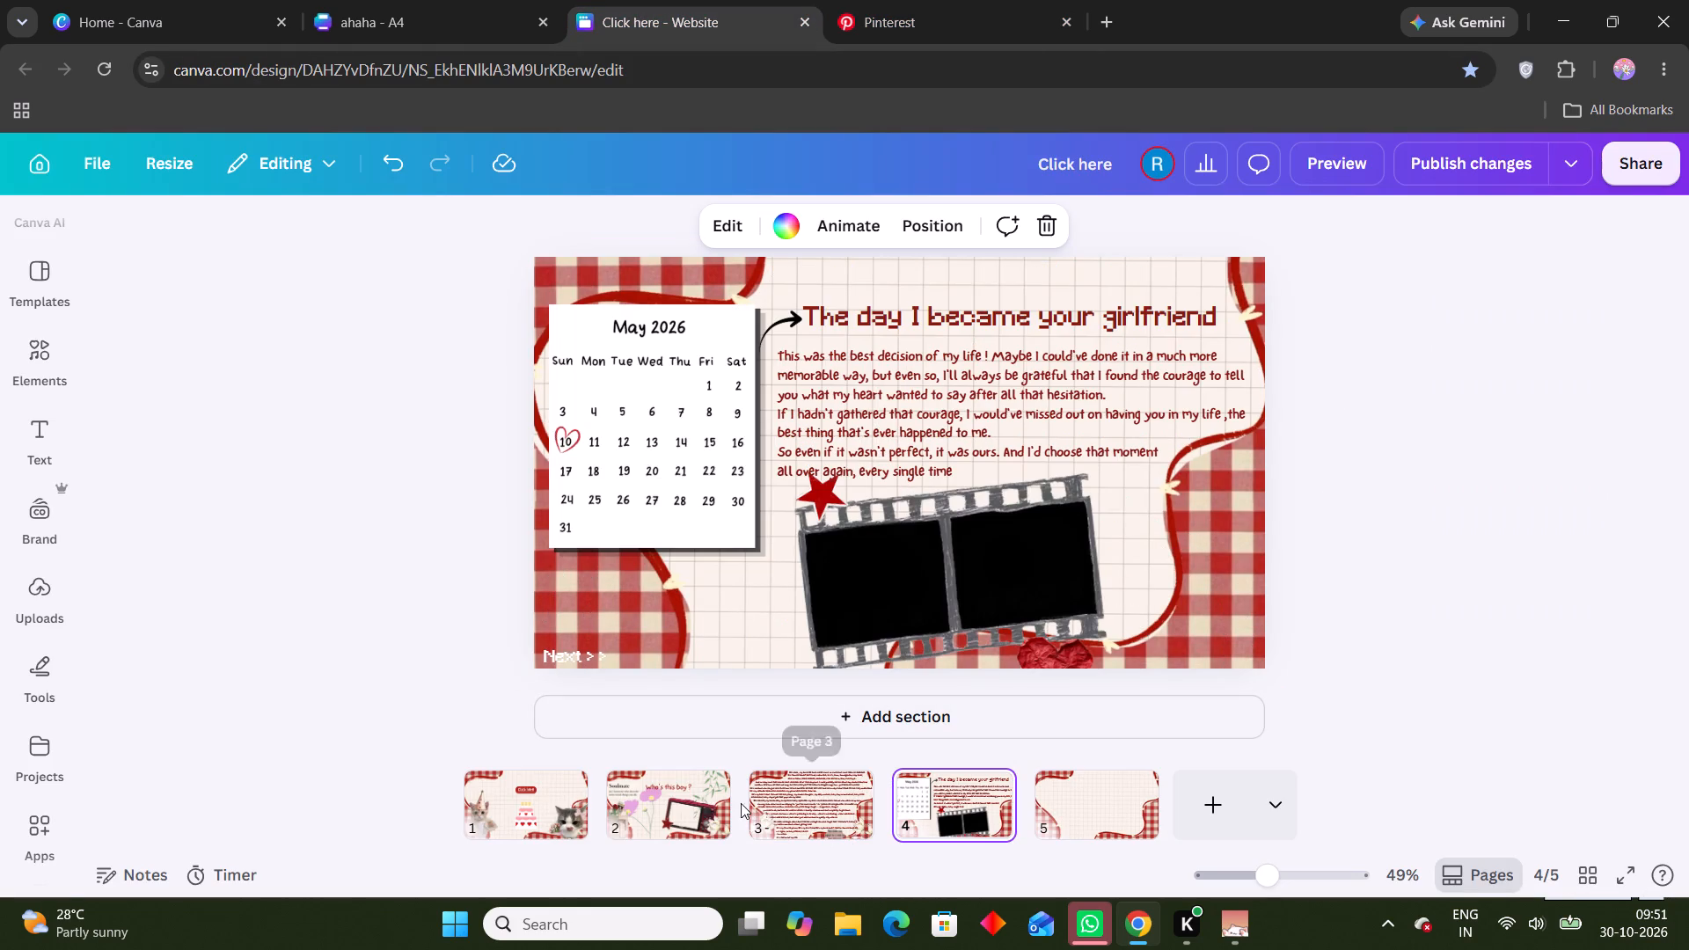
{"action": "left_click", "coordinate": [1078, 795]}
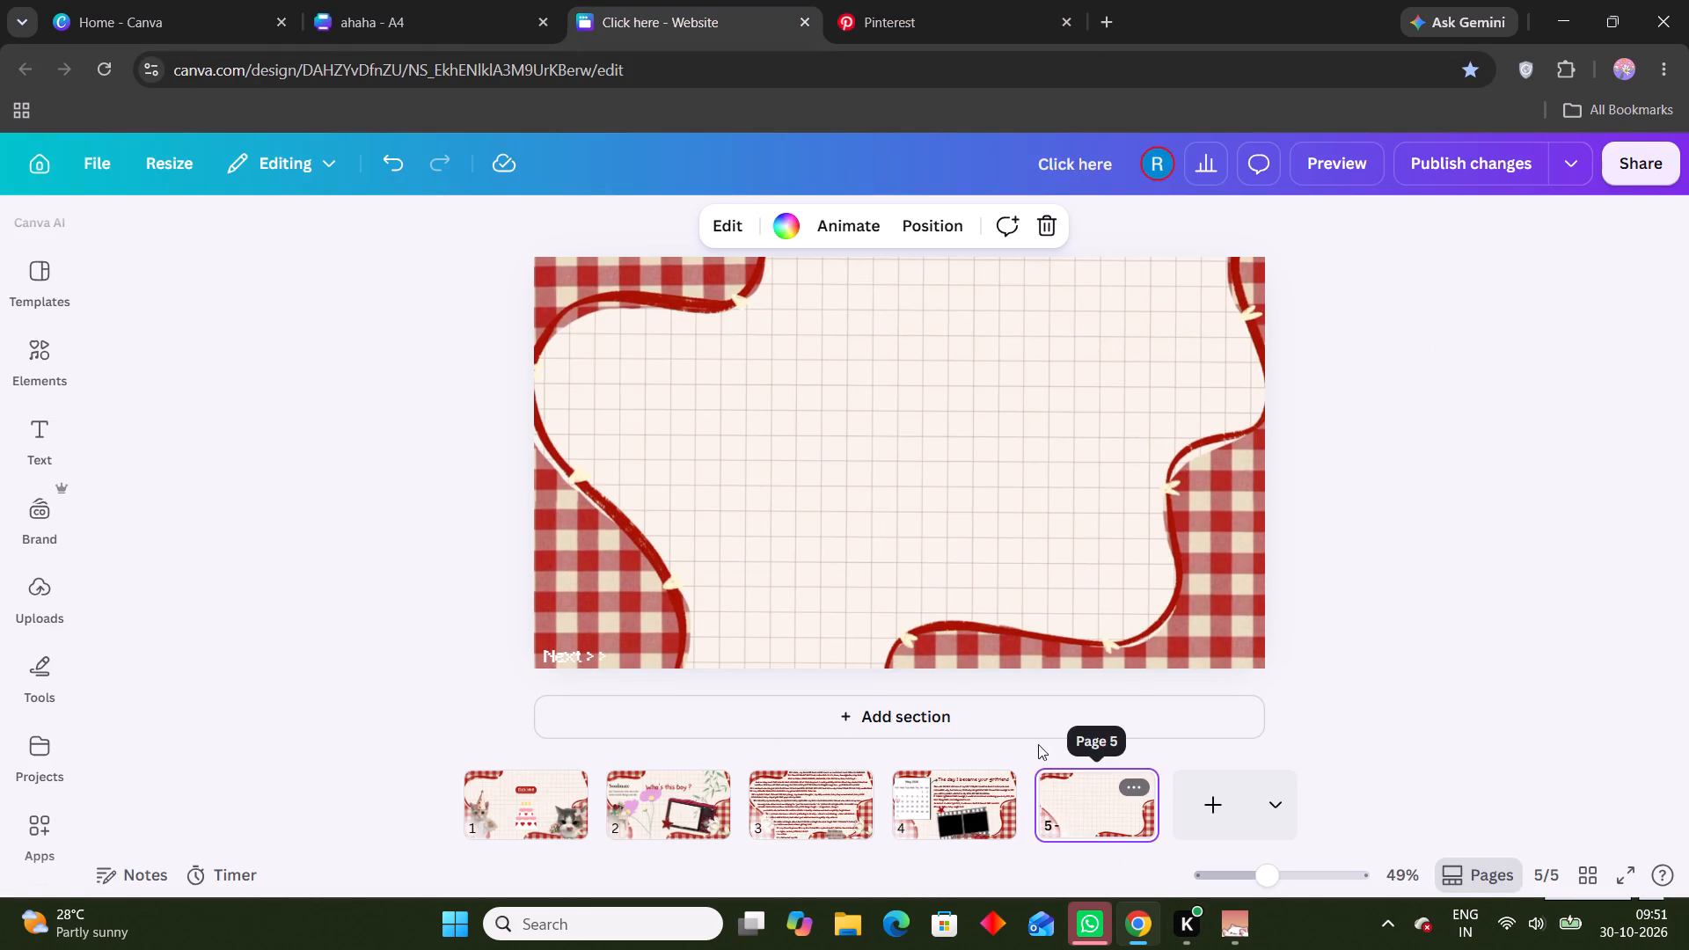
{"action": "left_click", "coordinate": [909, 0]}
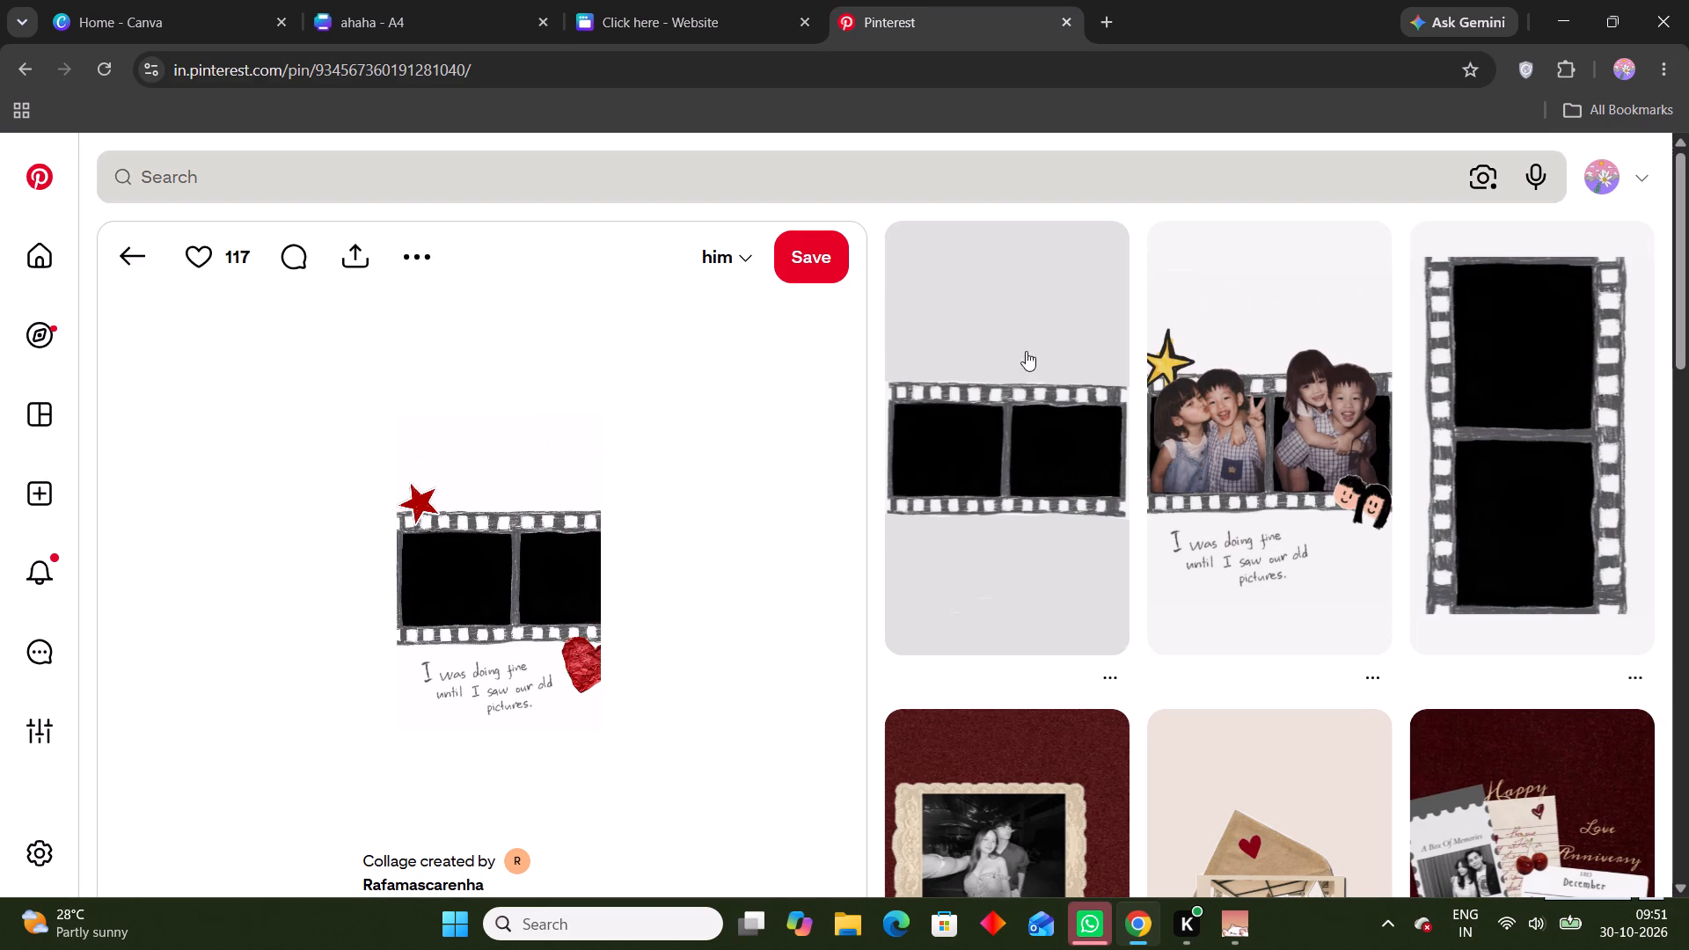
Copy the waving woman illustration from page 4 of the "ahaha" design onto website page 5 and centre it horizontally.
{"action": "left_click", "coordinate": [510, 0]}
{"action": "scroll", "coordinate": [1042, 486], "scroll_direction": "down", "scroll_amount": 1}
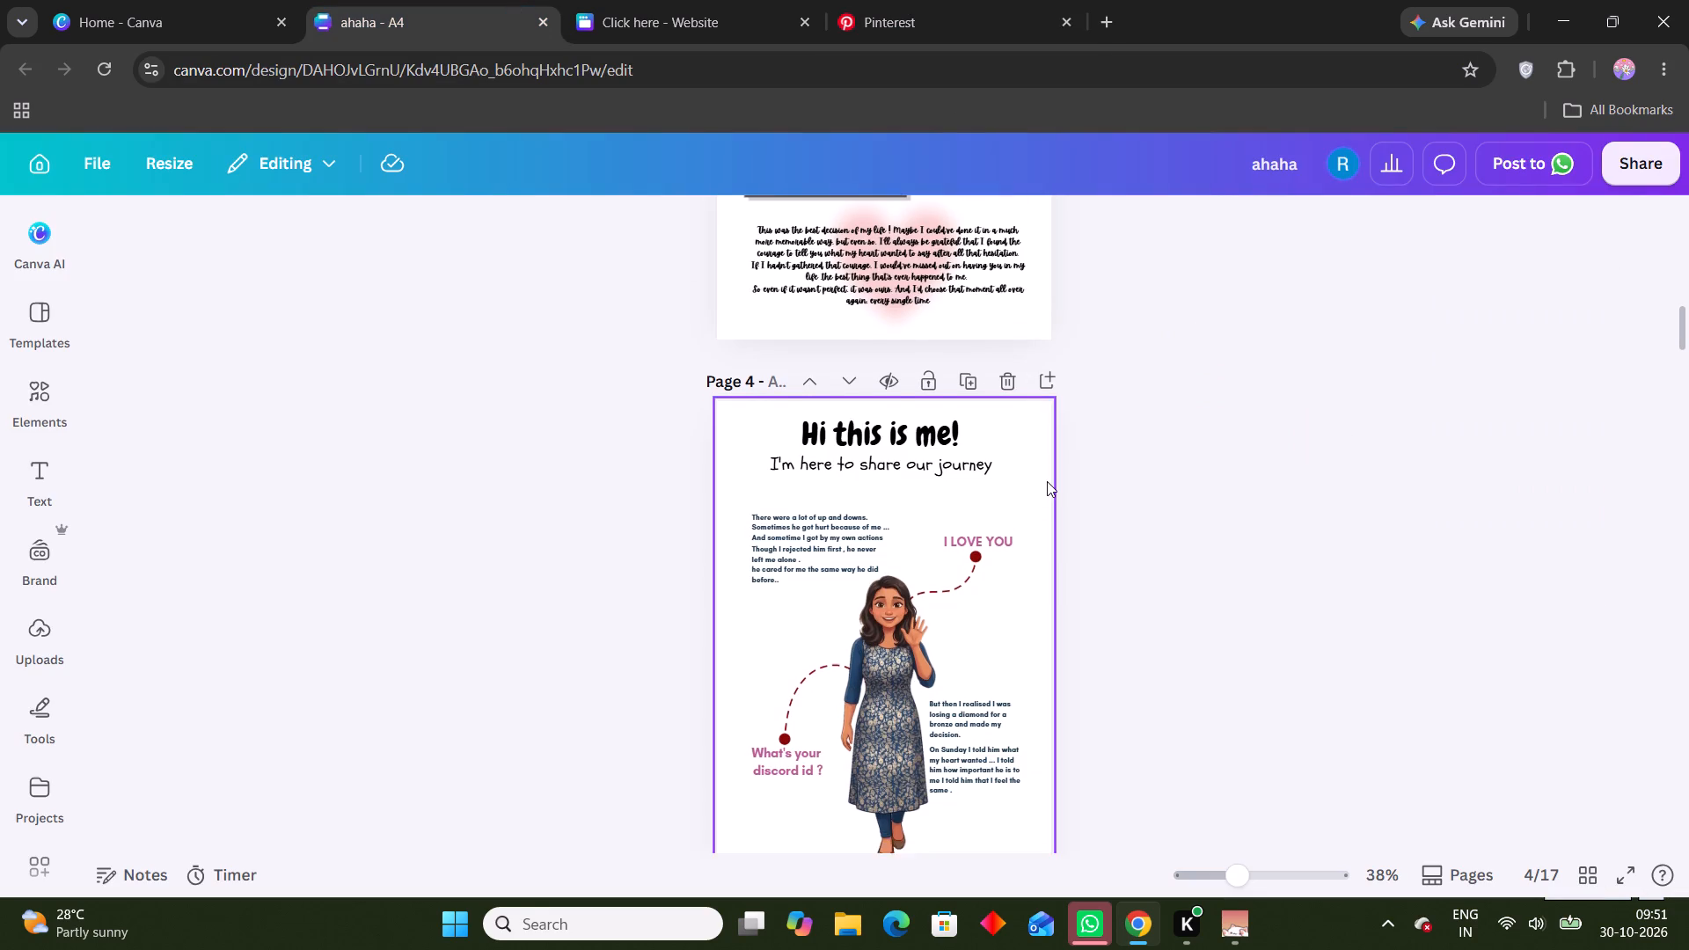
{"action": "left_click", "coordinate": [895, 550]}
{"action": "right_click", "coordinate": [895, 550]}
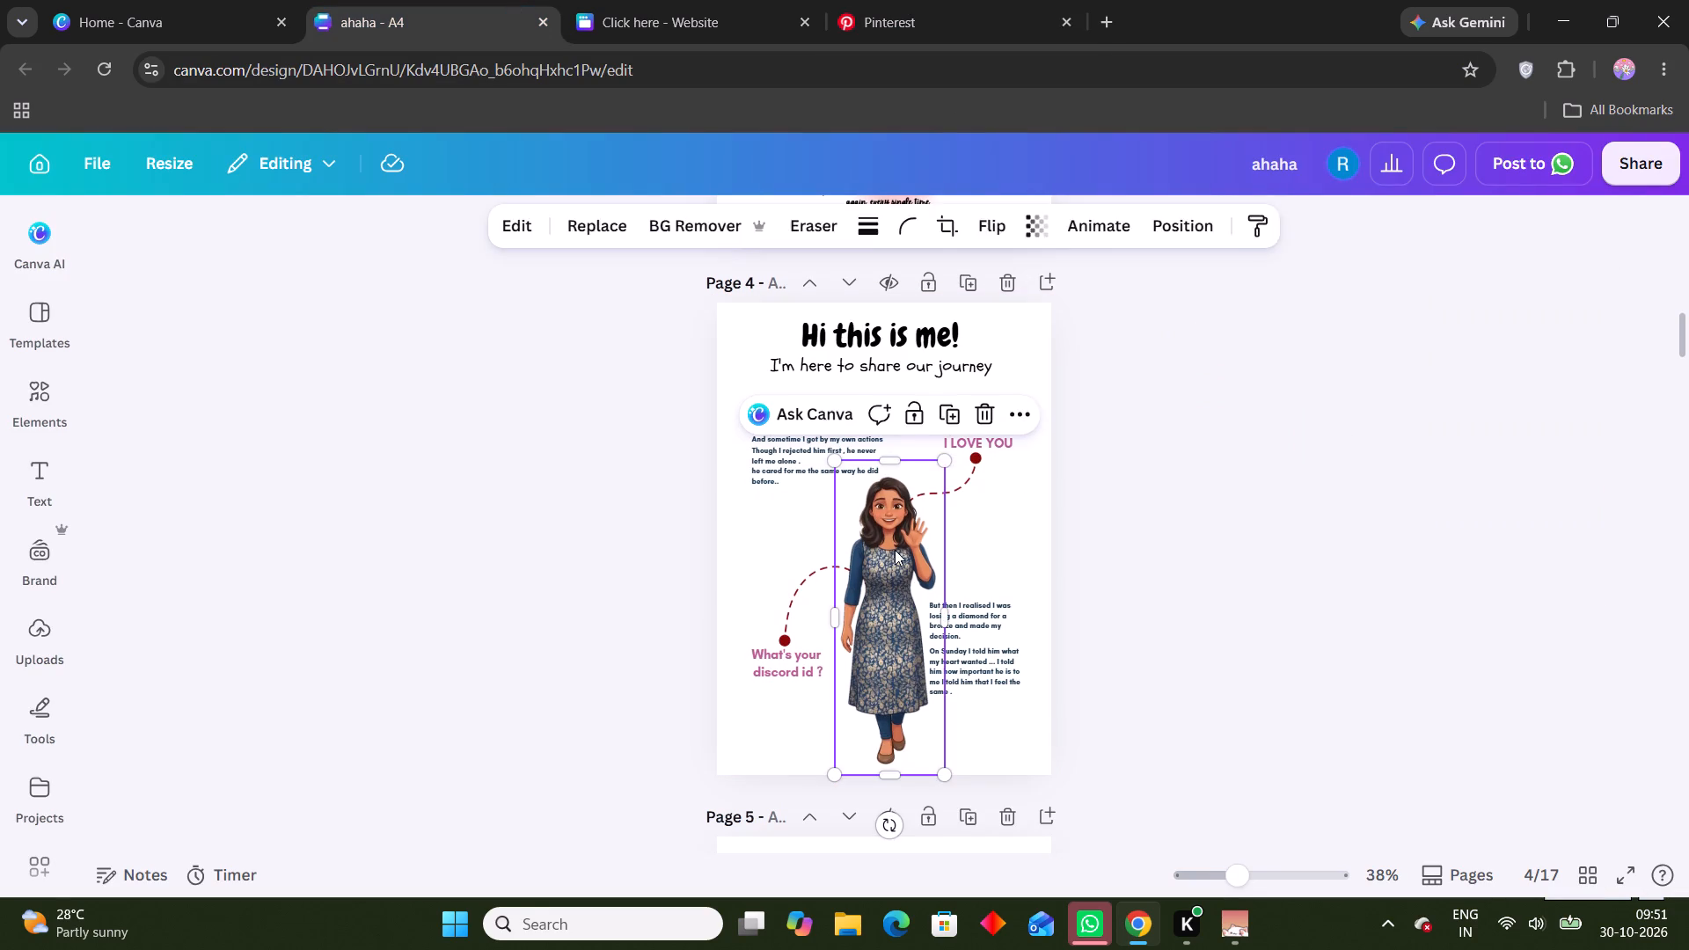
{"action": "left_click", "coordinate": [981, 168]}
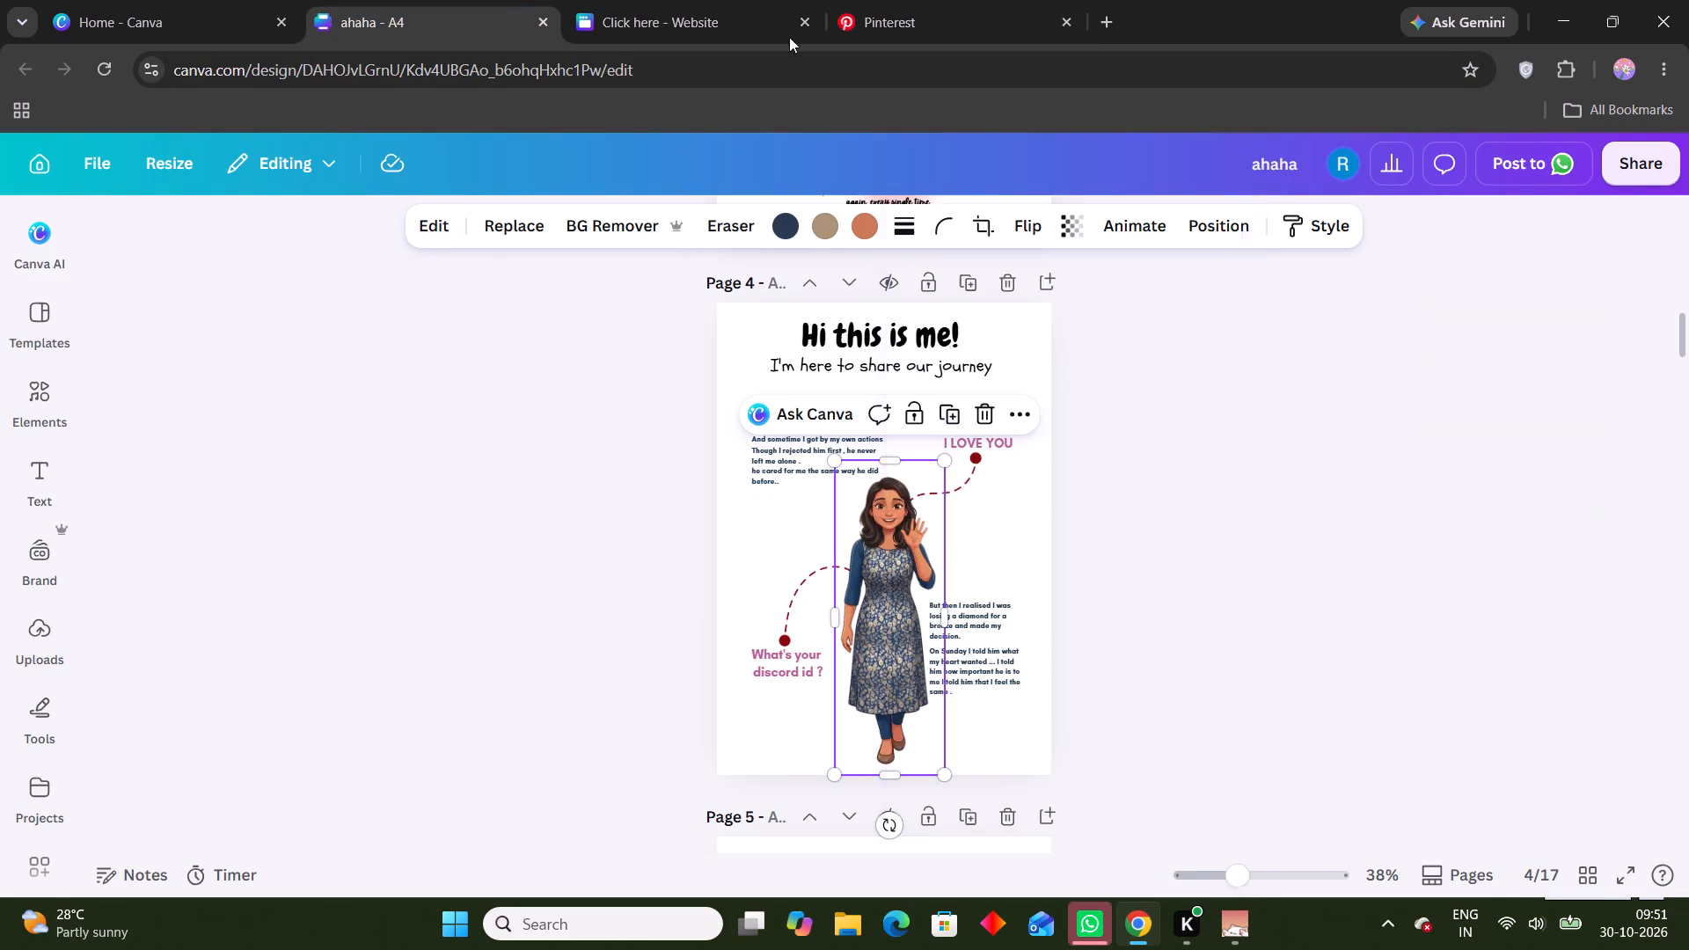
{"action": "left_click", "coordinate": [681, 0]}
{"action": "key", "text": "ctrl+b"}
{"action": "key", "text": "ctrl+v"}
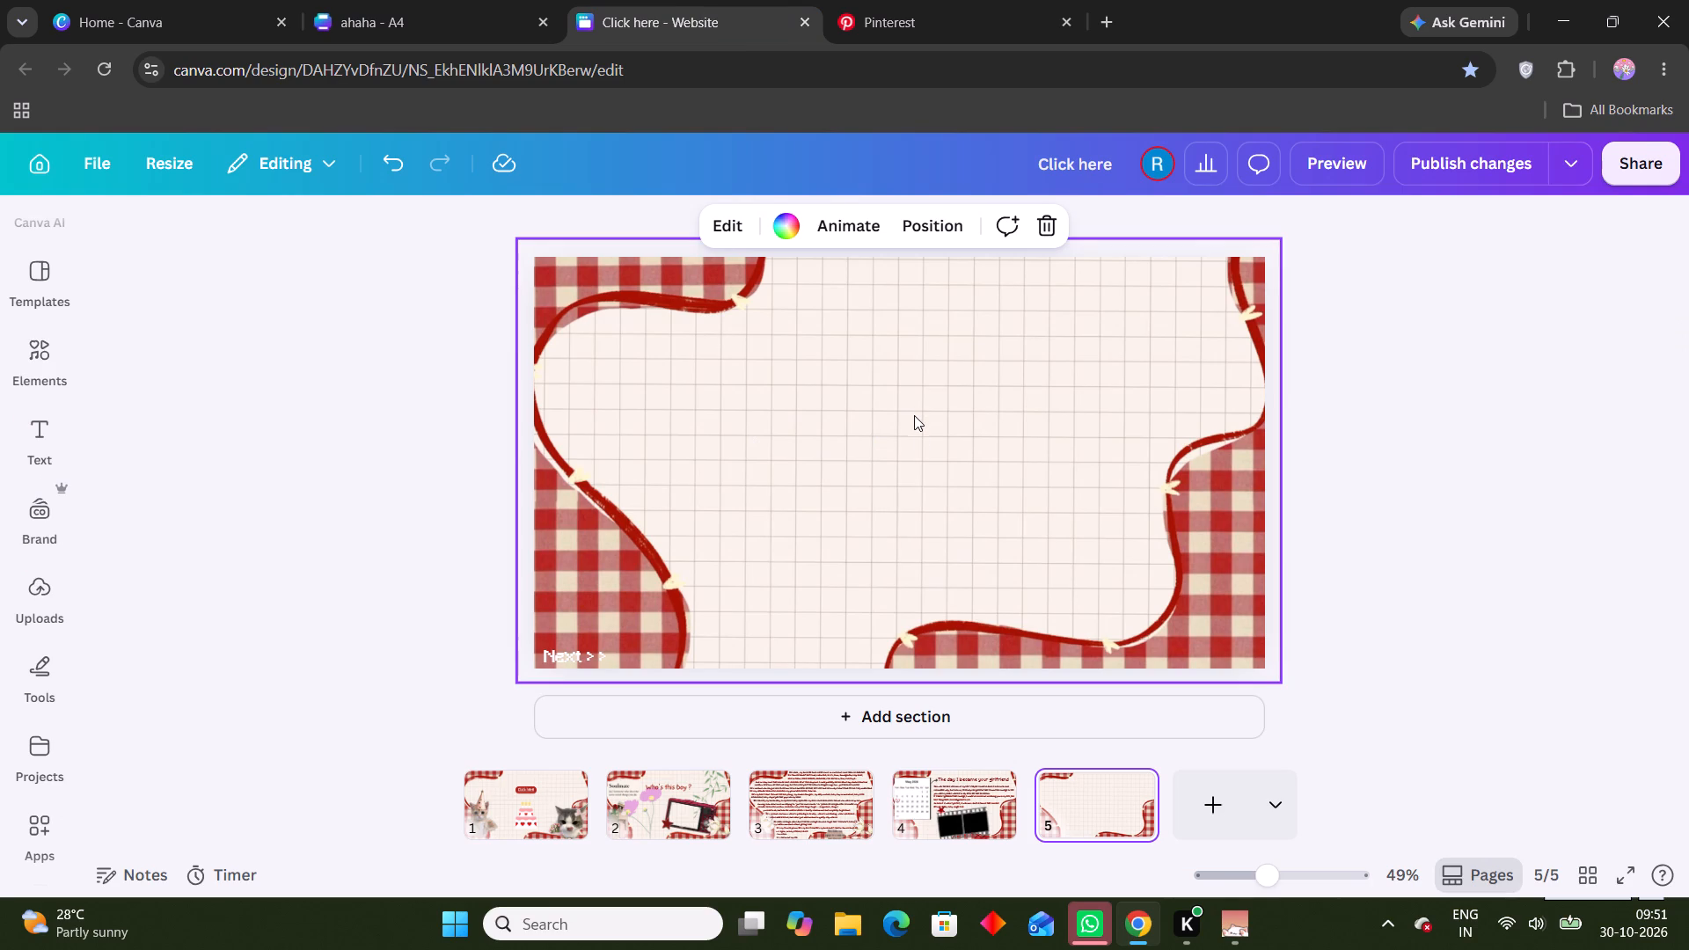
{"action": "left_click", "coordinate": [435, 406]}
{"action": "left_click_drag", "start_coordinate": [625, 455], "coordinate": [827, 496]}
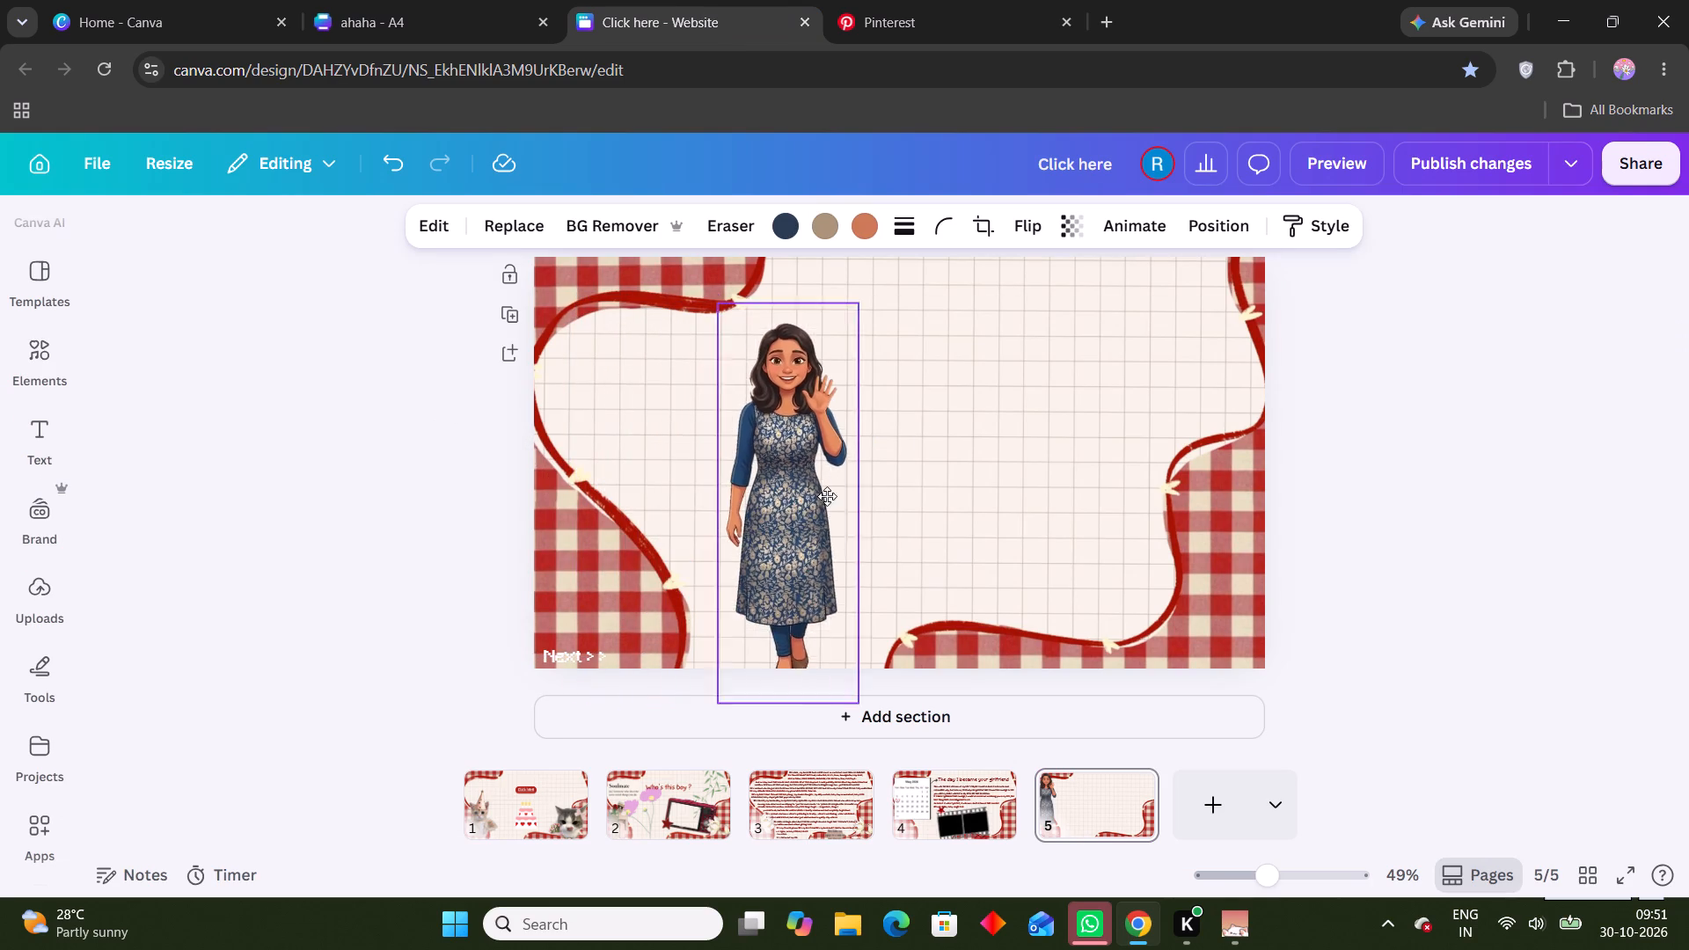
{"action": "left_click_drag", "start_coordinate": [827, 496], "coordinate": [938, 475]}
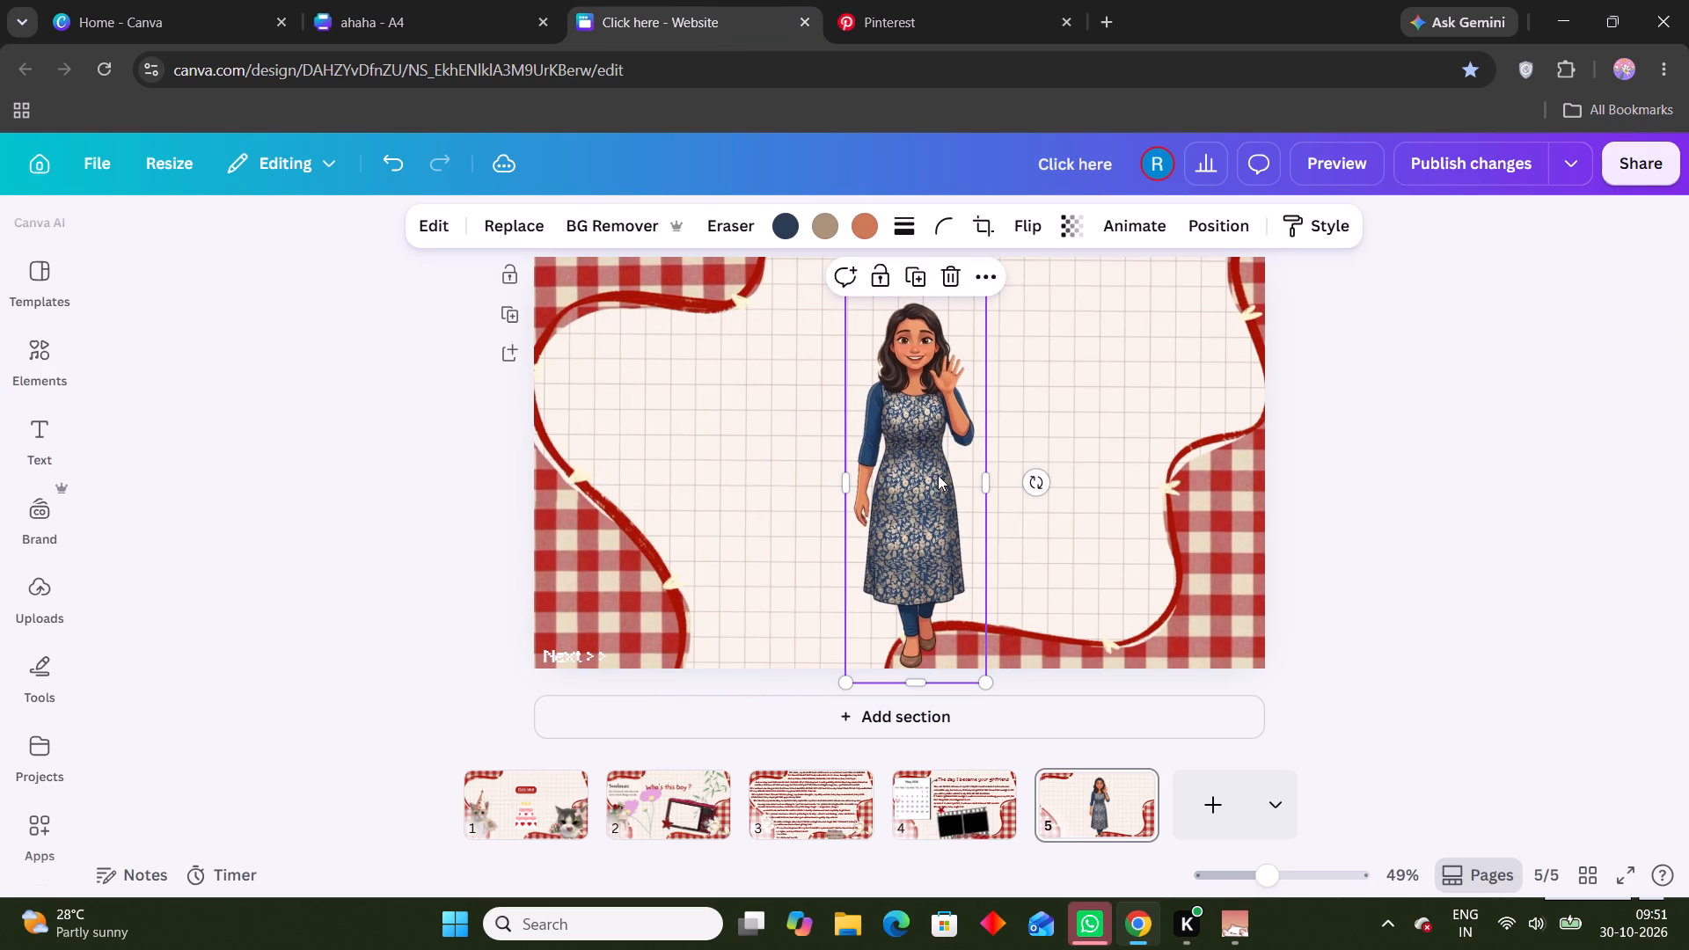
{"action": "left_click_drag", "start_coordinate": [933, 479], "coordinate": [921, 479]}
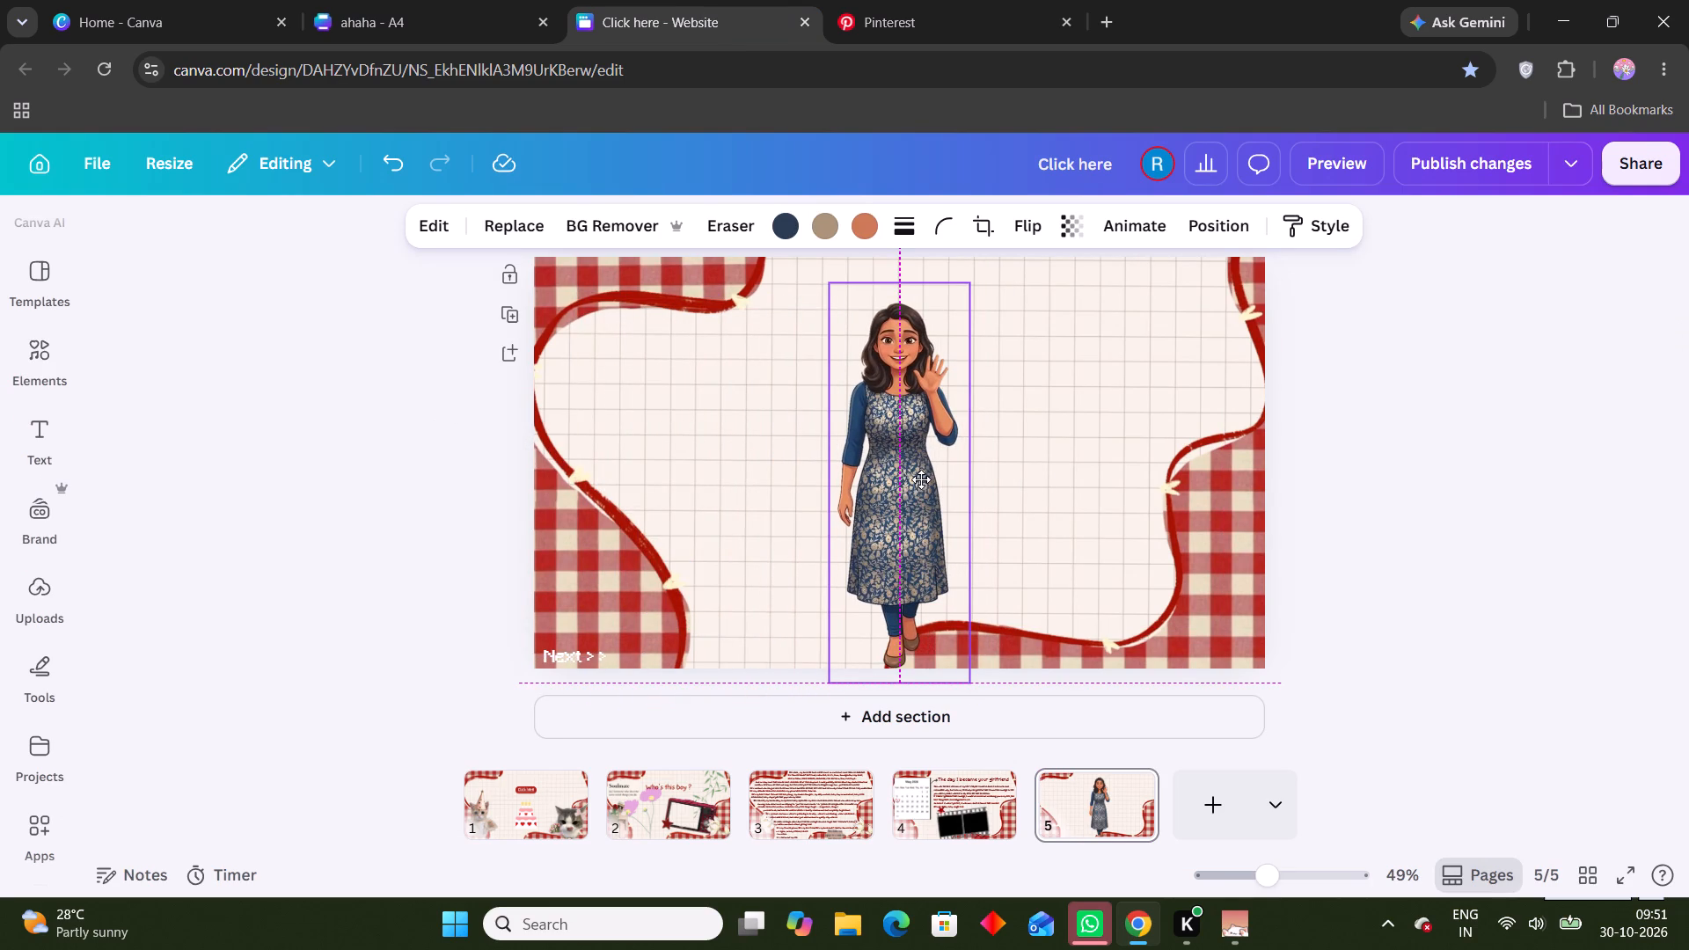
{"action": "left_click_drag", "start_coordinate": [921, 479], "coordinate": [921, 476]}
{"action": "left_click", "coordinate": [1472, 466]}
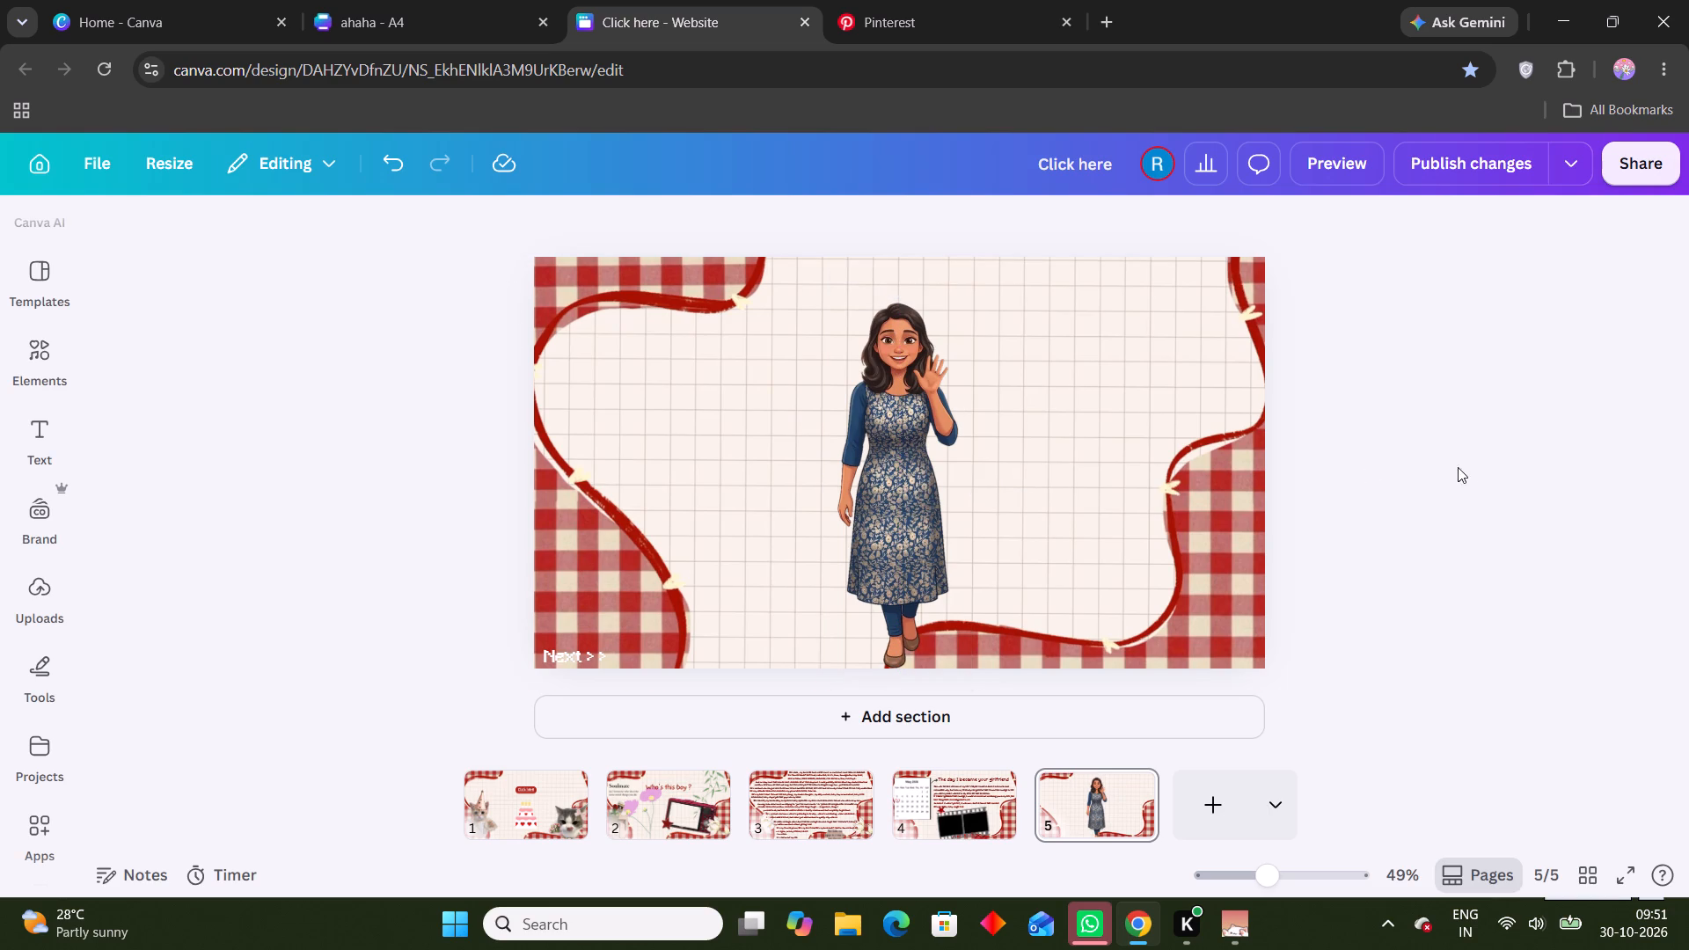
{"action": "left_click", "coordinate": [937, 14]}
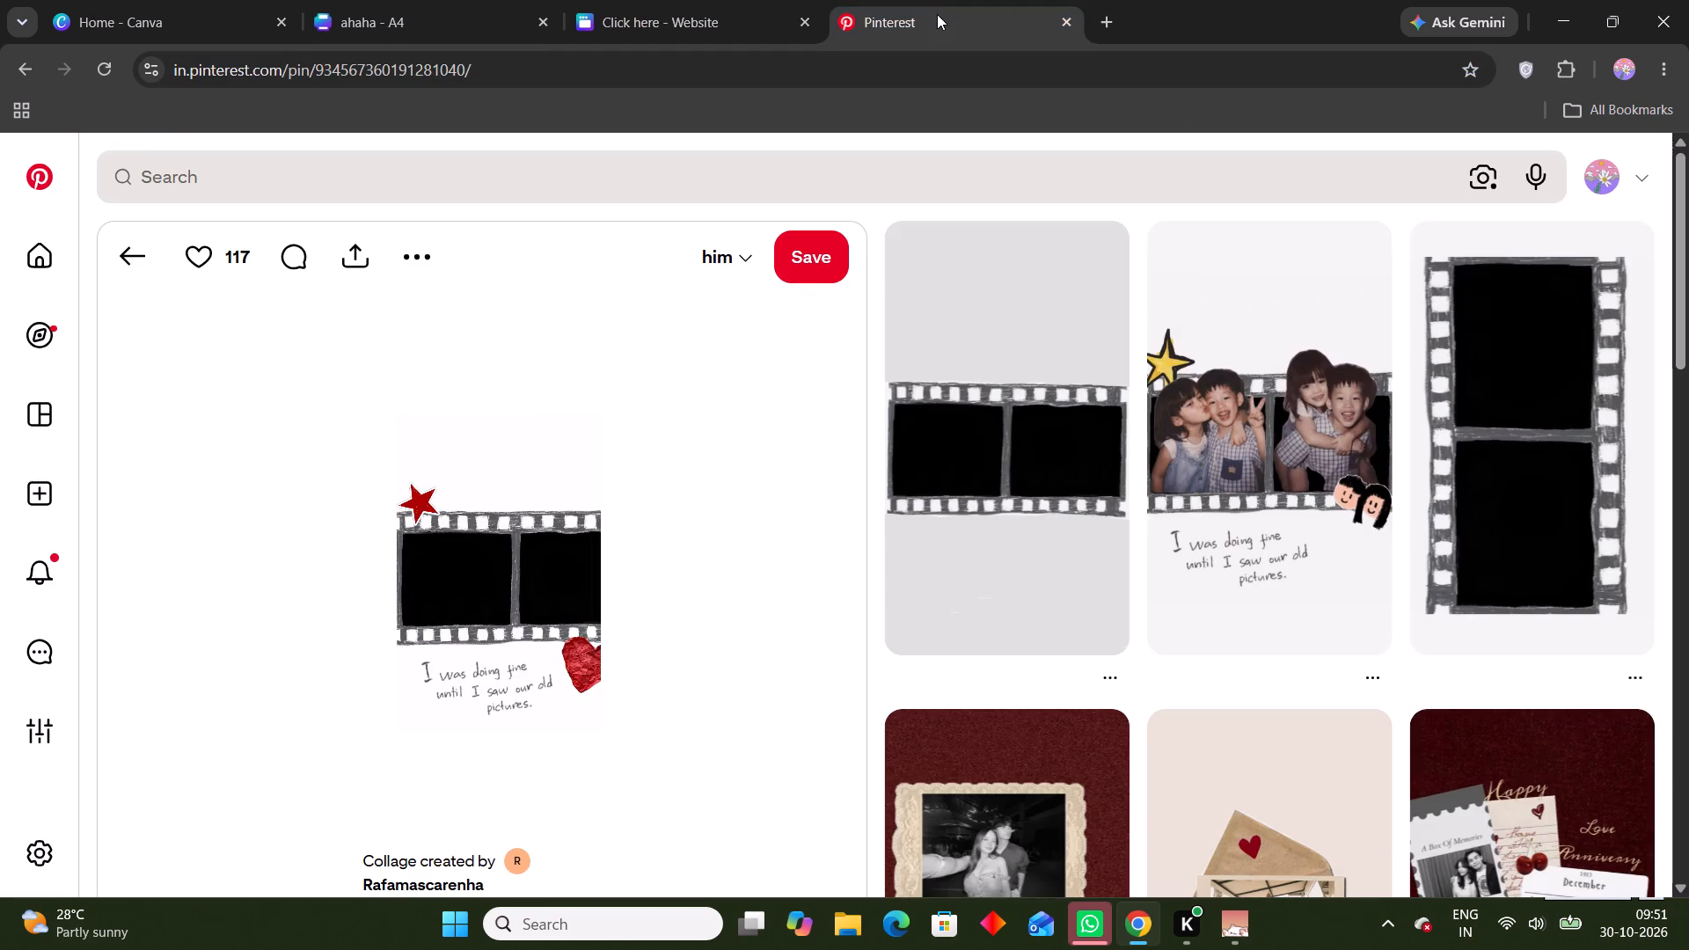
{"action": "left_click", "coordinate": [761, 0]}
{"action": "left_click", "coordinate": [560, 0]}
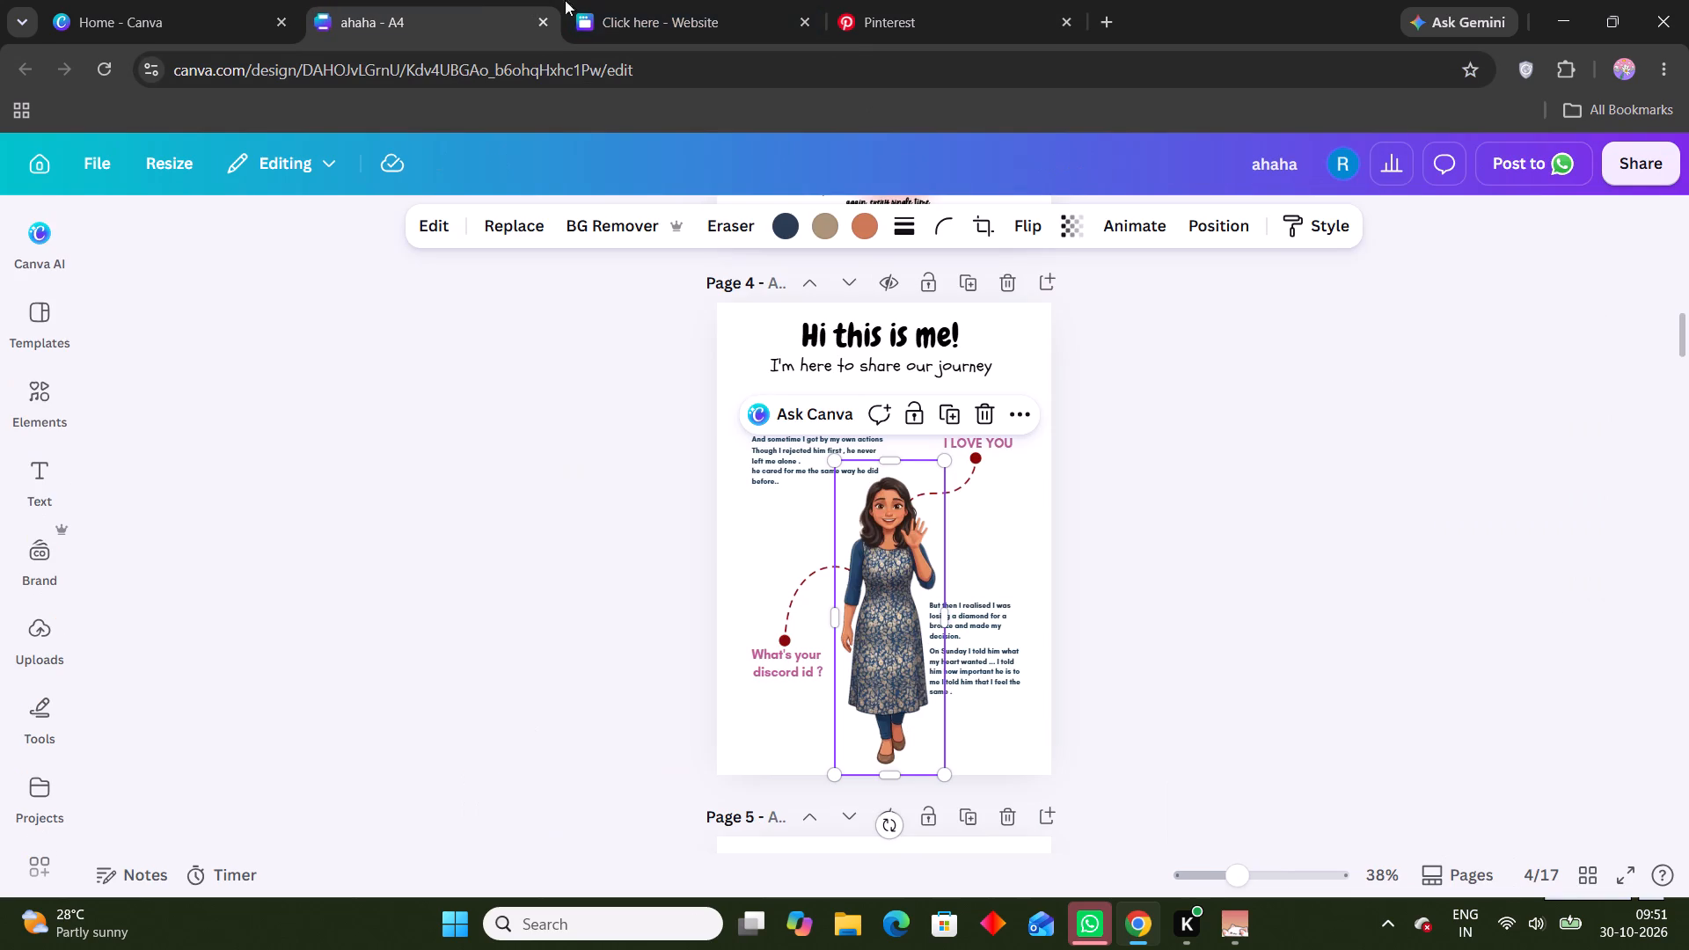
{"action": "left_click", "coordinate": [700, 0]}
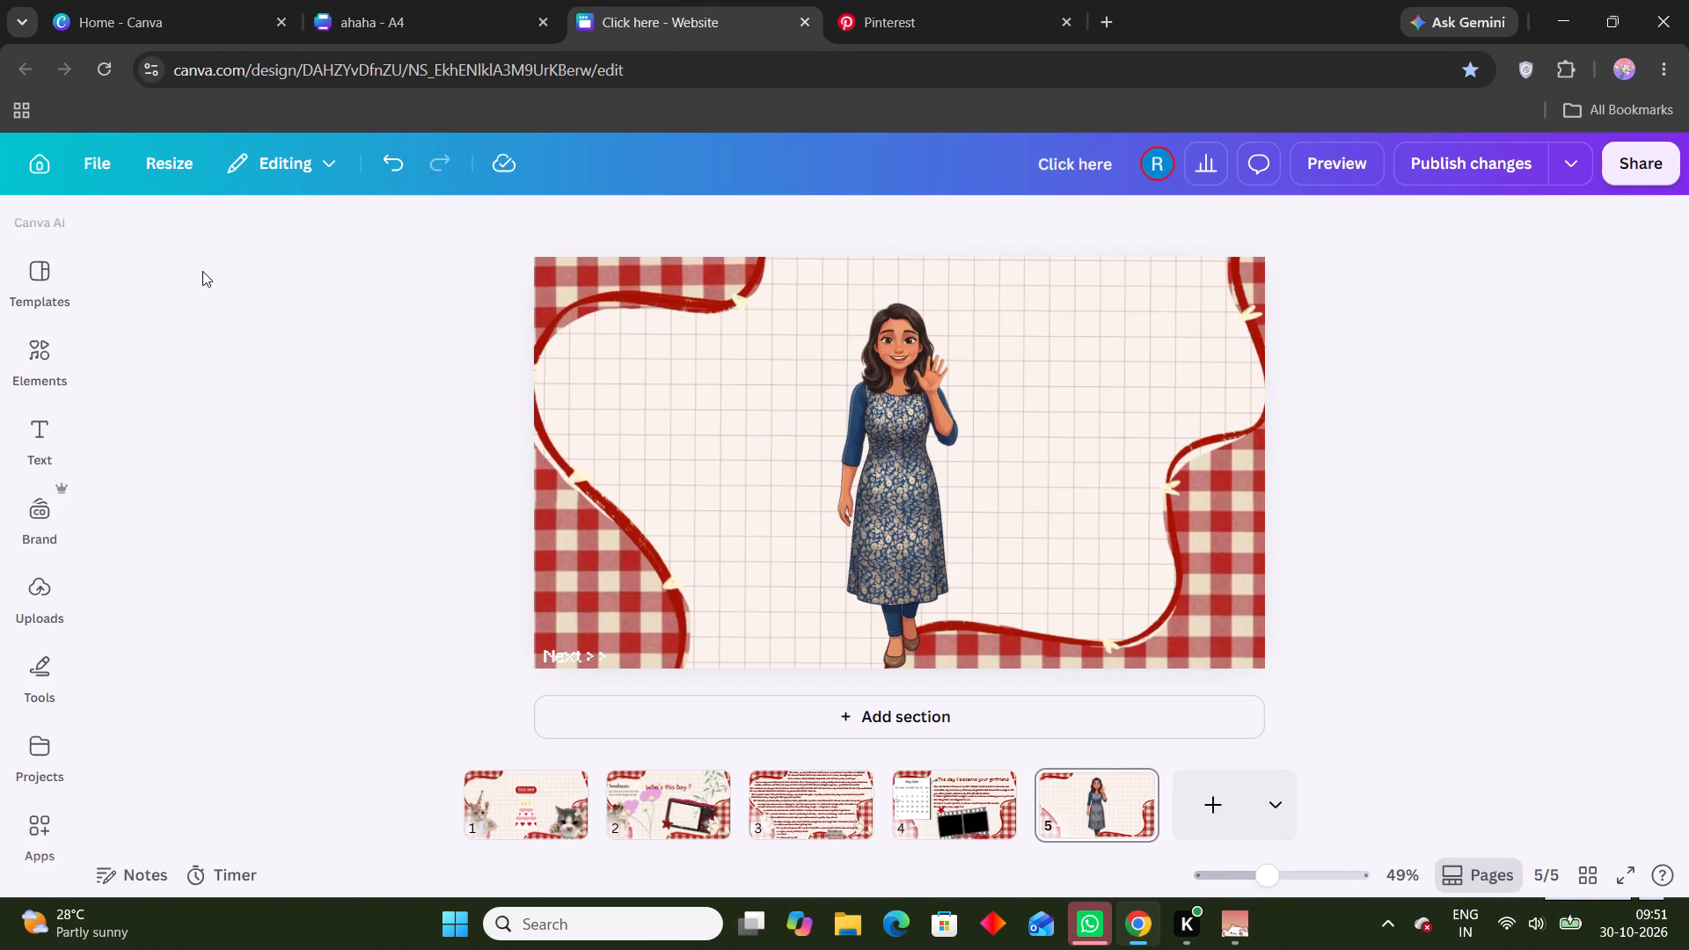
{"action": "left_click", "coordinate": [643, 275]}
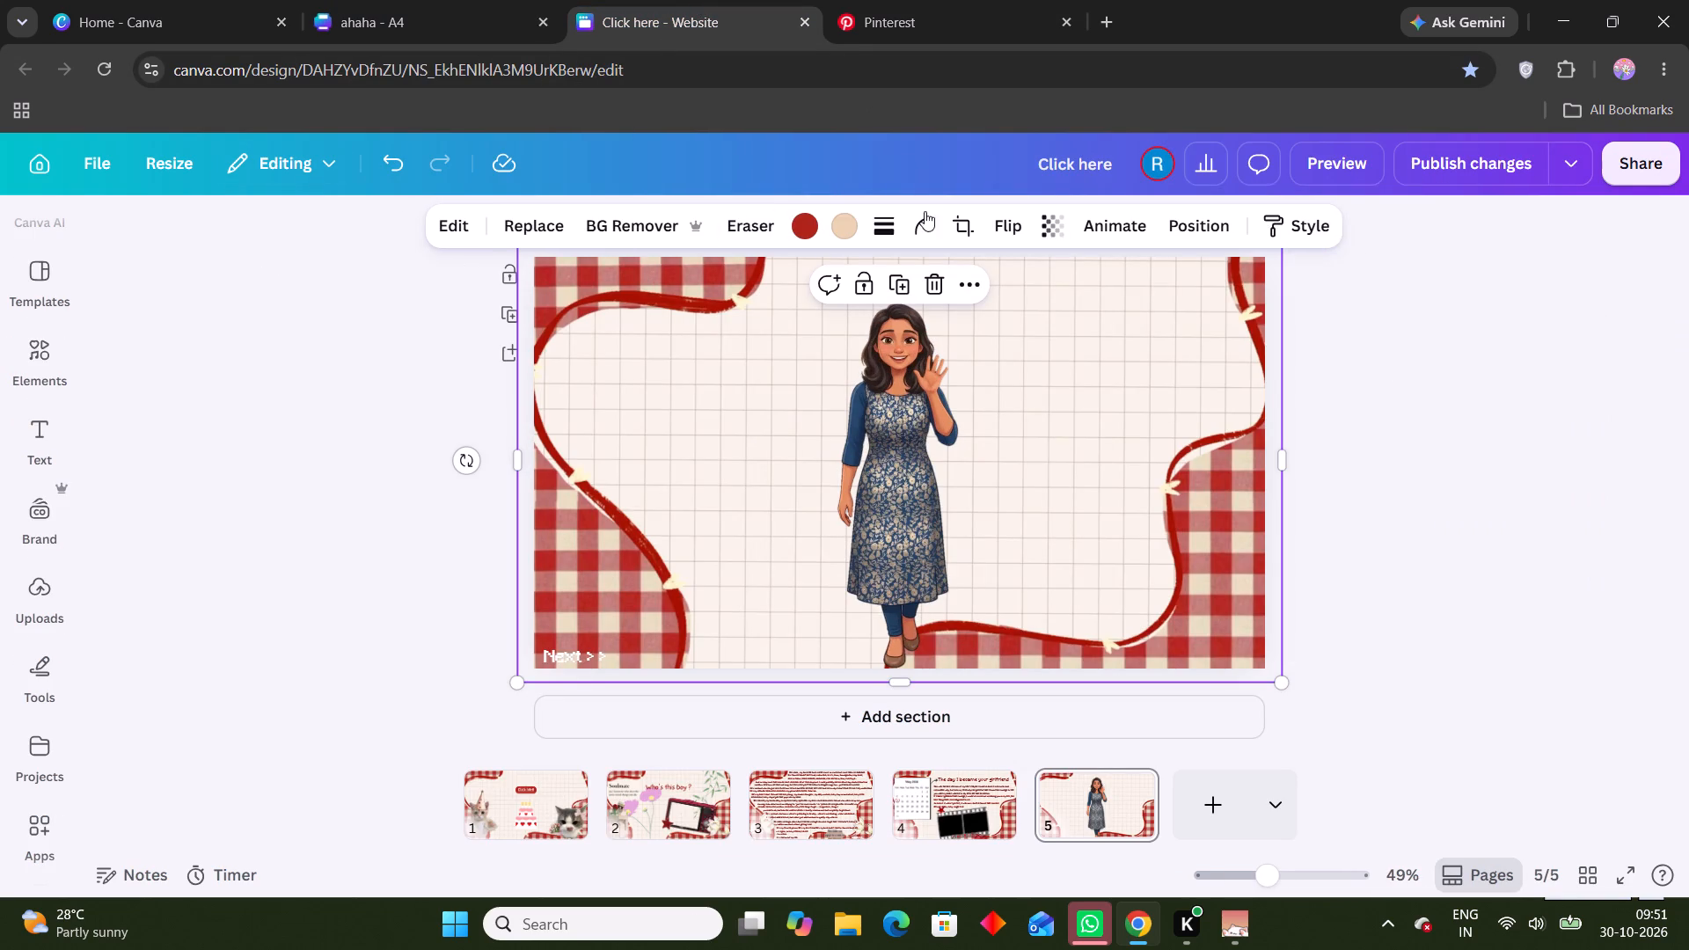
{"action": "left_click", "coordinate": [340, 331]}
Add a text box to page 5, set its font size to 26 and clear the placeholder text.
{"action": "left_click", "coordinate": [40, 464]}
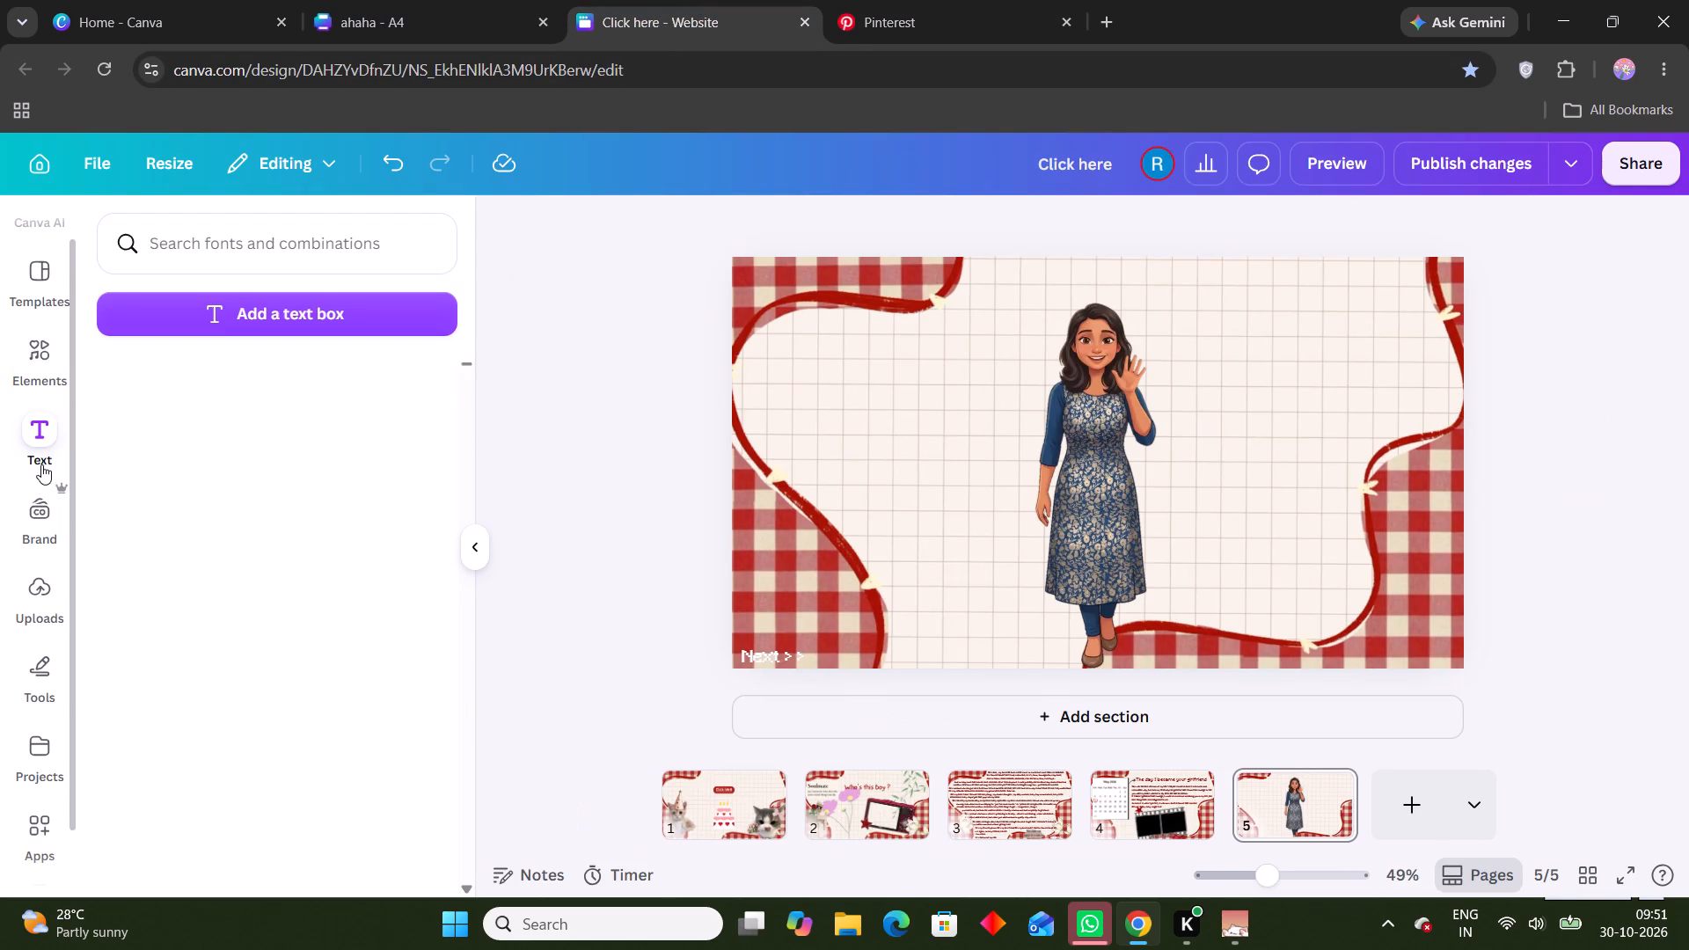
{"action": "left_click", "coordinate": [288, 307]}
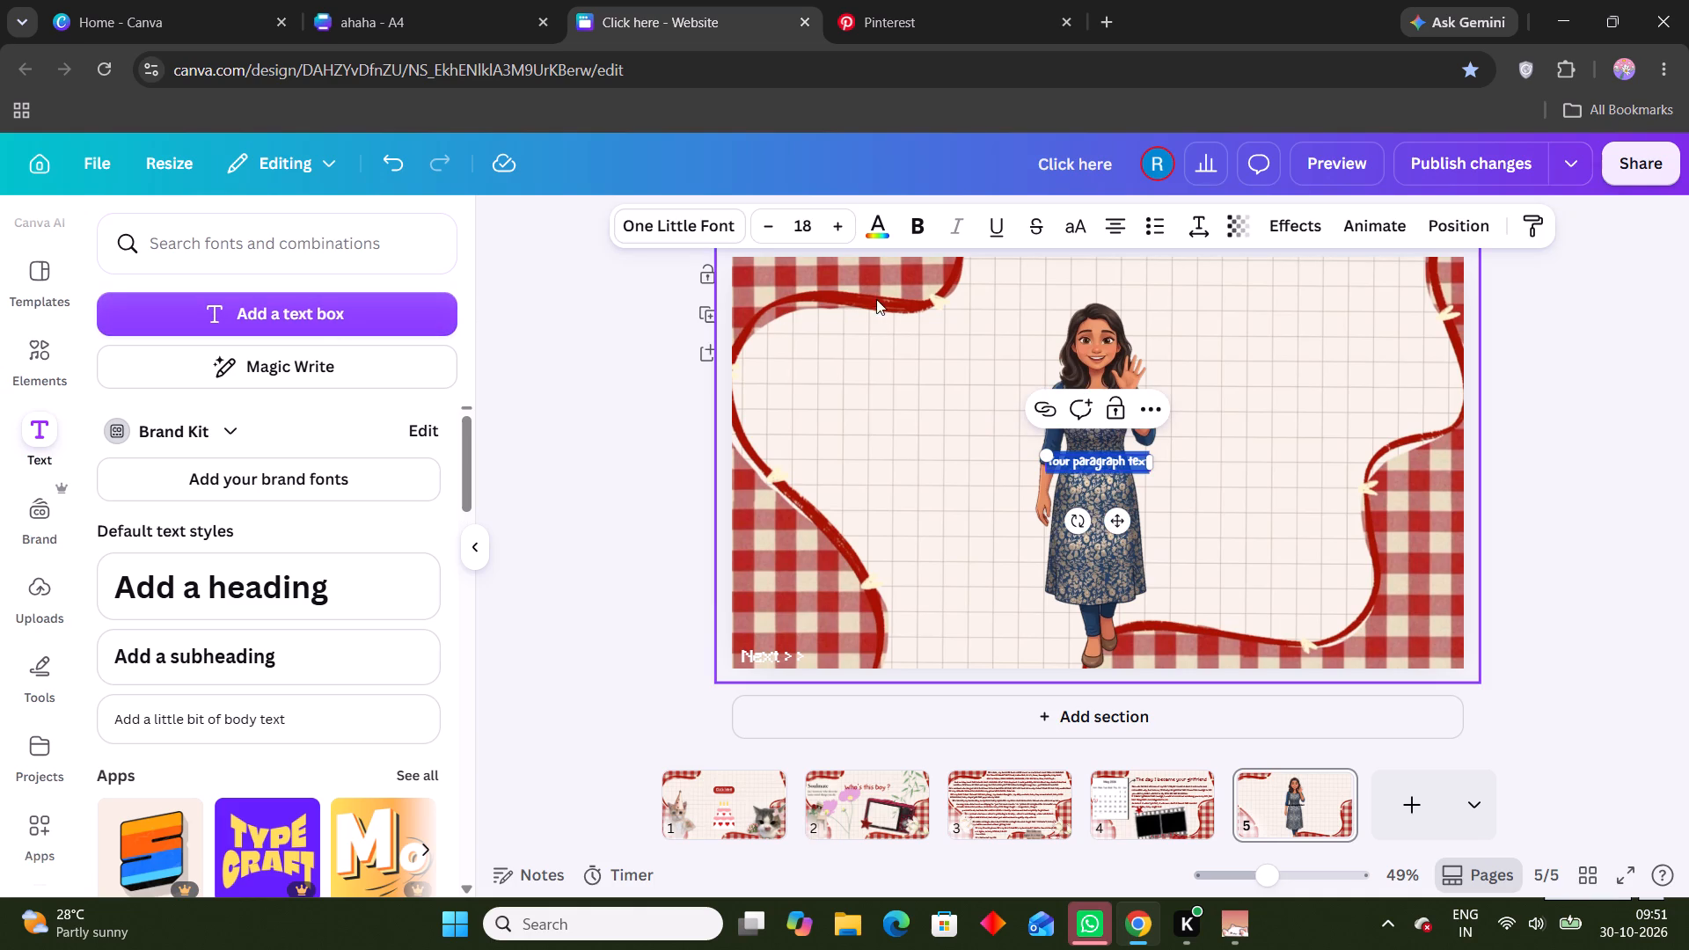
{"action": "triple_click", "coordinate": [845, 227]}
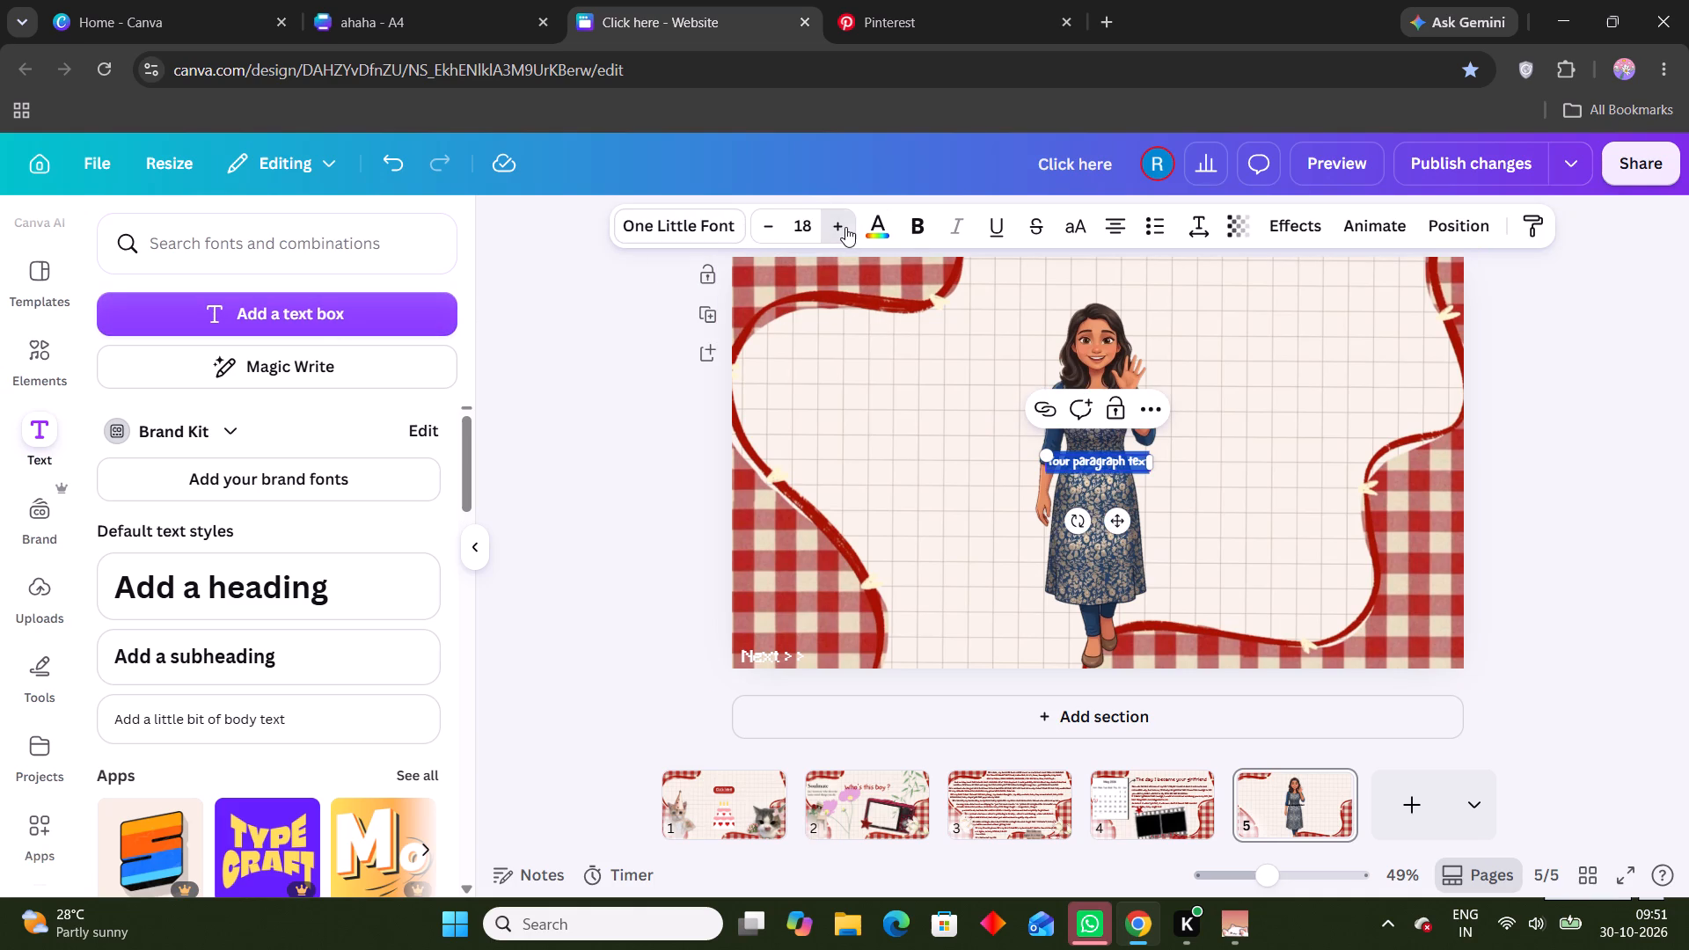
{"action": "triple_click", "coordinate": [845, 227]}
{"action": "double_click", "coordinate": [845, 227]}
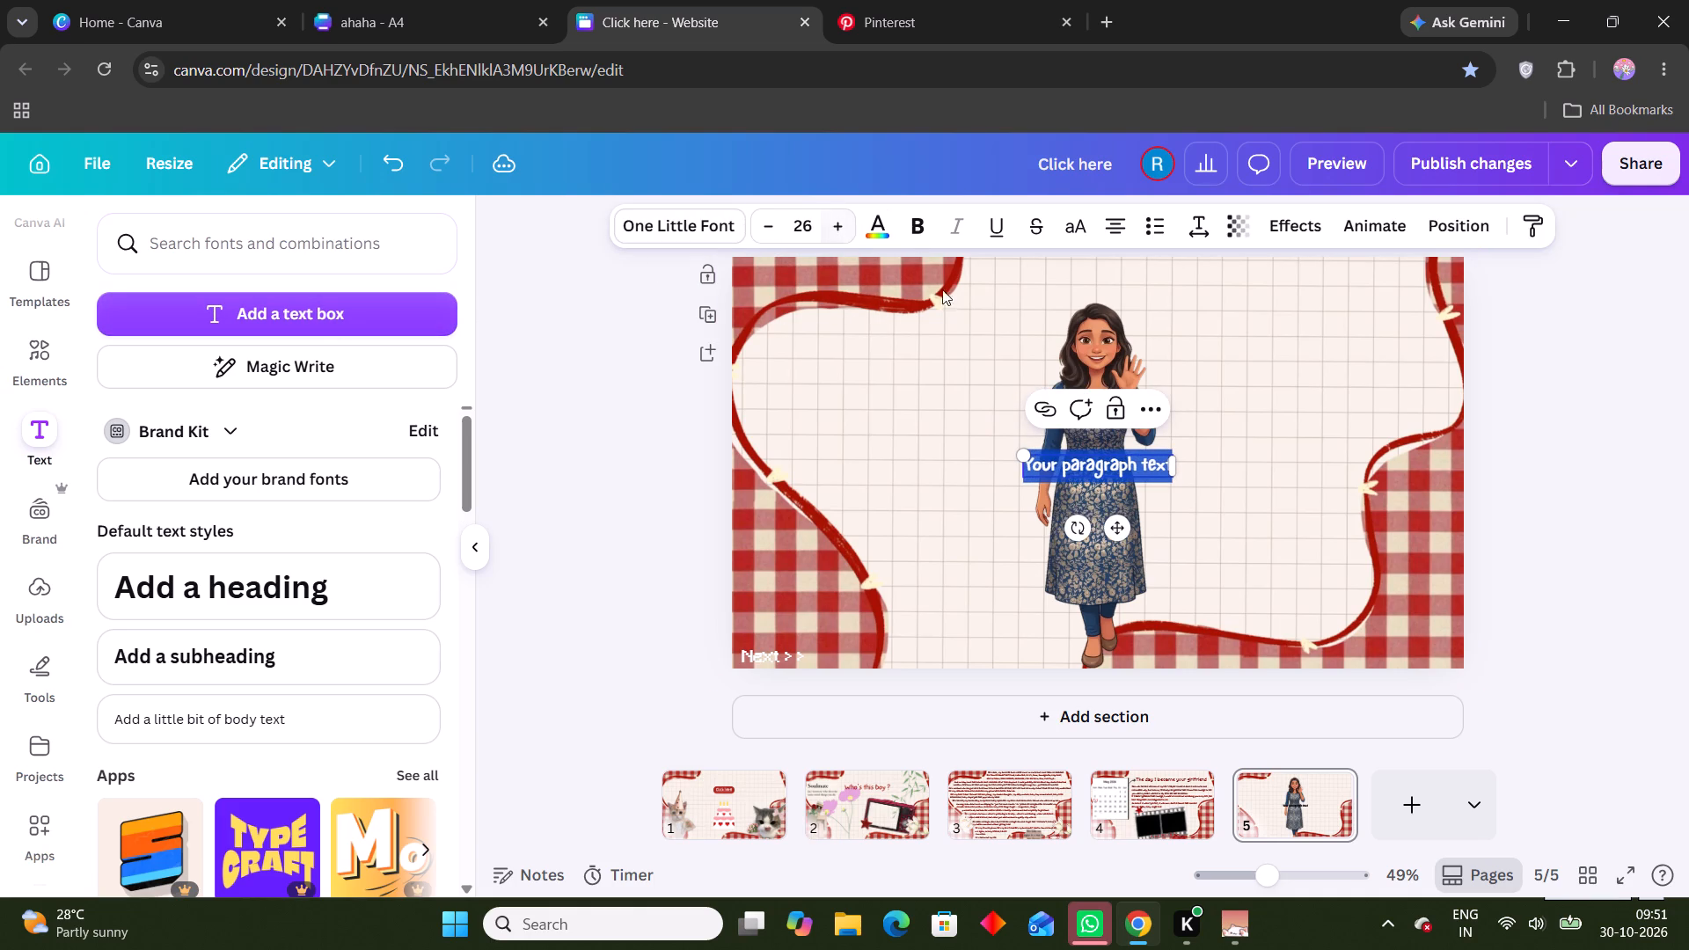
{"action": "key", "text": "End"}
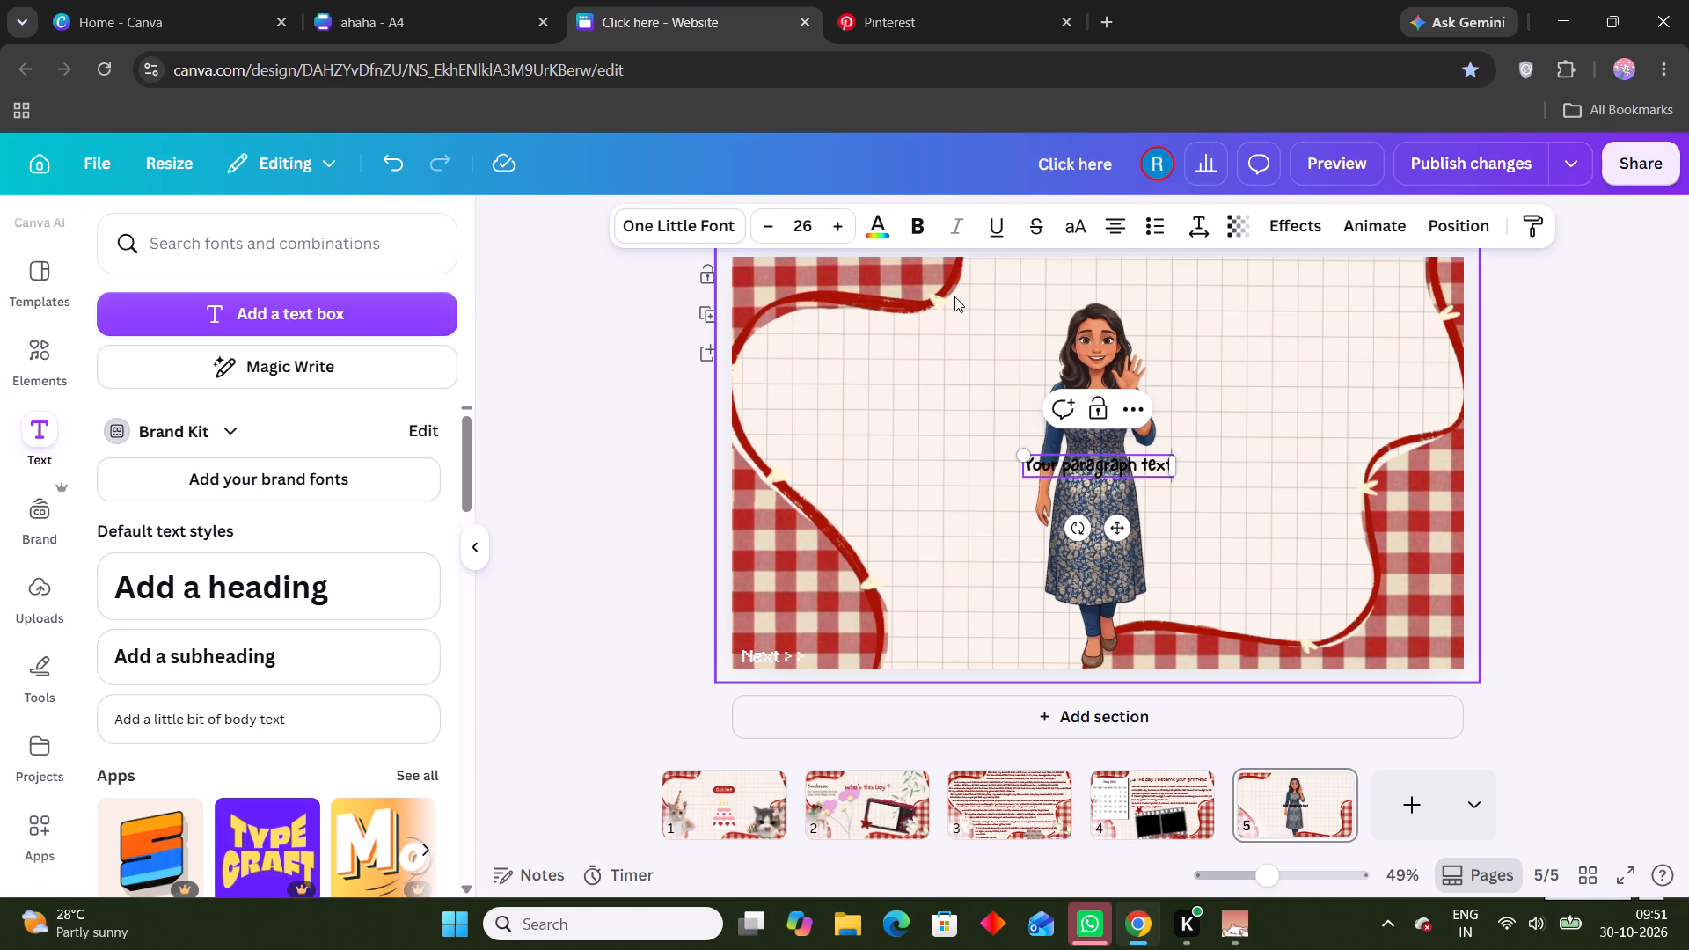
{"action": "key", "text": "BackSpace"}
{"action": "key", "text": "backslash"}
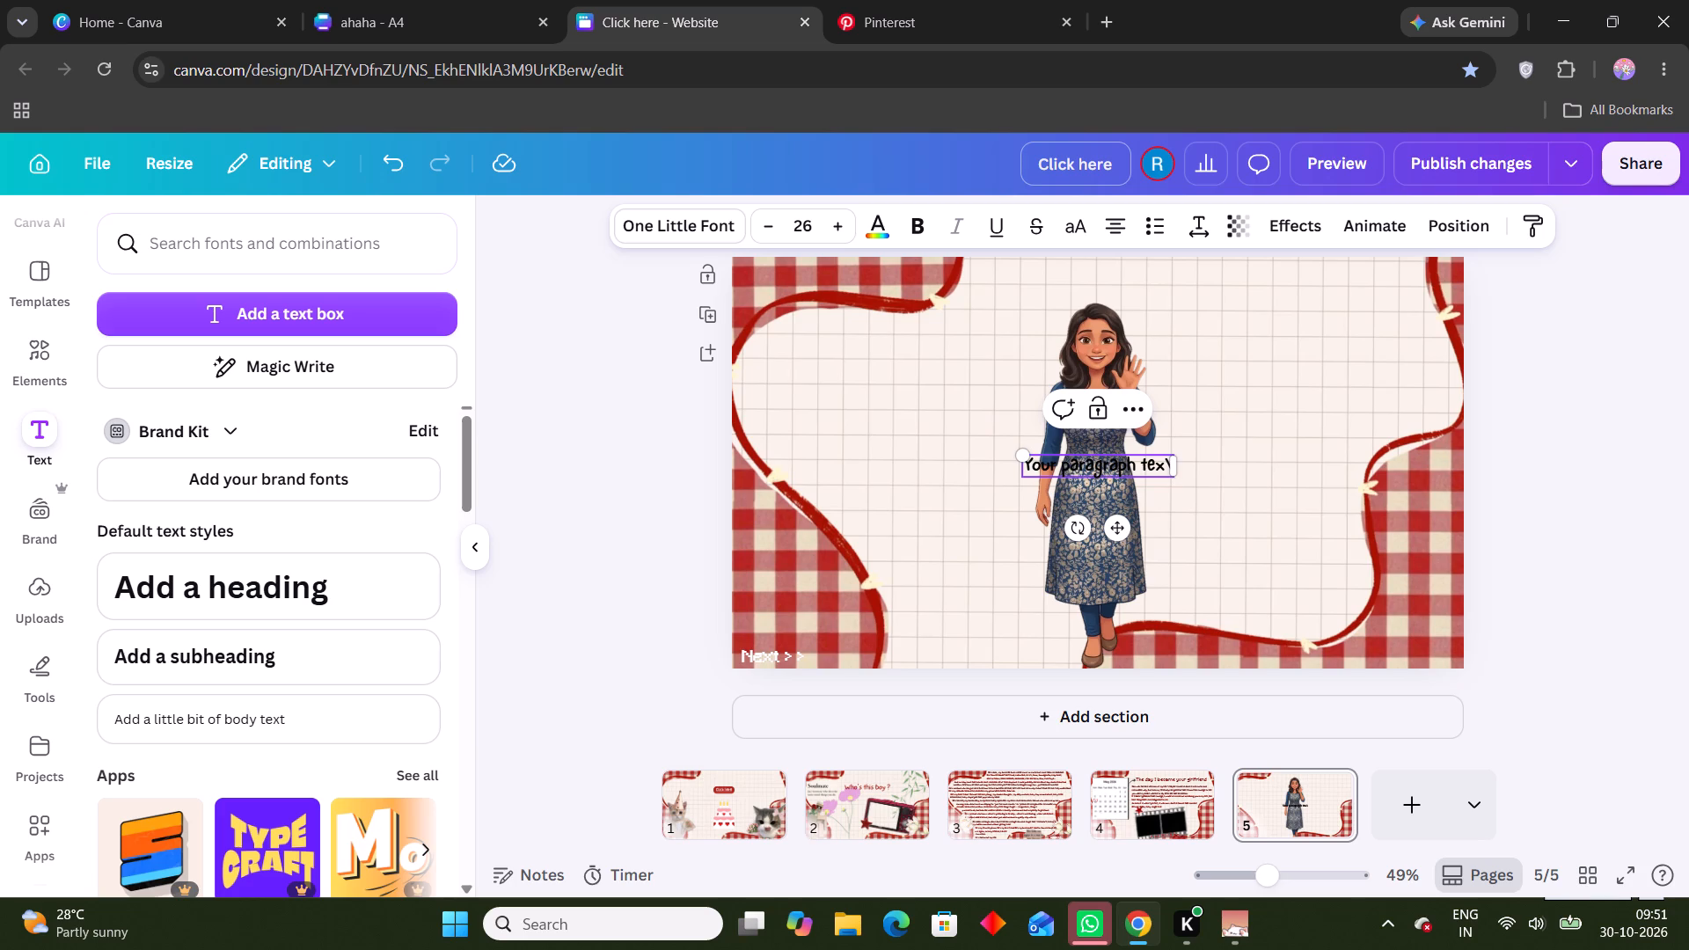
{"action": "key", "text": "BackSpace"}
{"action": "key", "text": "ctrl+BackSpace"}
{"action": "key", "text": "ctrl+BackSpace"}
{"action": "key", "text": "ctrl+BackSpace"}
{"action": "key", "text": "ctrl+BackSpace"}
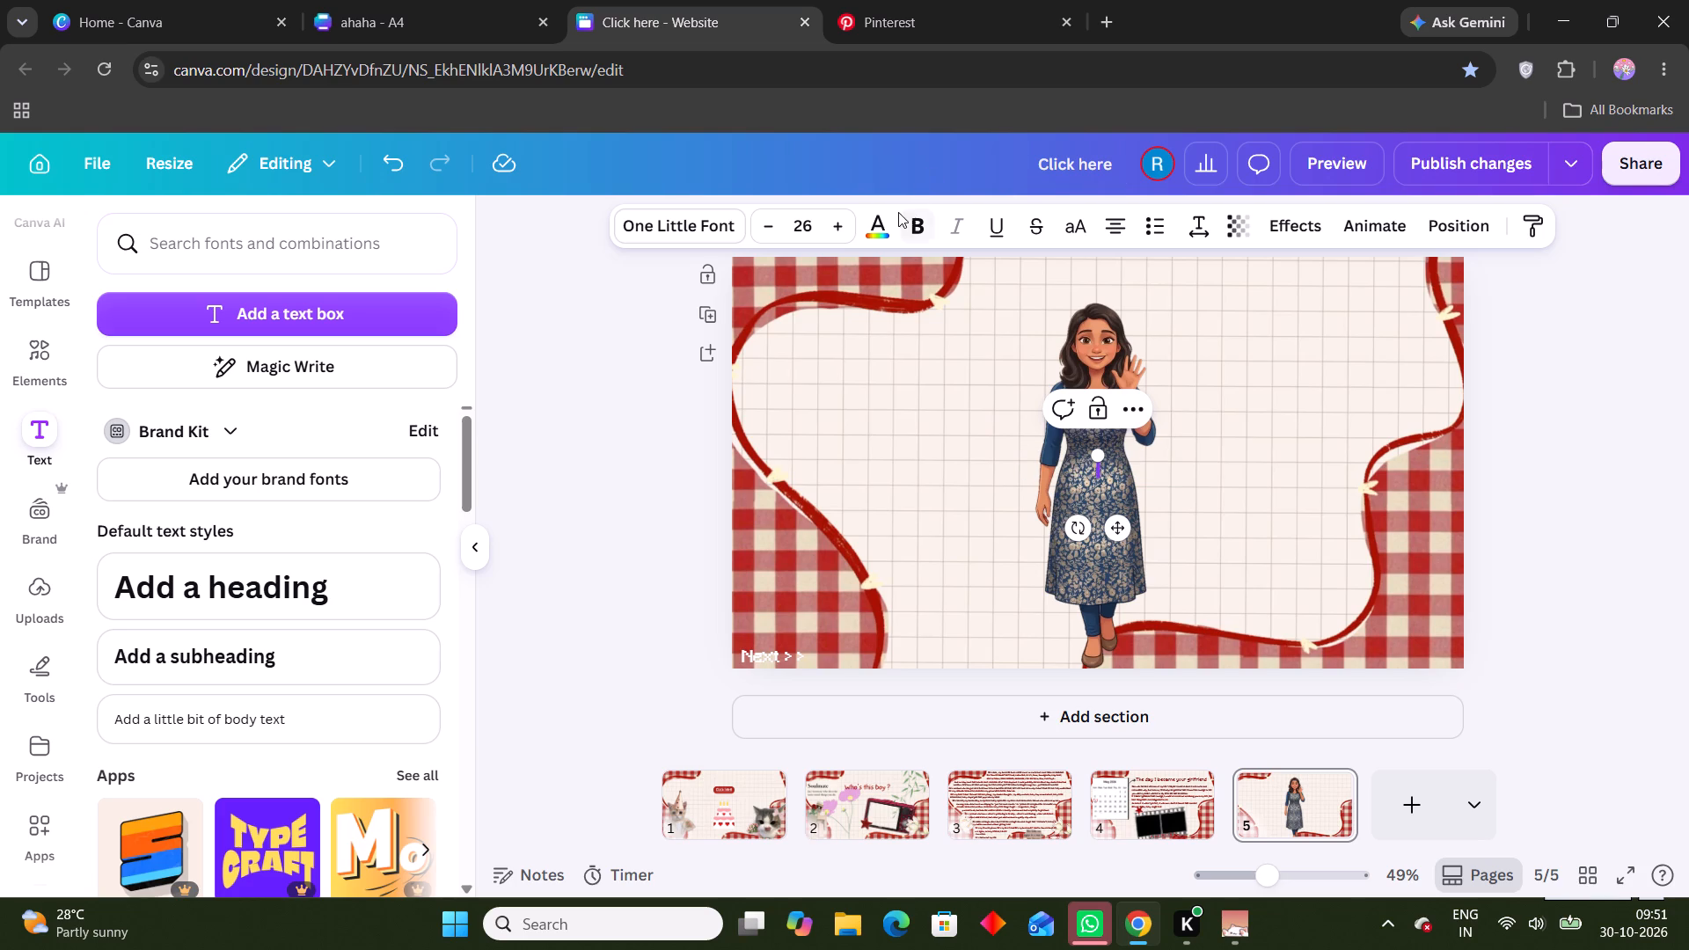
Set the empty text box's colour to dark red and enter "HI this is me".
{"action": "left_click", "coordinate": [881, 228]}
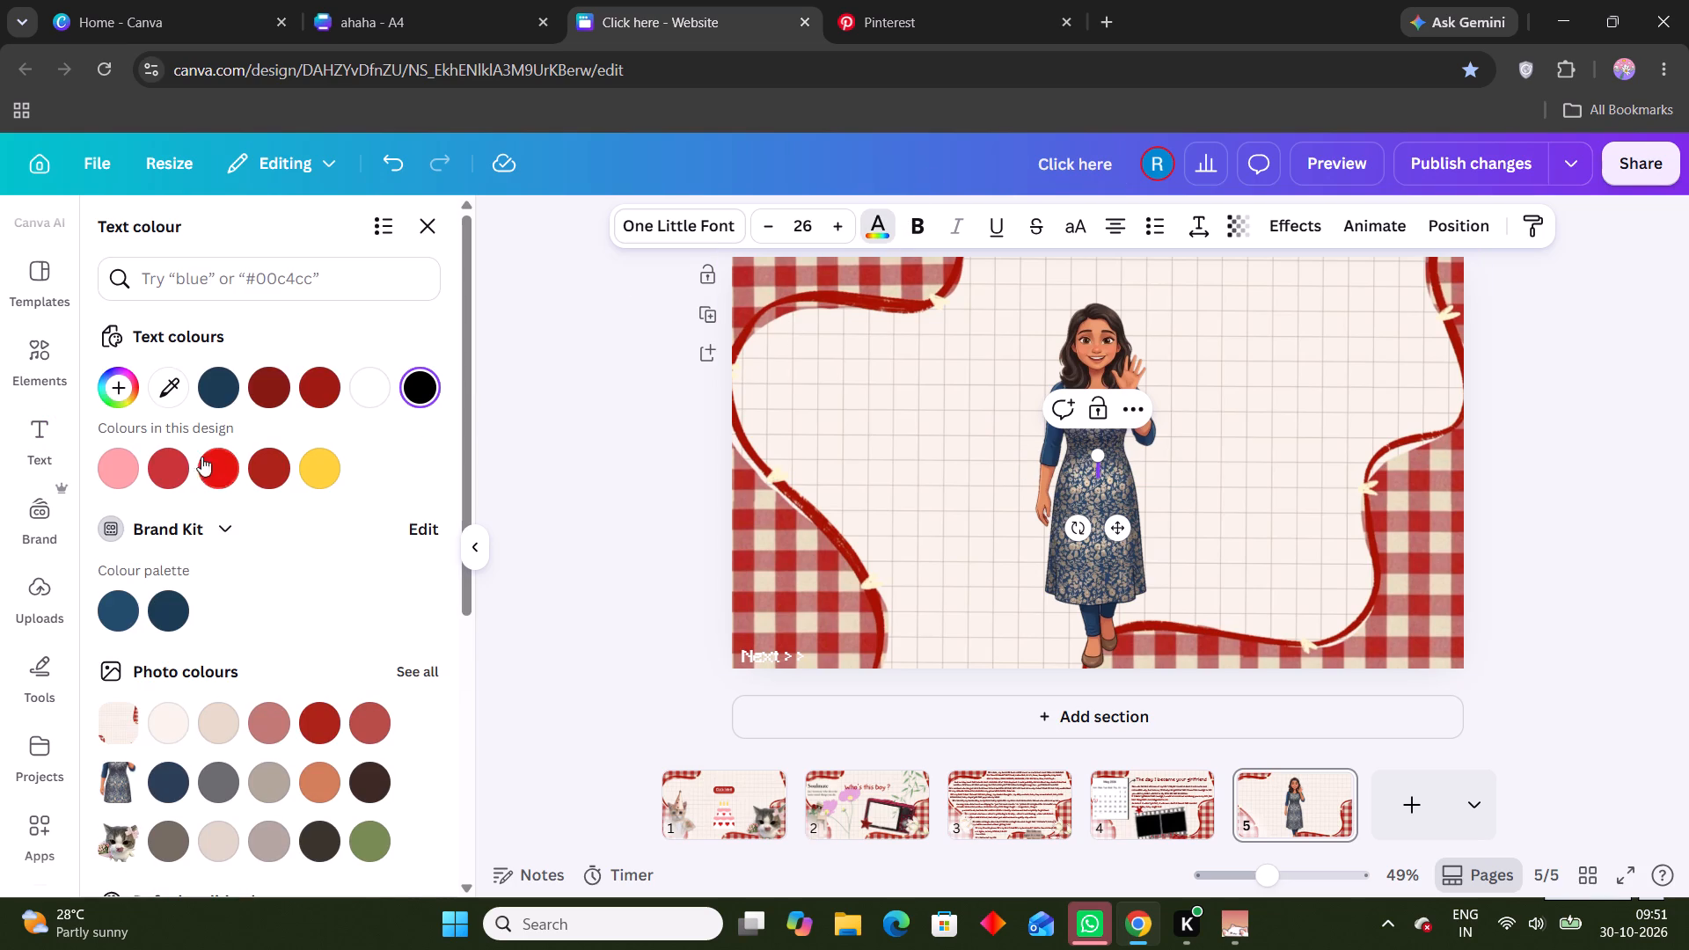
{"action": "left_click", "coordinate": [271, 397]}
{"action": "type", "text": "hi"}
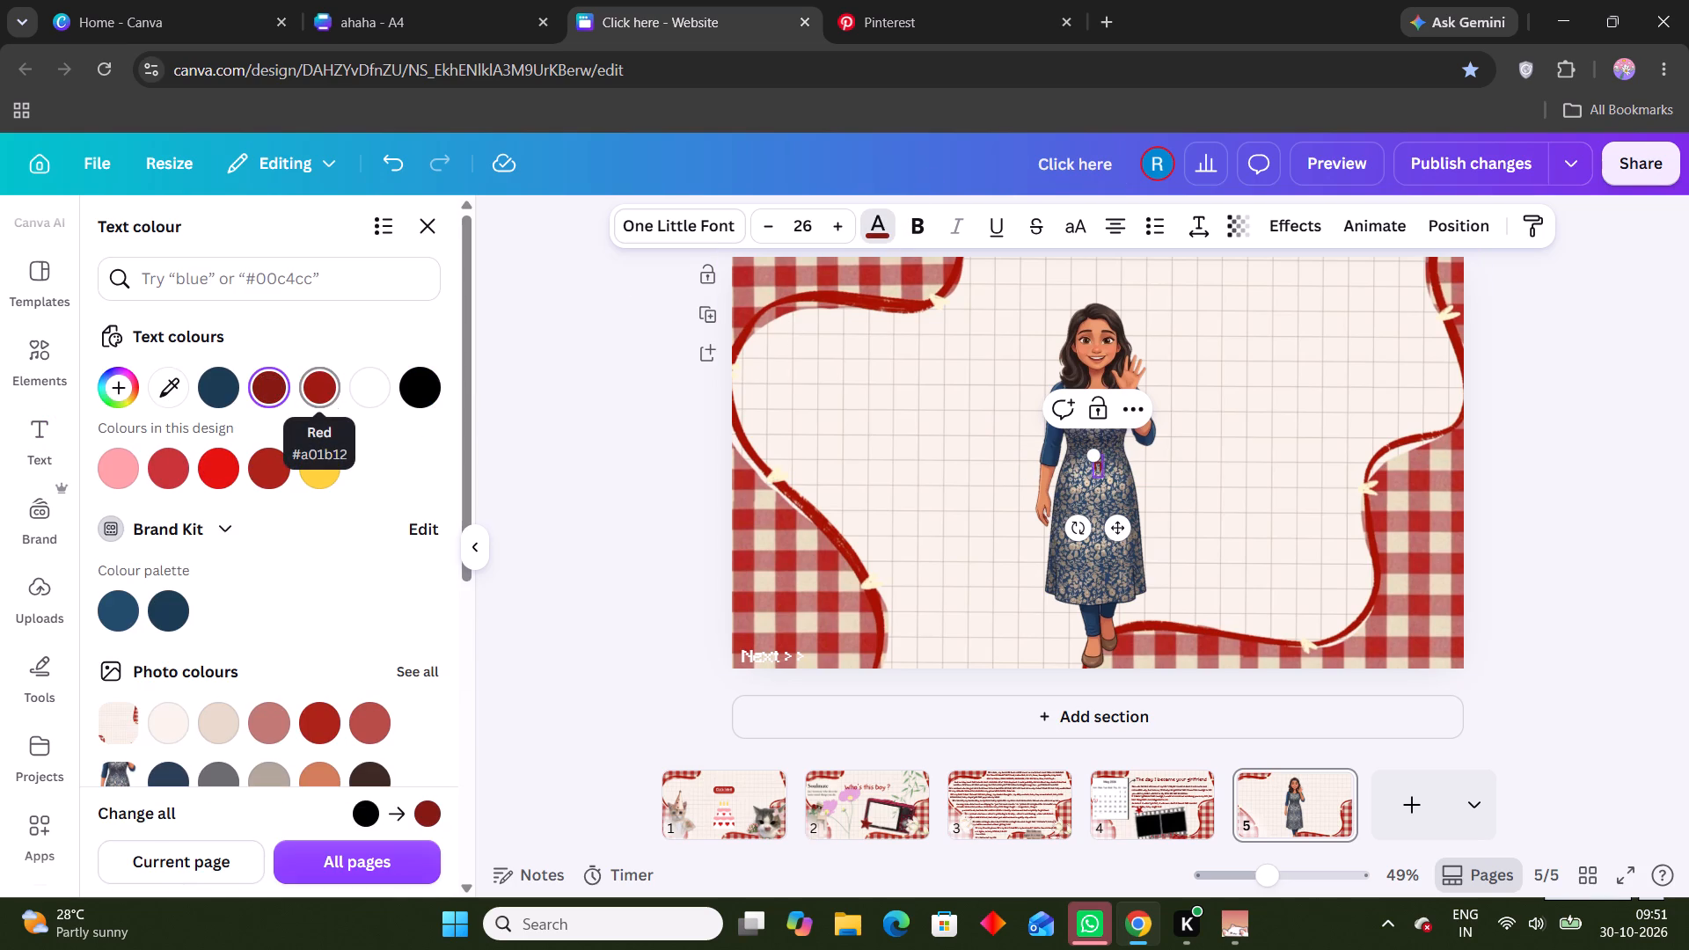
{"action": "key", "text": "space"}
{"action": "key", "text": "BackSpace"}
{"action": "key", "text": "BackSpace"}
{"action": "key", "text": "BackSpace"}
{"action": "key", "text": "BackSpace"}
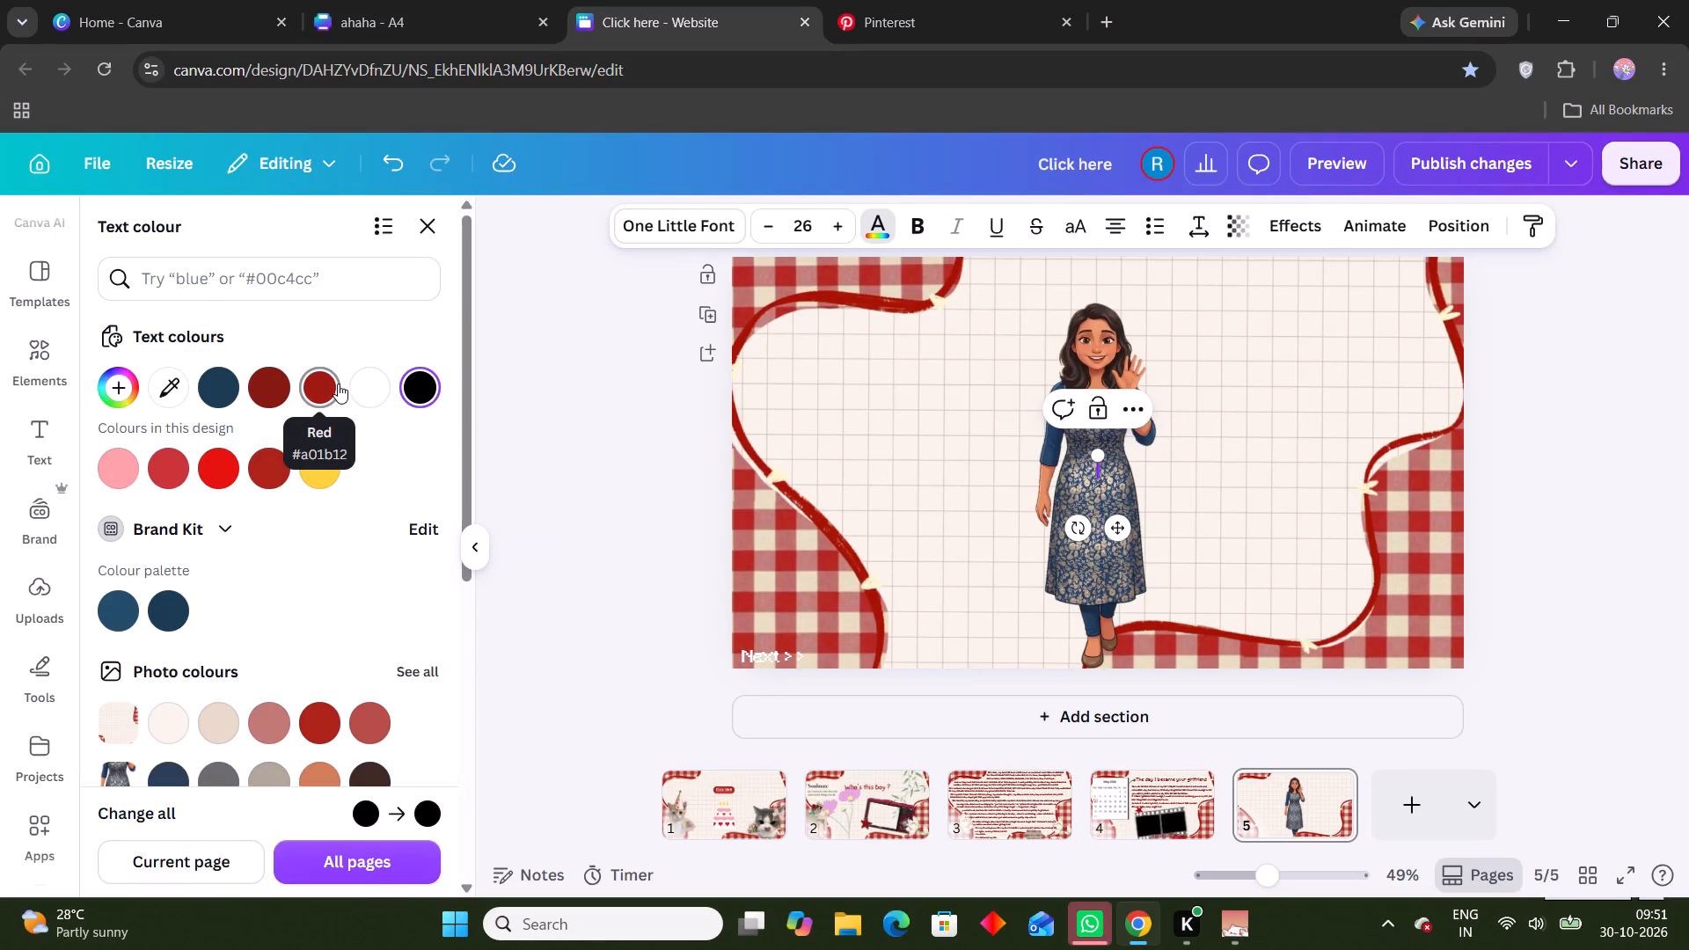
{"action": "type", "text": "HI"}
{"action": "key", "text": "BackSpace"}
{"action": "key", "text": "BackSpace"}
{"action": "key", "text": "BackSpace"}
{"action": "left_click", "coordinate": [278, 398]}
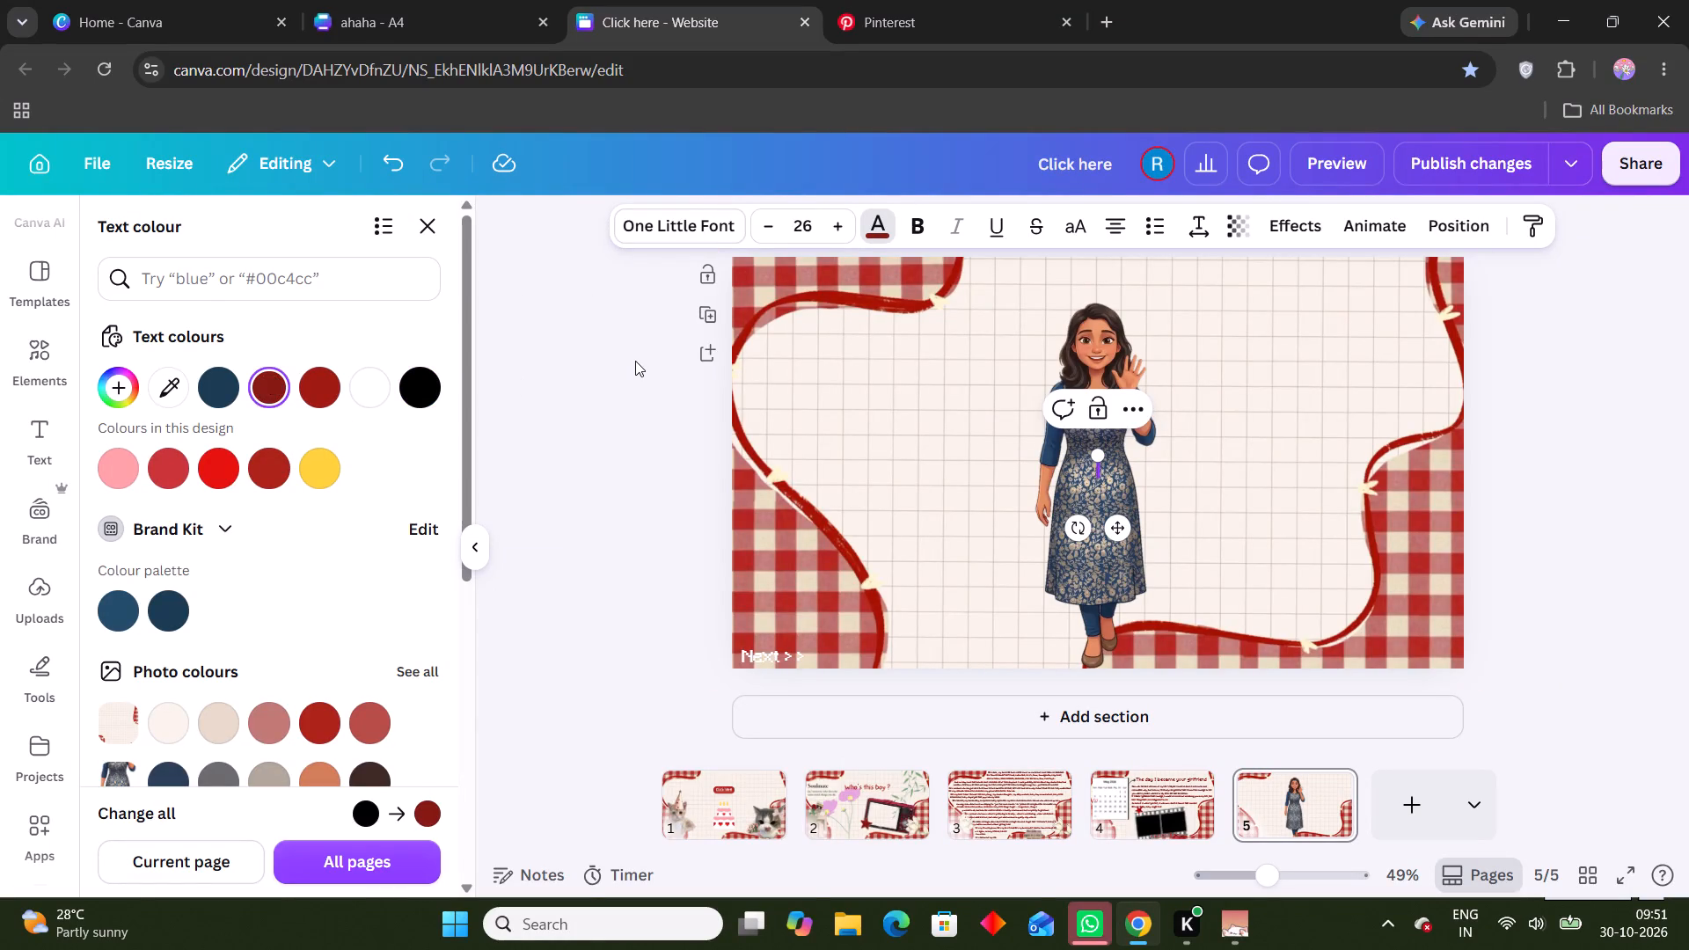
{"action": "type", "text": "HI this is me"}
{"action": "key", "text": "space"}
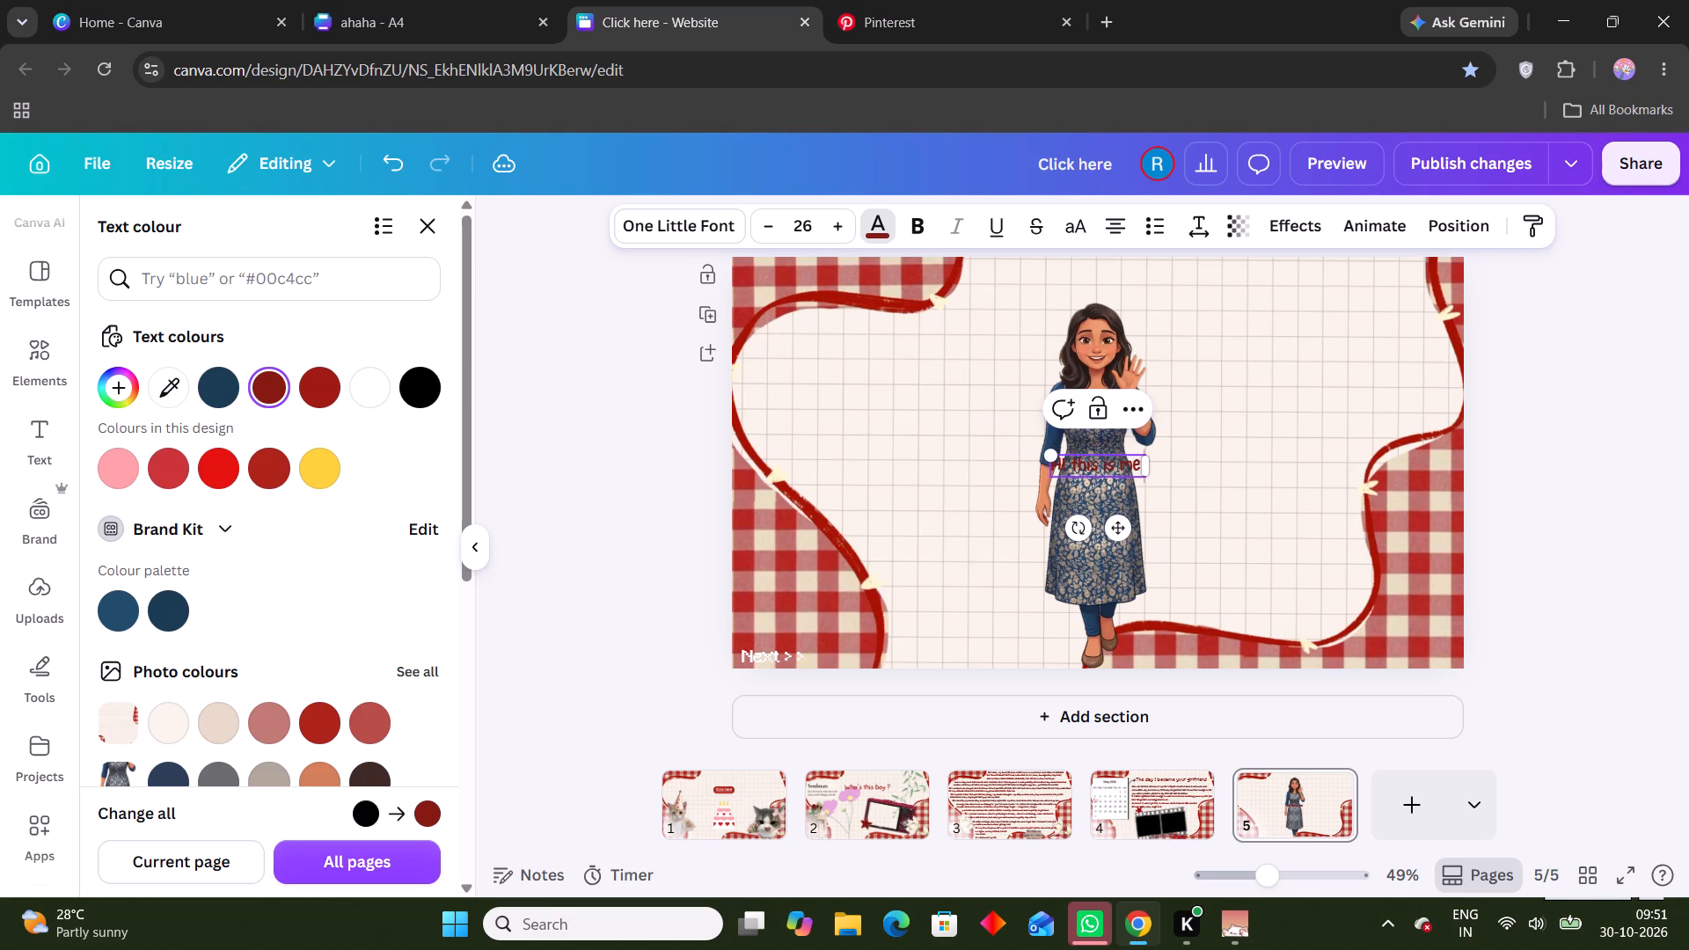
{"action": "left_click", "coordinate": [1564, 479]}
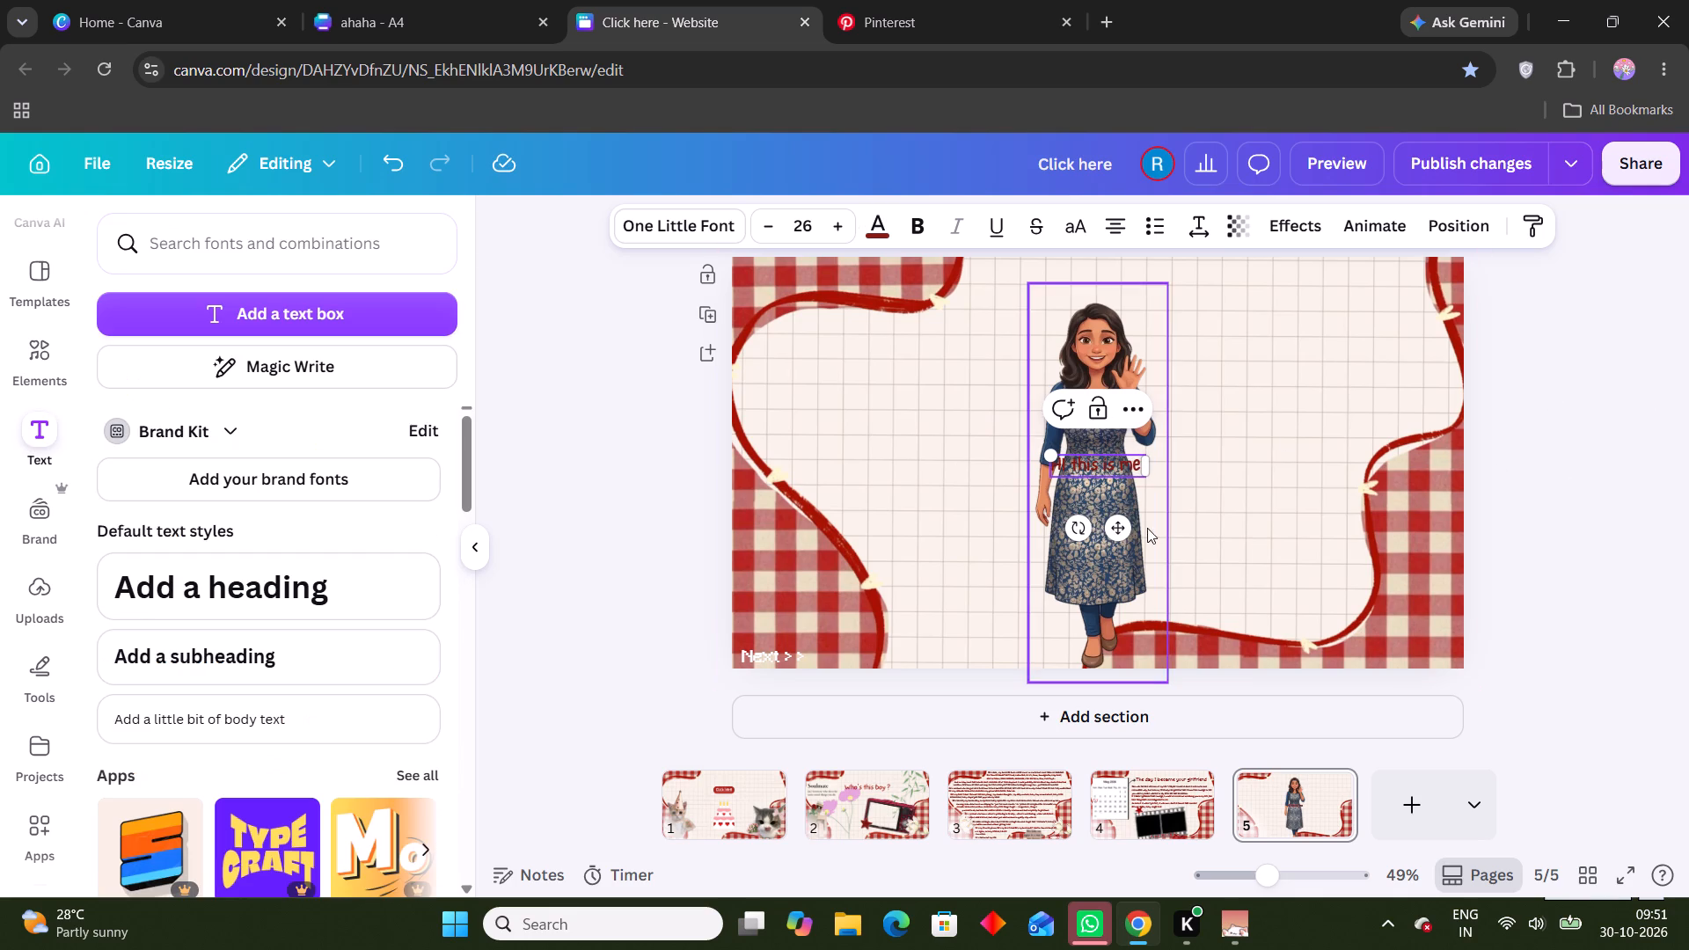
Enlarge the "HI this is me" text to size 31 and place it just above and beside the woman's raised hand.
{"action": "triple_click", "coordinate": [840, 231]}
{"action": "double_click", "coordinate": [840, 231]}
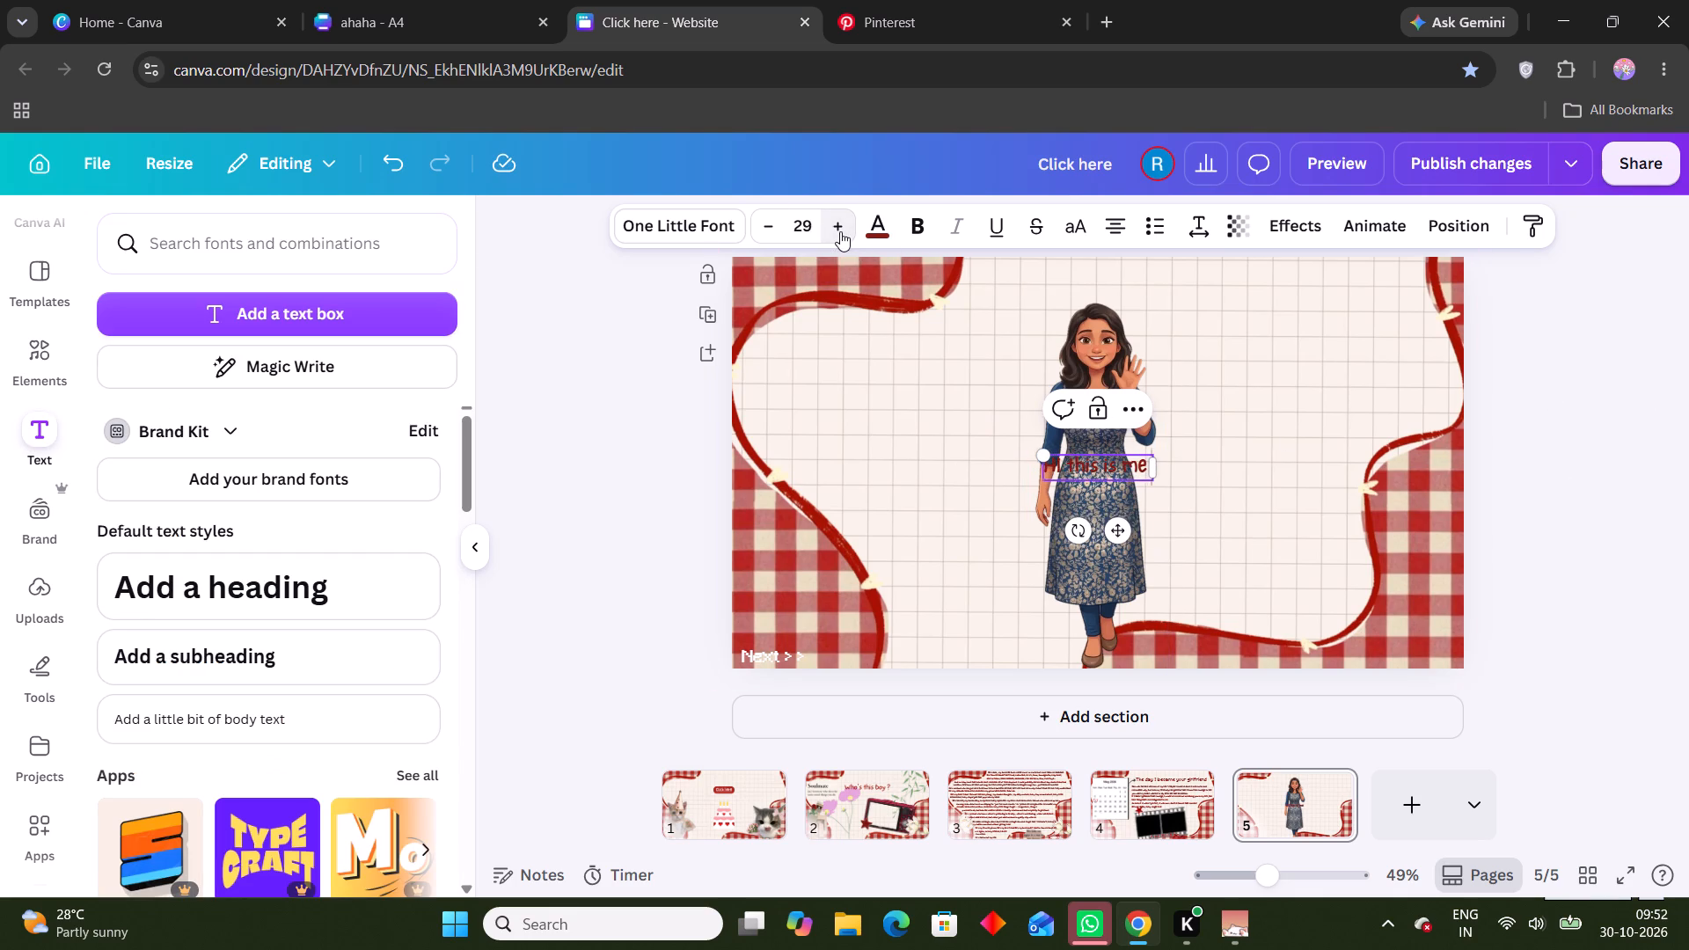
{"action": "left_click", "coordinate": [696, 409]}
{"action": "left_click_drag", "start_coordinate": [1115, 464], "coordinate": [1194, 404]}
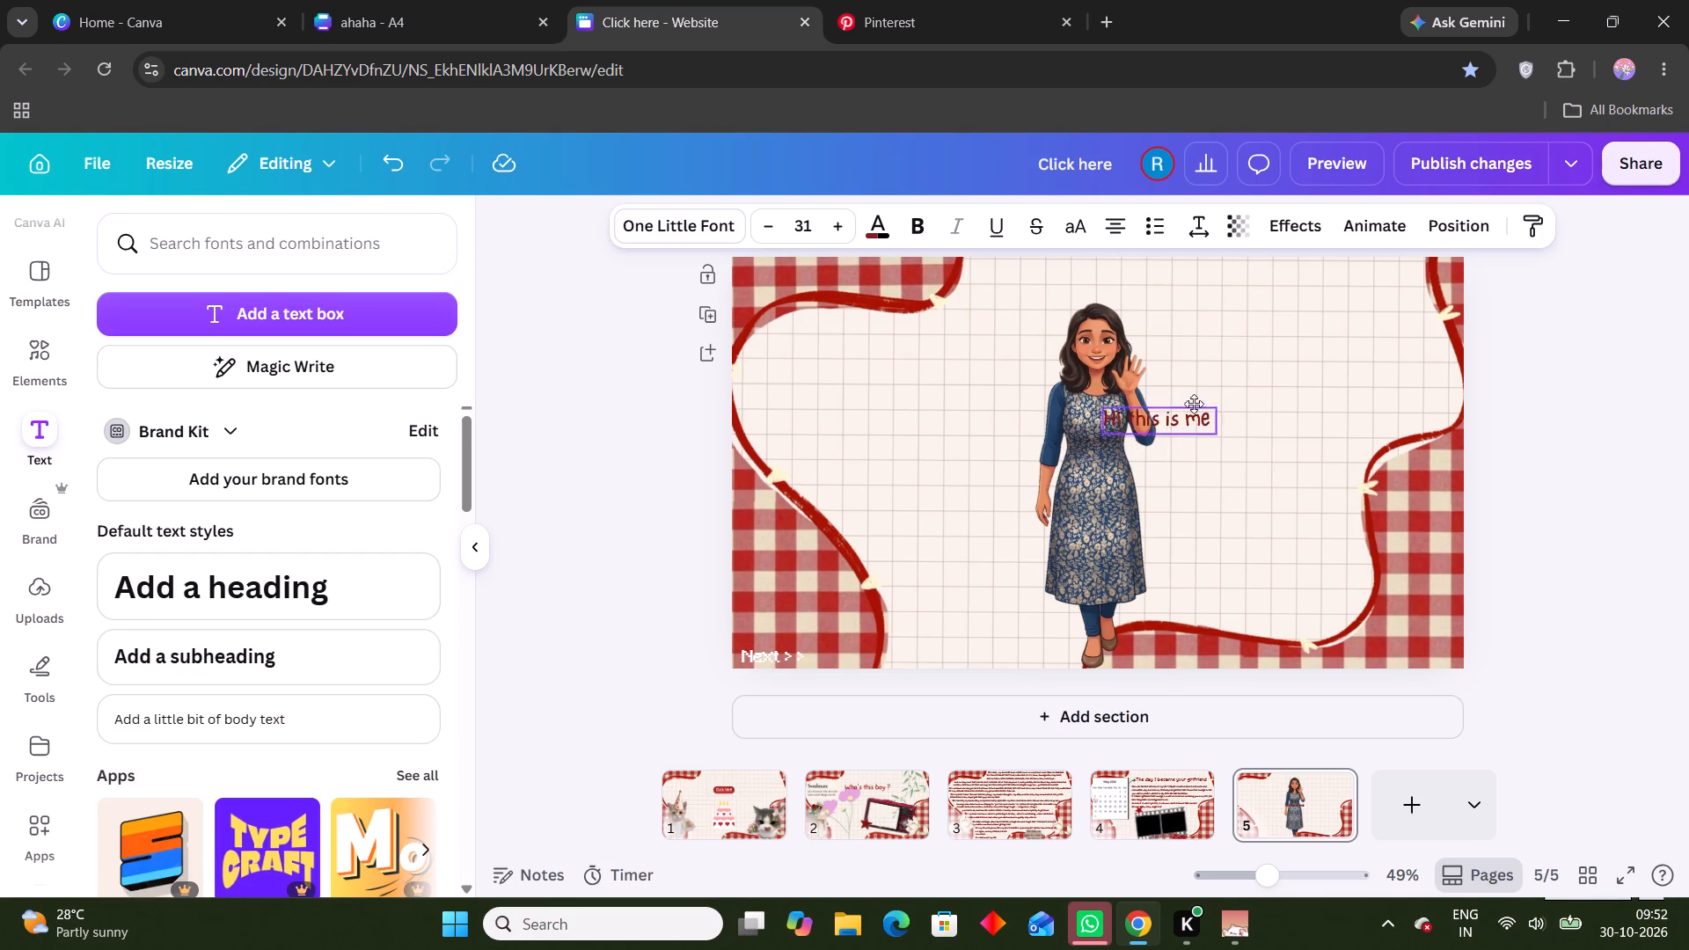
{"action": "left_click_drag", "start_coordinate": [1194, 404], "coordinate": [1202, 302]}
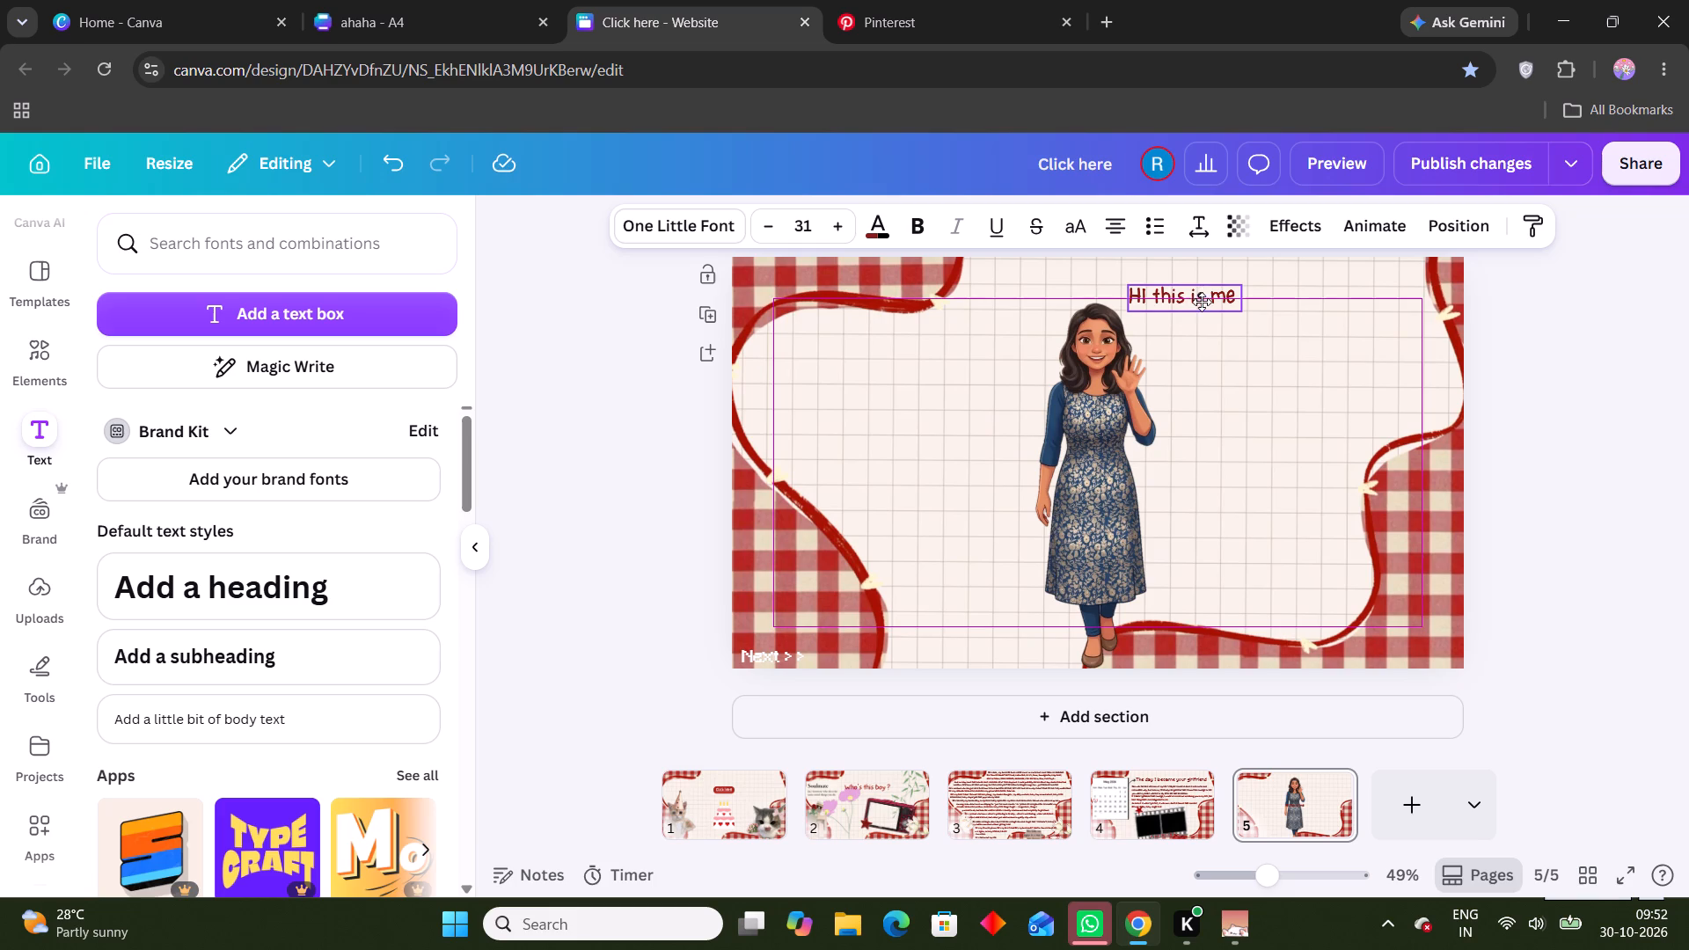
{"action": "left_click_drag", "start_coordinate": [1202, 302], "coordinate": [1202, 303]}
{"action": "left_click", "coordinate": [1532, 356]}
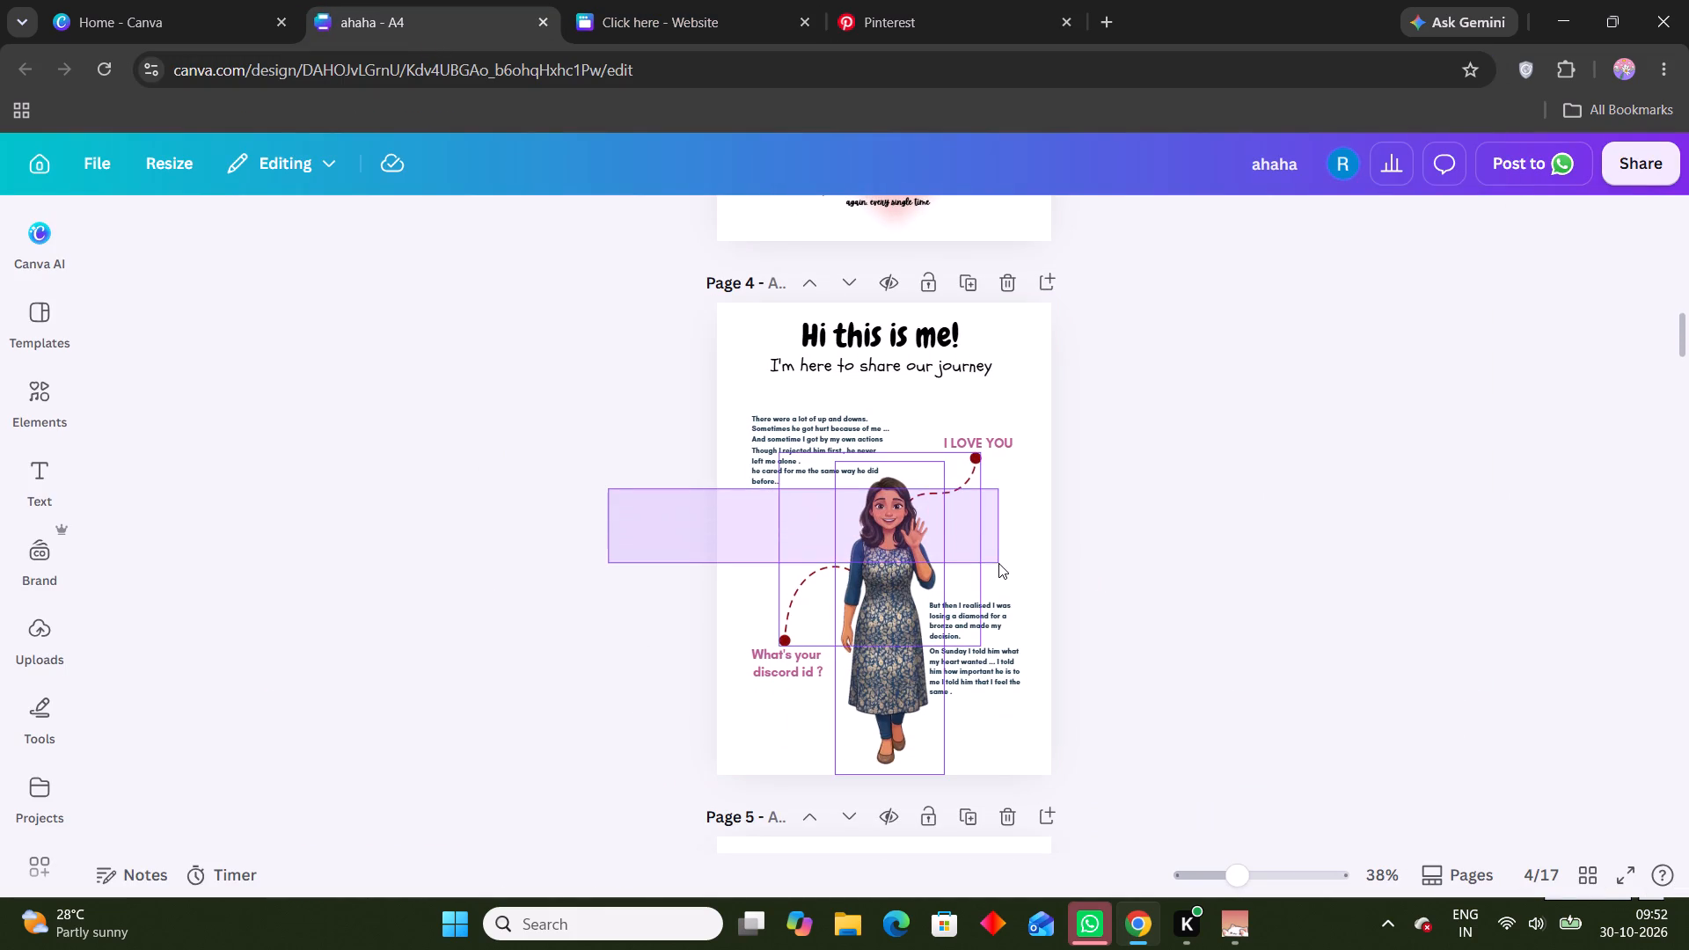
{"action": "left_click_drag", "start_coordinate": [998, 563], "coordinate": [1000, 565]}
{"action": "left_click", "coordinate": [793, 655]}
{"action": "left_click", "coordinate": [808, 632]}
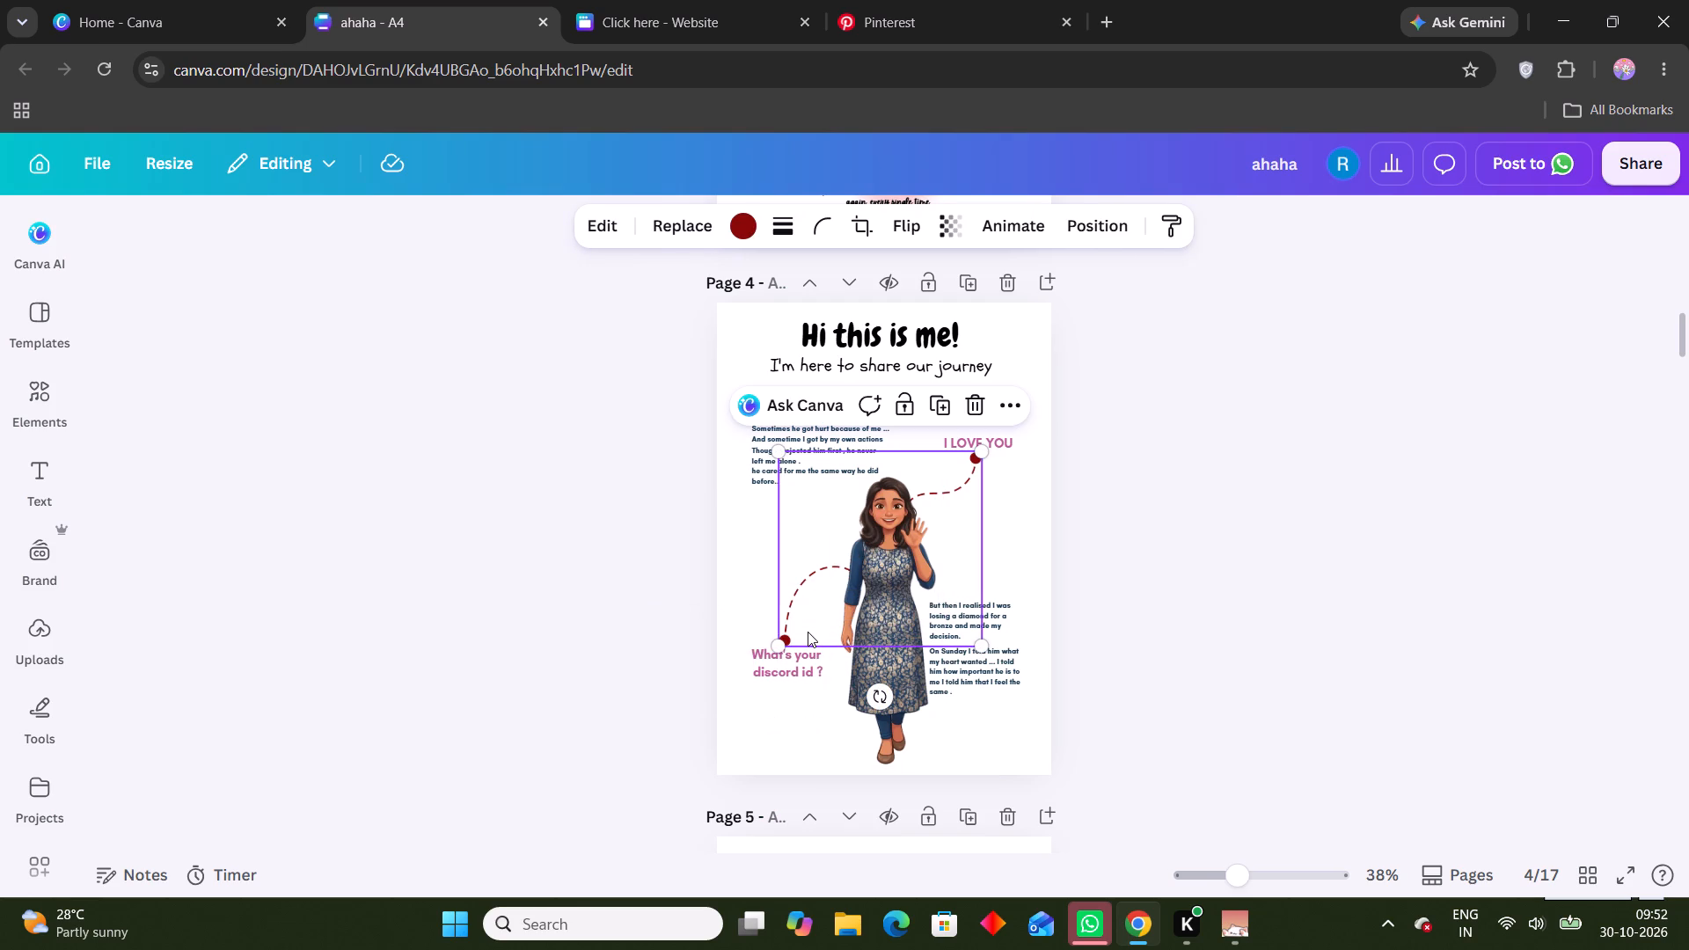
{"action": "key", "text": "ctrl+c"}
Delete the woman illustration from page 5 of the "Click here" website.
{"action": "left_click", "coordinate": [907, 0]}
{"action": "left_click", "coordinate": [567, 0]}
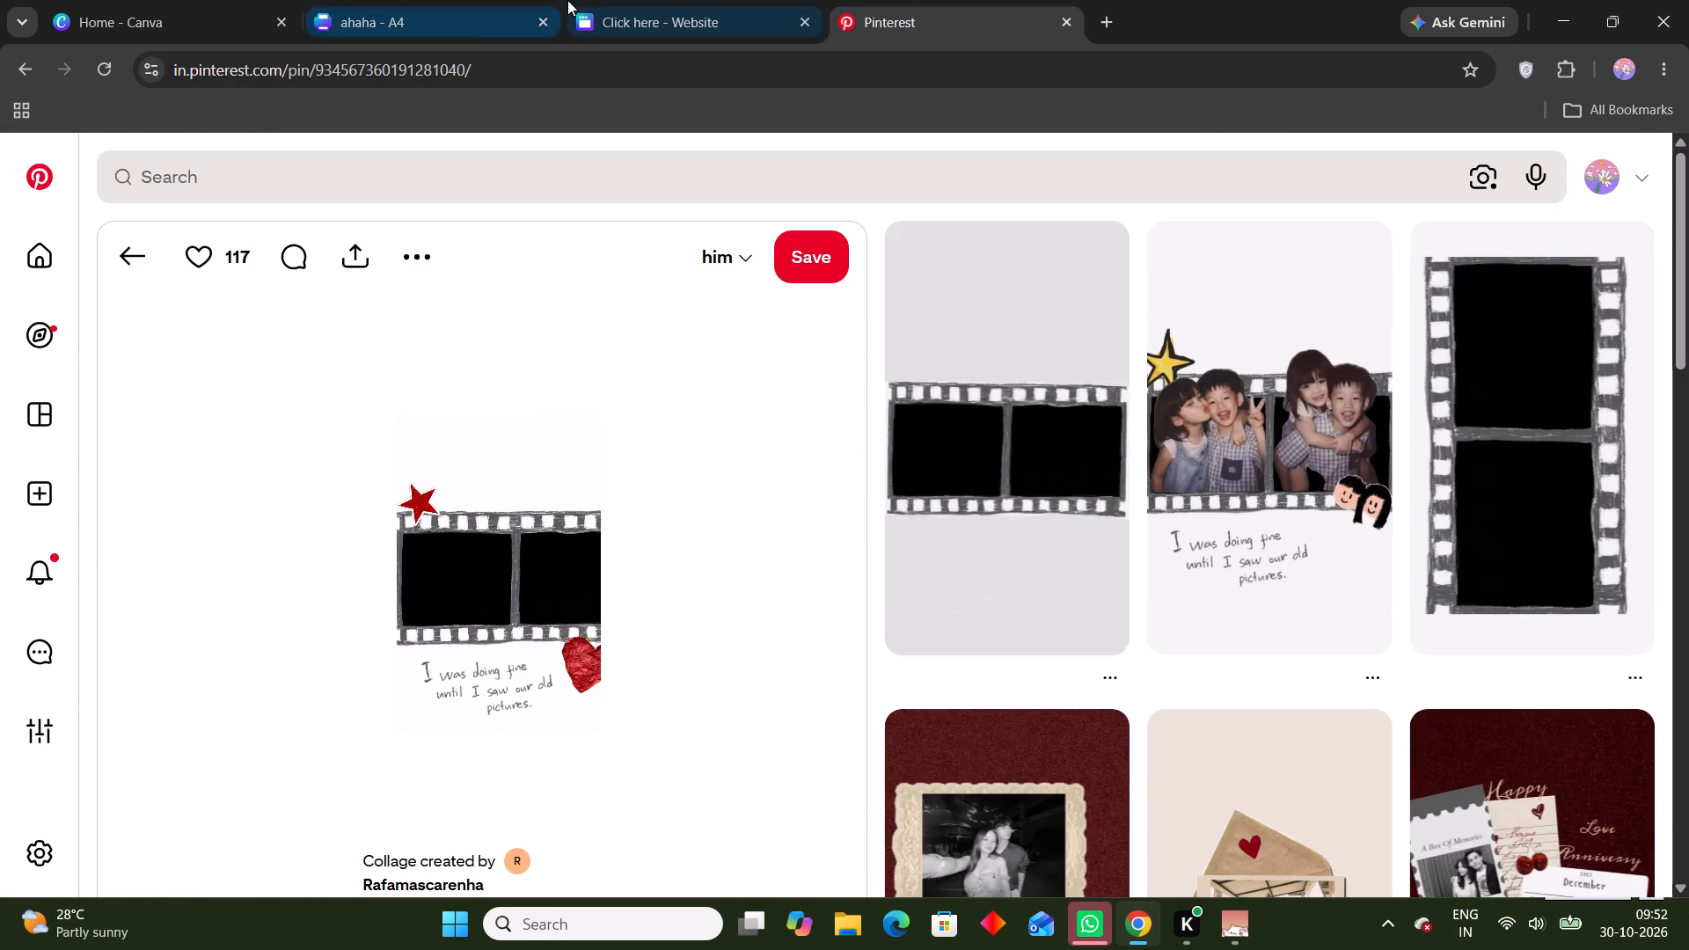
{"action": "left_click", "coordinate": [1076, 445]}
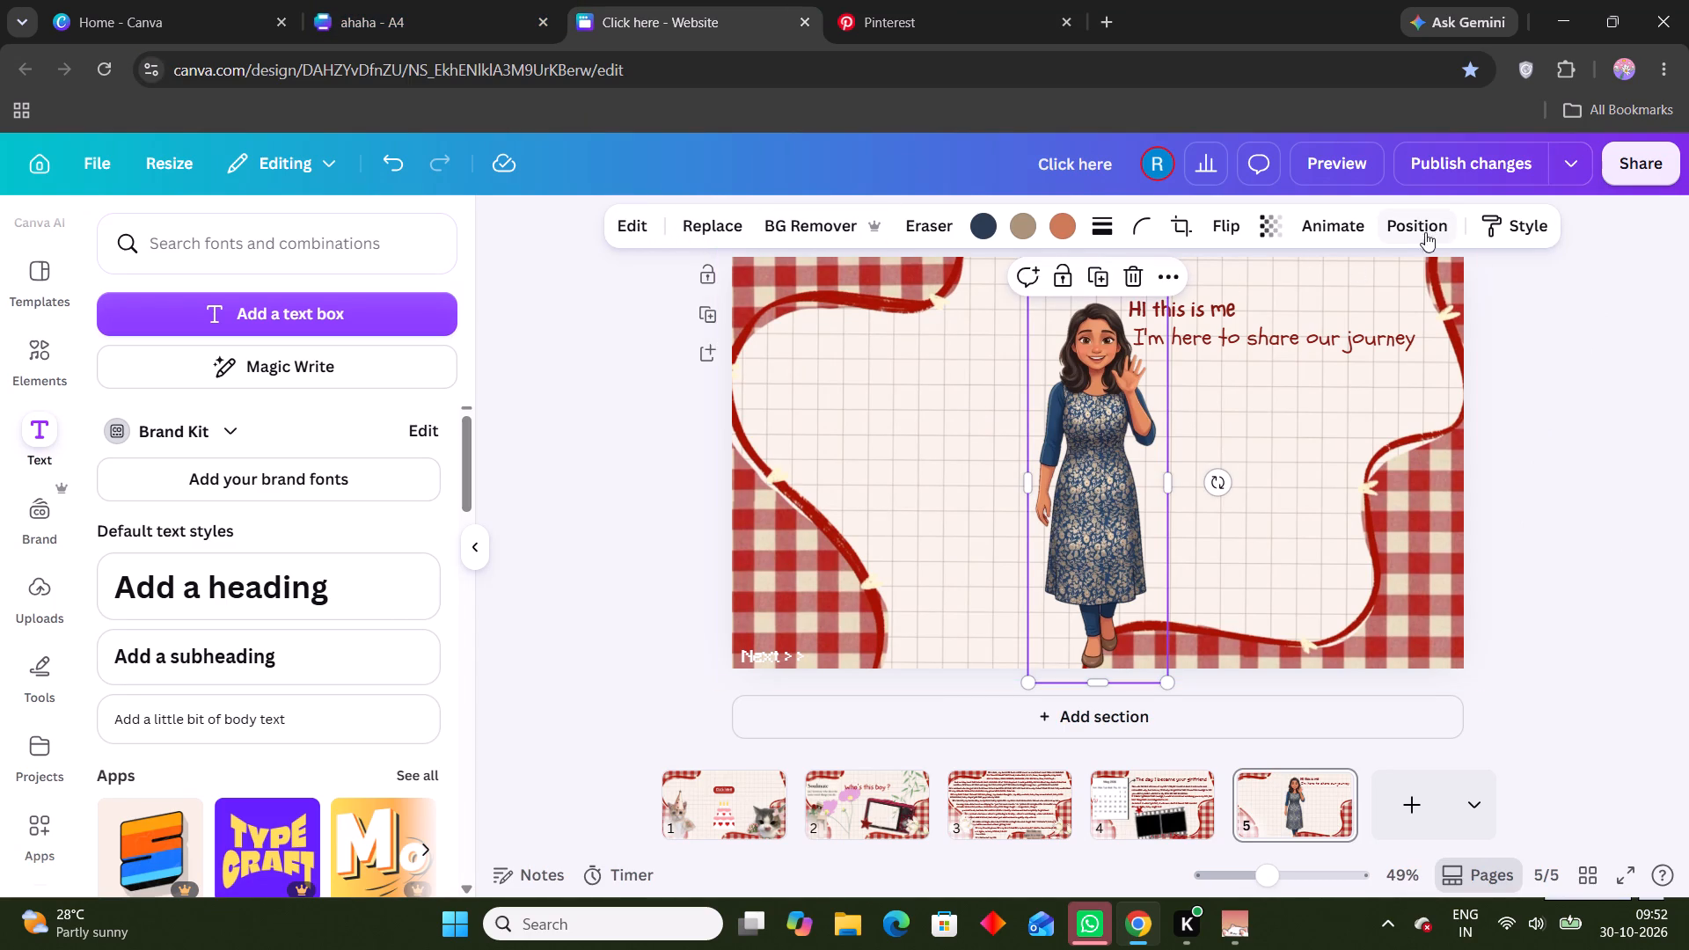
{"action": "key", "text": "Delete"}
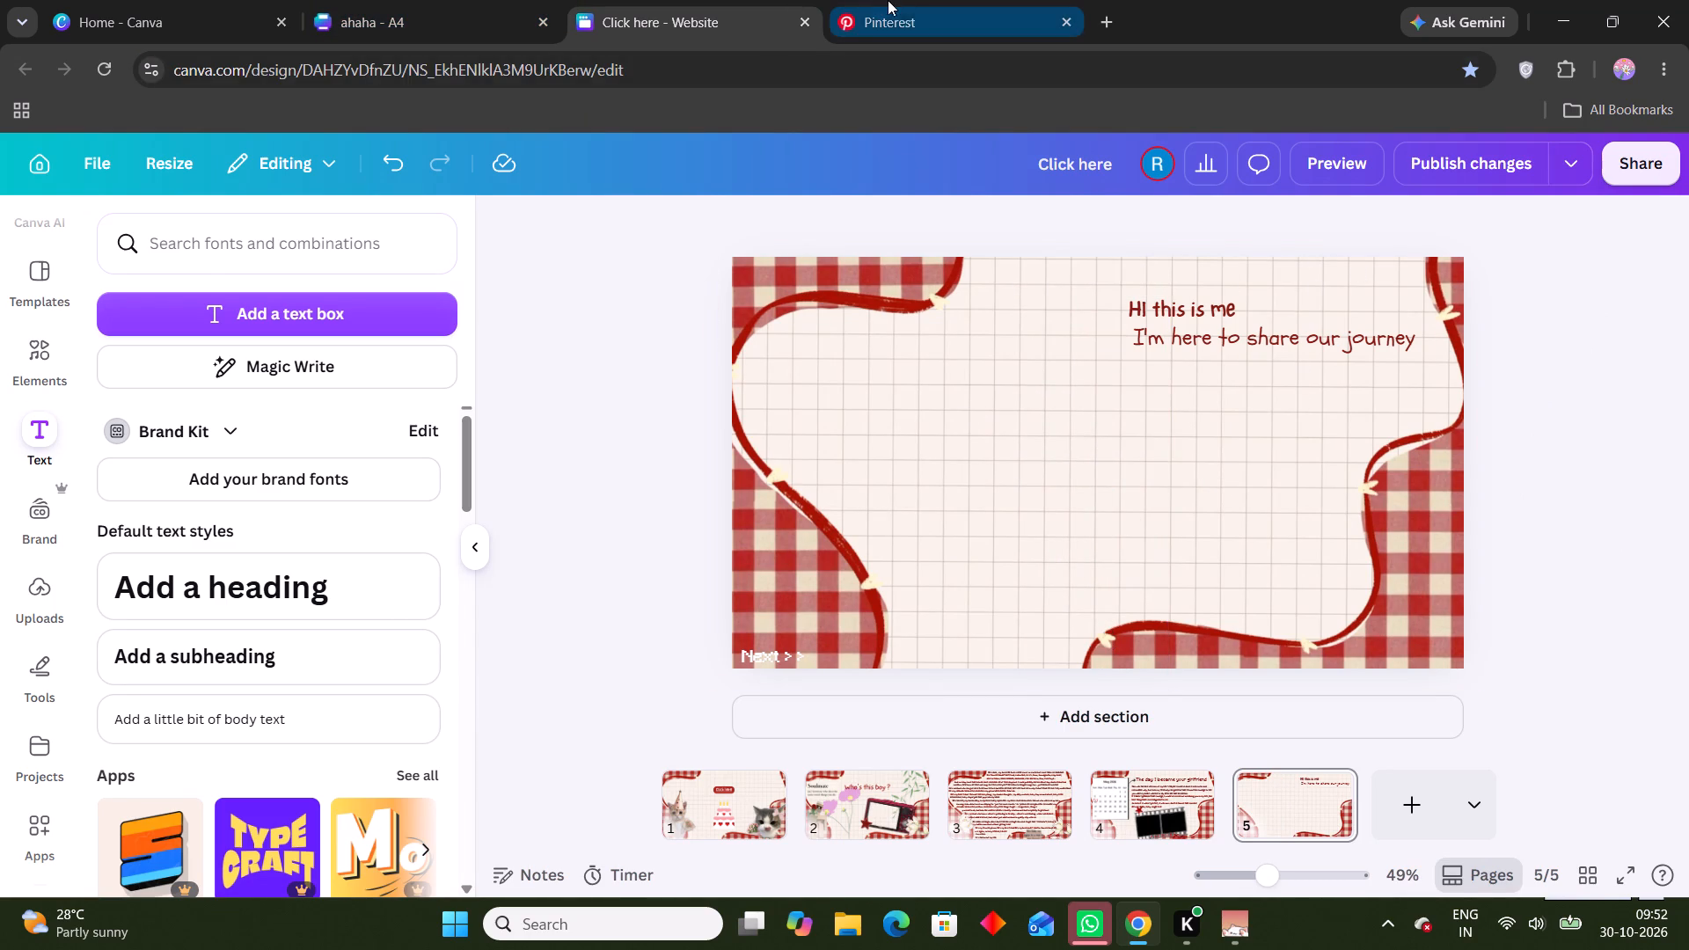
Copy the woman, dashed connectors and all surrounding captions from page 4 of "ahaha" and paste them onto website page 5.
{"action": "left_click", "coordinate": [900, 0]}
{"action": "left_click_drag", "start_coordinate": [732, 0], "coordinate": [691, 0]}
{"action": "left_click", "coordinate": [278, 0]}
{"action": "left_click", "coordinate": [395, 0]}
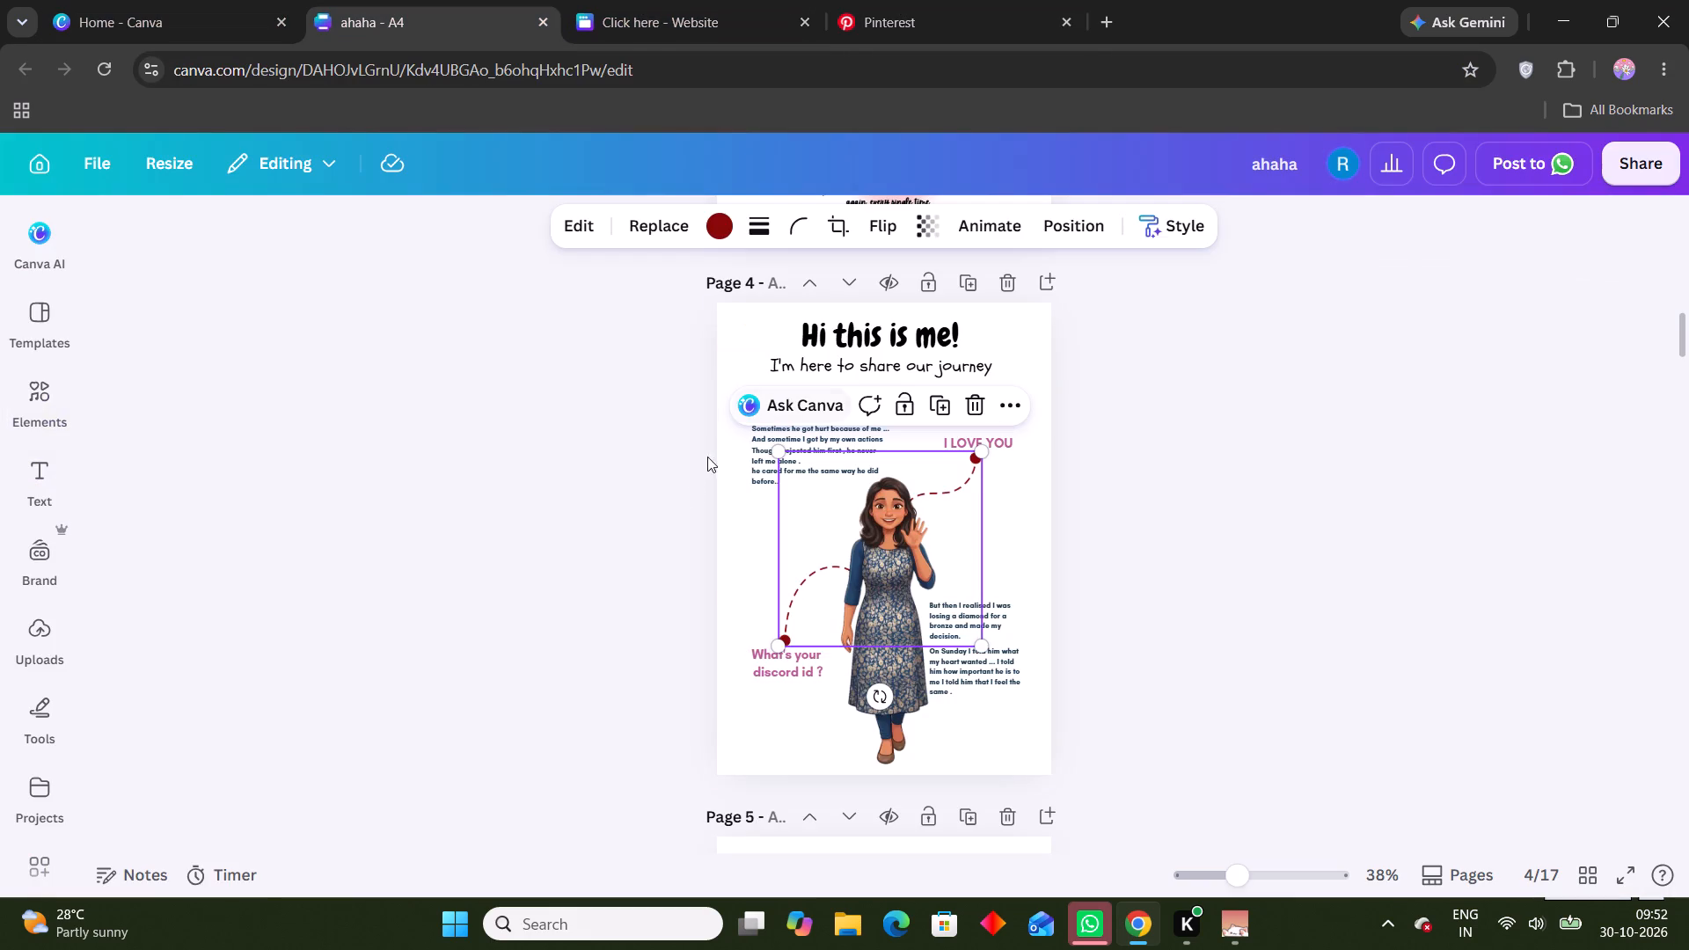
{"action": "left_click", "coordinate": [661, 515]}
{"action": "left_click_drag", "start_coordinate": [631, 508], "coordinate": [1014, 534]}
{"action": "left_click", "coordinate": [1183, 474]}
{"action": "left_click_drag", "start_coordinate": [1130, 443], "coordinate": [962, 435]}
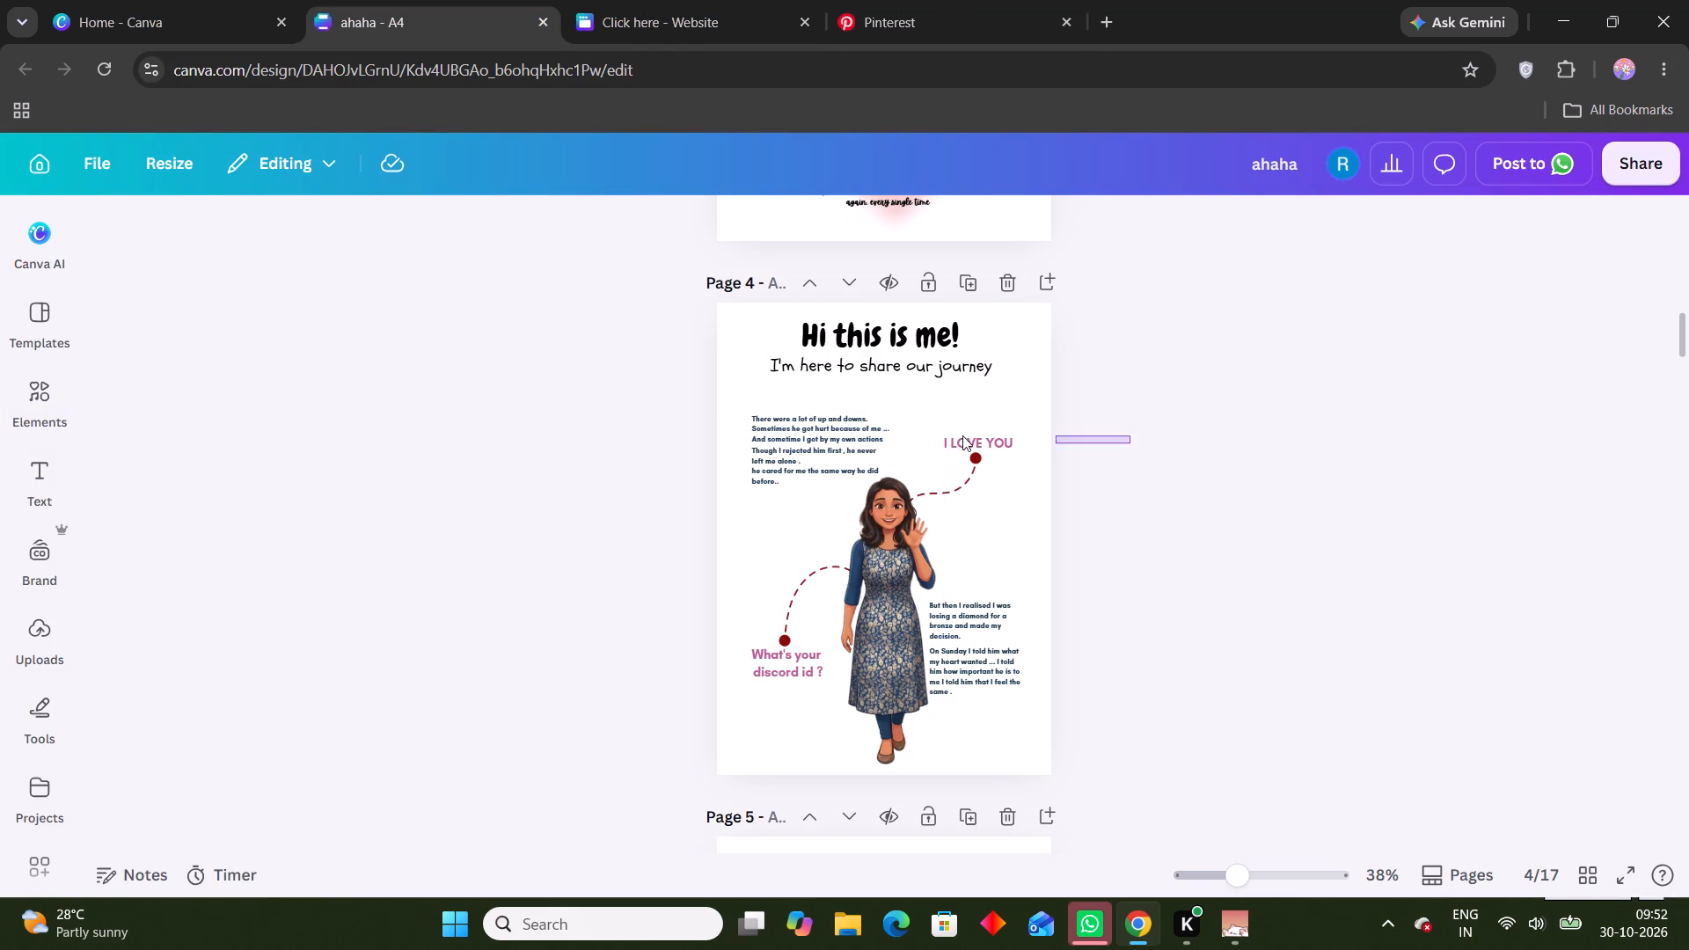
{"action": "left_click_drag", "start_coordinate": [962, 435], "coordinate": [737, 684]}
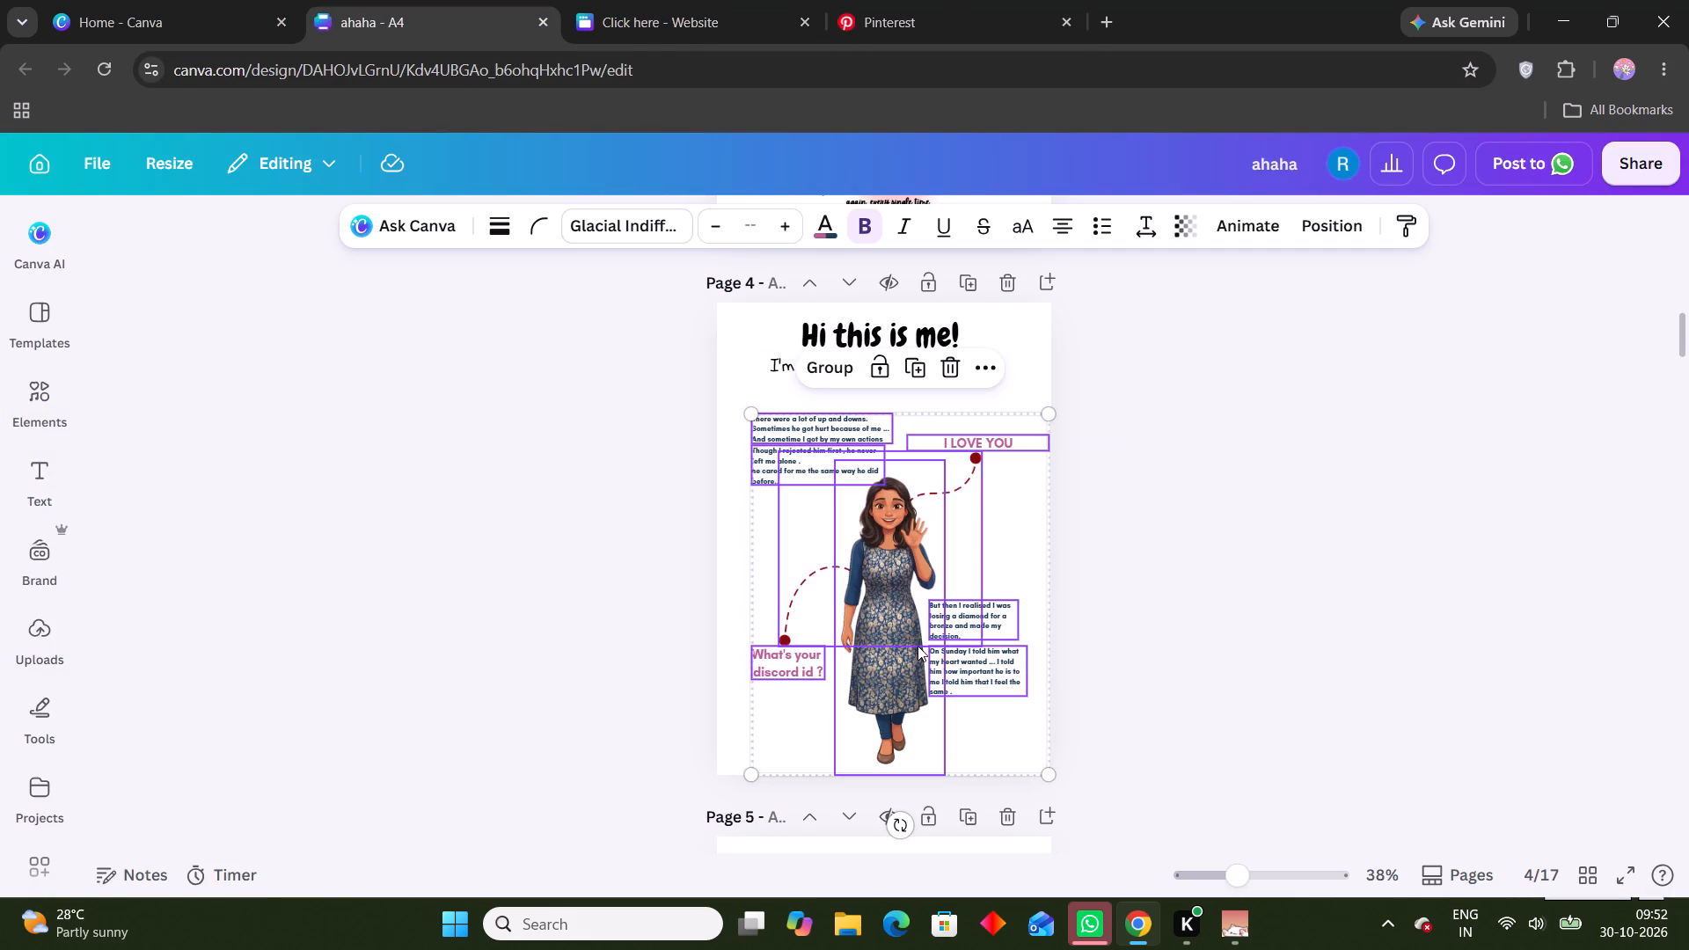
{"action": "key", "text": "ctrl+c"}
{"action": "key", "text": "ctrl+c"}
{"action": "left_click", "coordinate": [728, 0]}
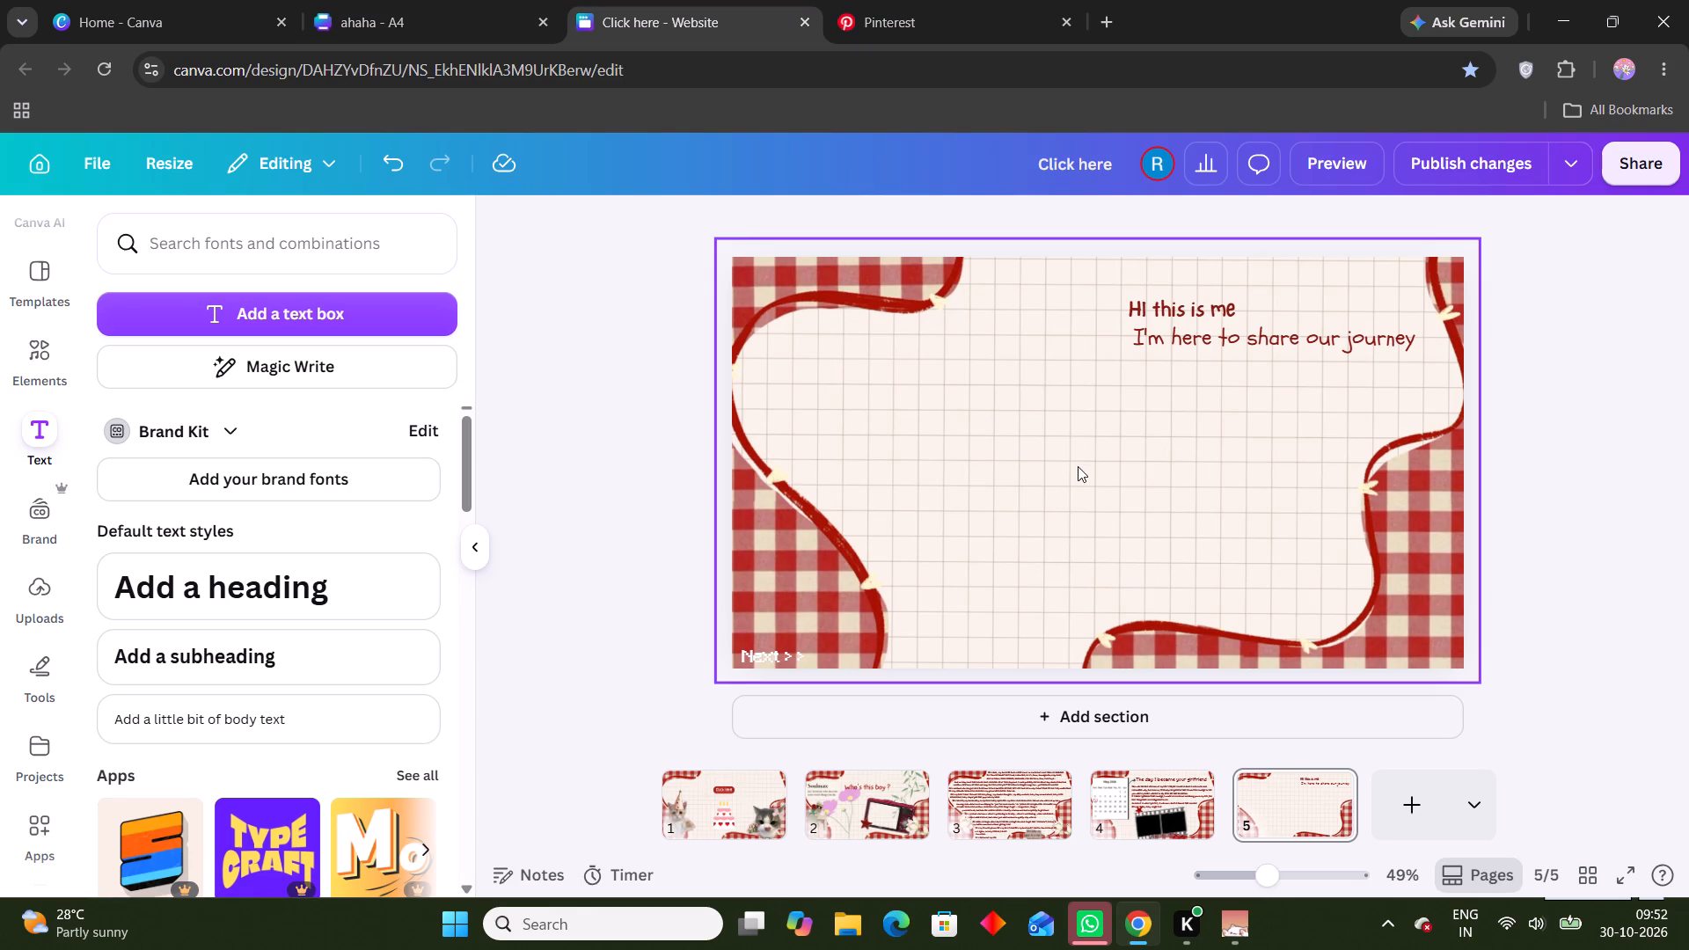
{"action": "key", "text": "ctrl+v"}
Move the pasted woman, connectors and captions together to the middle of page 5, with her feet at the bottom edge.
{"action": "left_click_drag", "start_coordinate": [896, 465], "coordinate": [954, 478]}
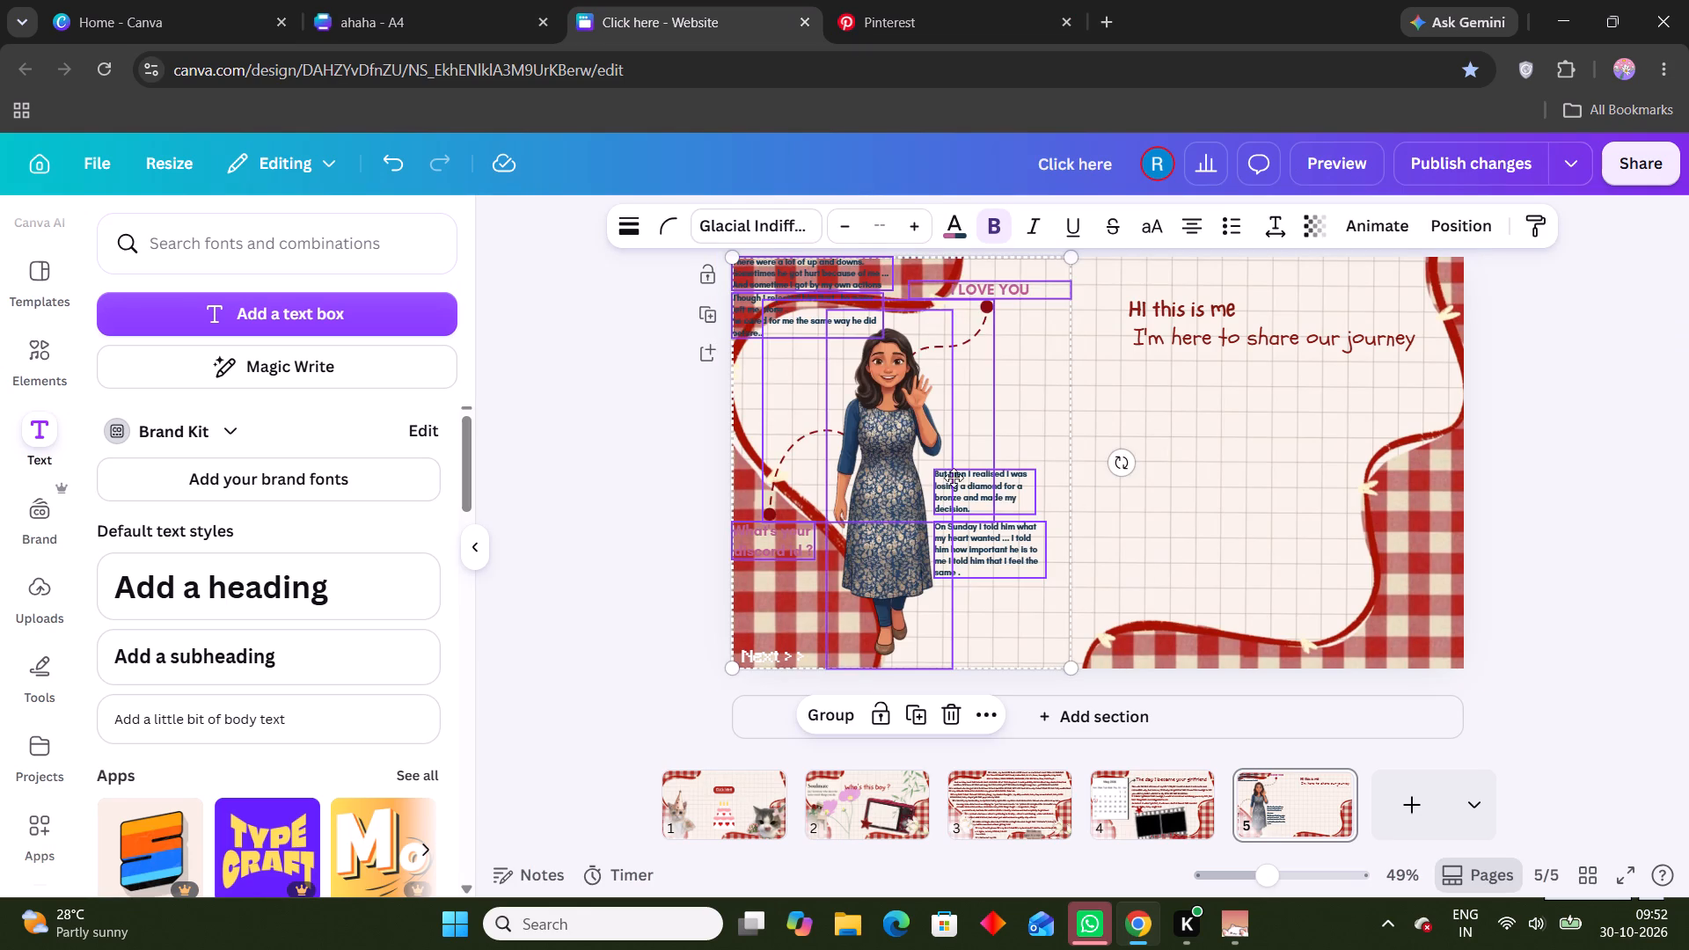
{"action": "left_click_drag", "start_coordinate": [954, 478], "coordinate": [1102, 481]}
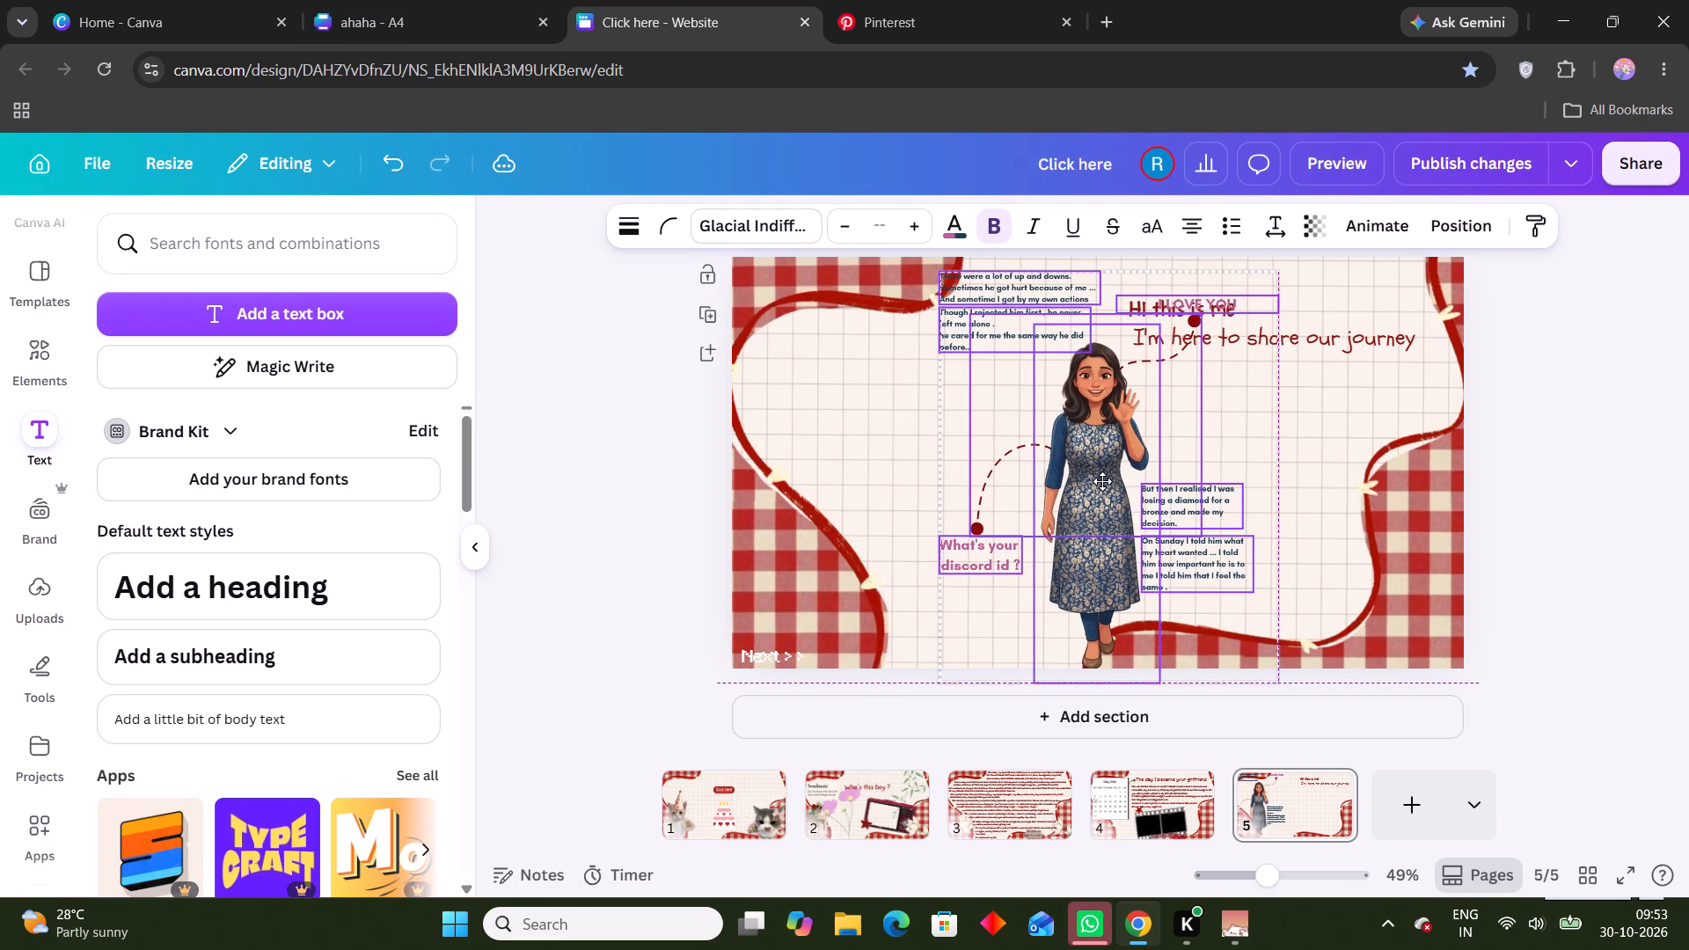
{"action": "left_click_drag", "start_coordinate": [1102, 481], "coordinate": [1106, 475]}
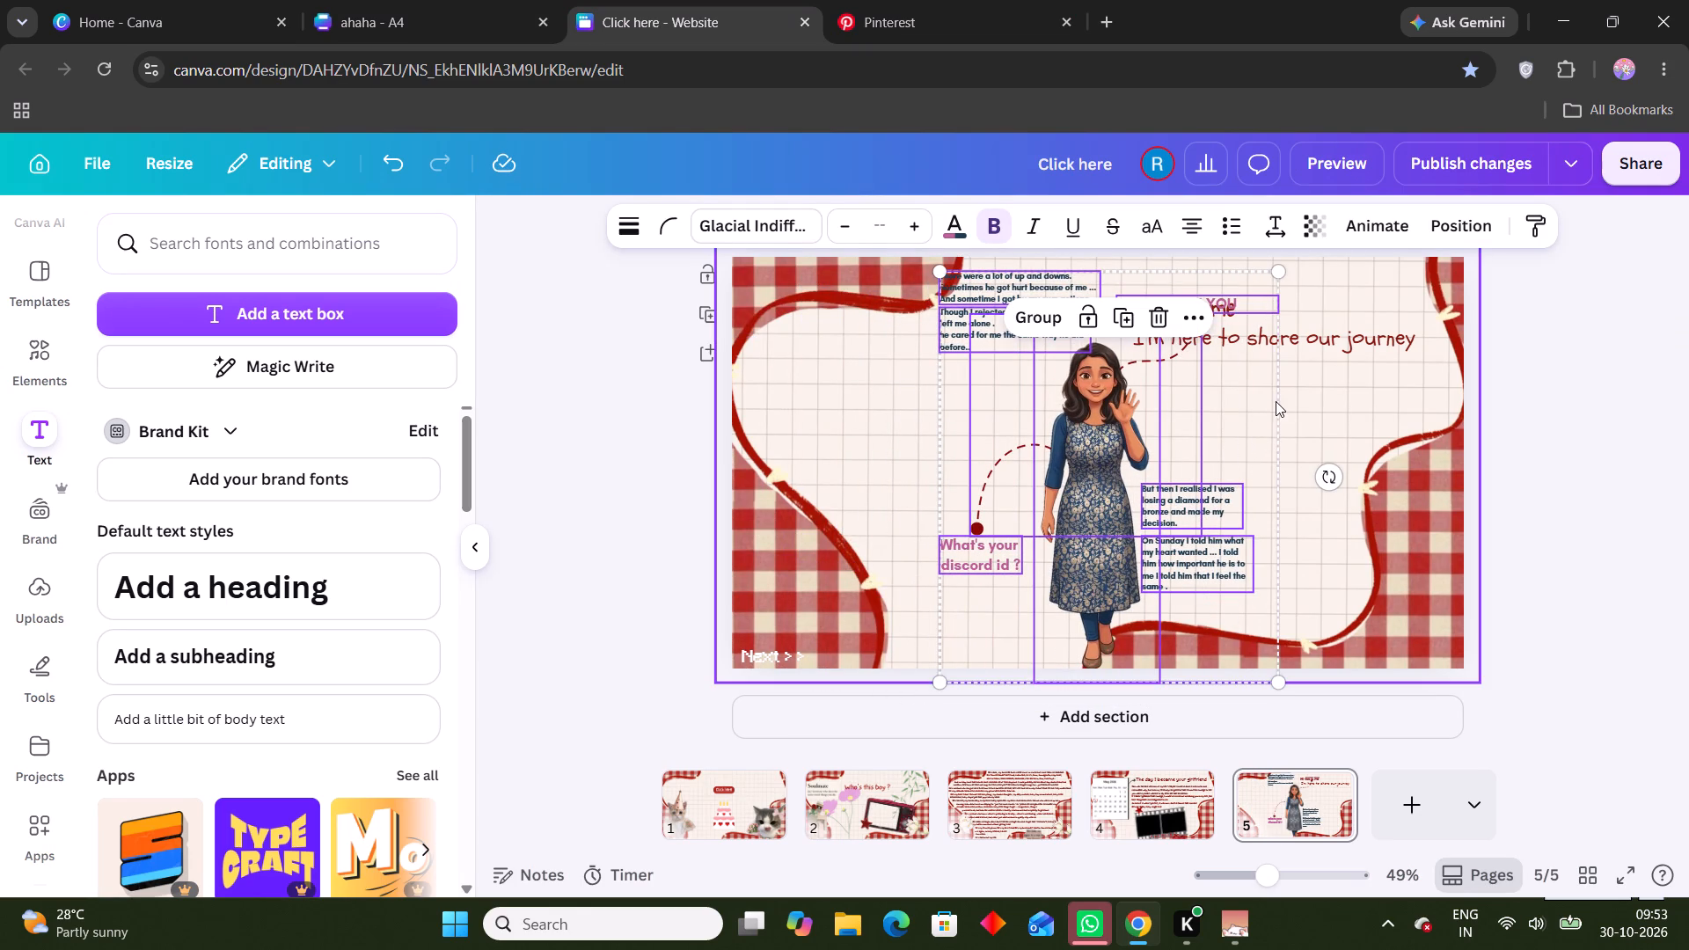
{"action": "left_click", "coordinate": [1377, 330]}
{"action": "left_click", "coordinate": [1220, 539]}
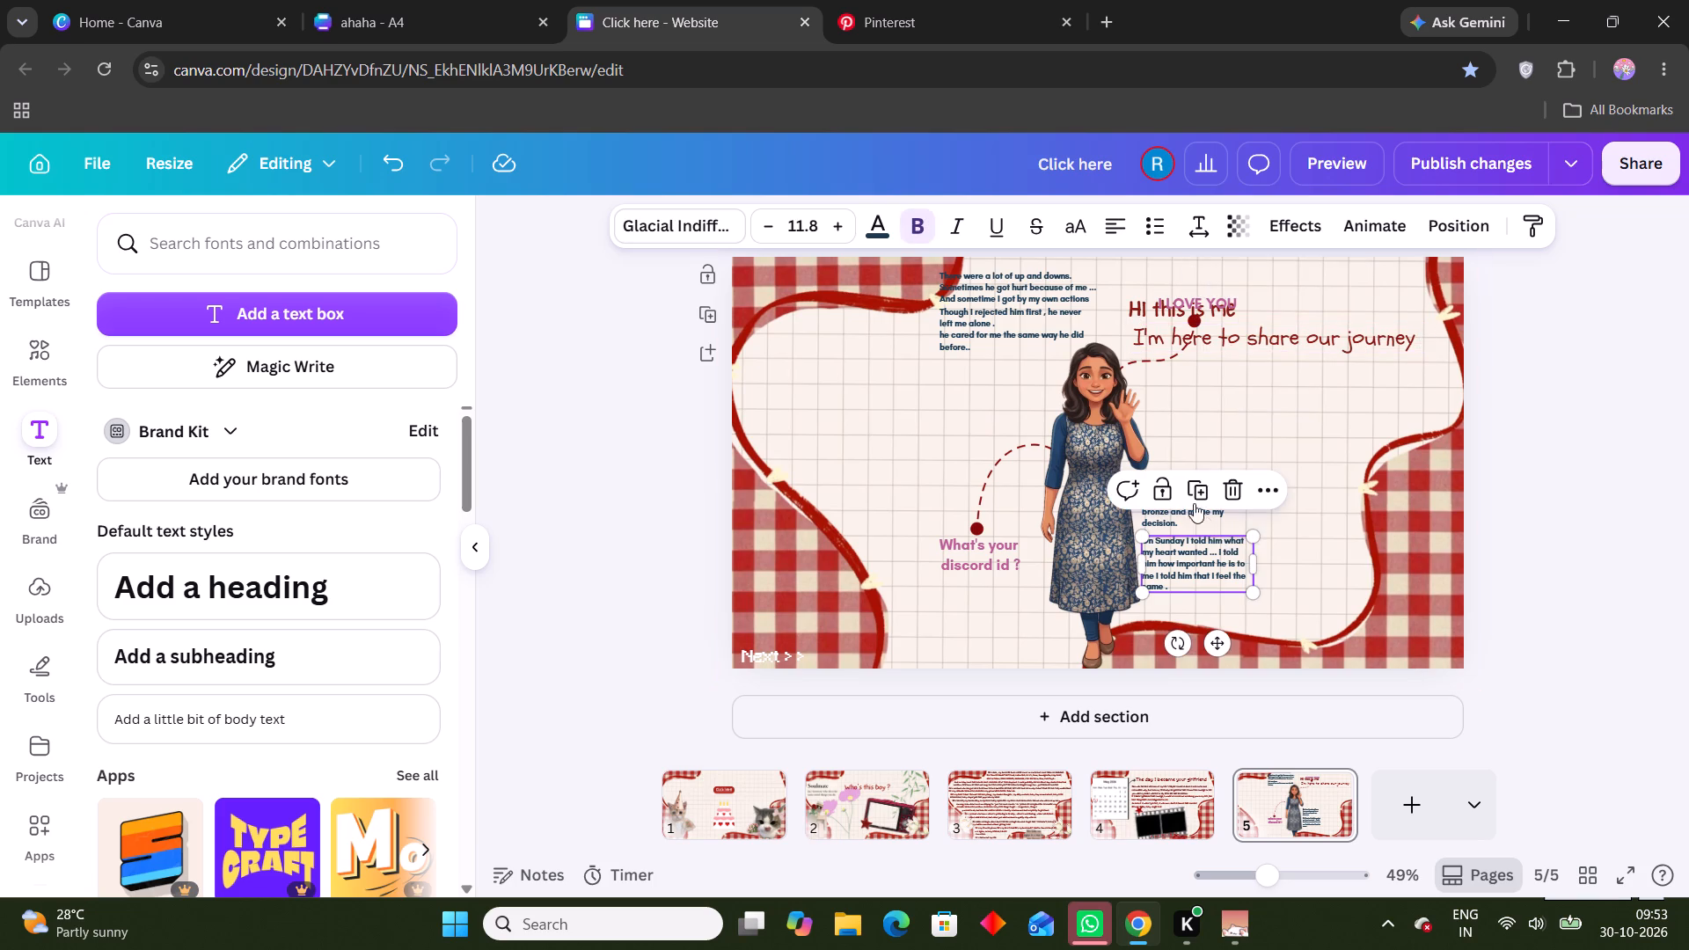
{"action": "left_click", "coordinate": [1259, 438]}
Move the "I'm here to share our journey" subtitle down to just below and beside the woman's raised hand.
{"action": "left_click_drag", "start_coordinate": [1264, 343], "coordinate": [1280, 422]}
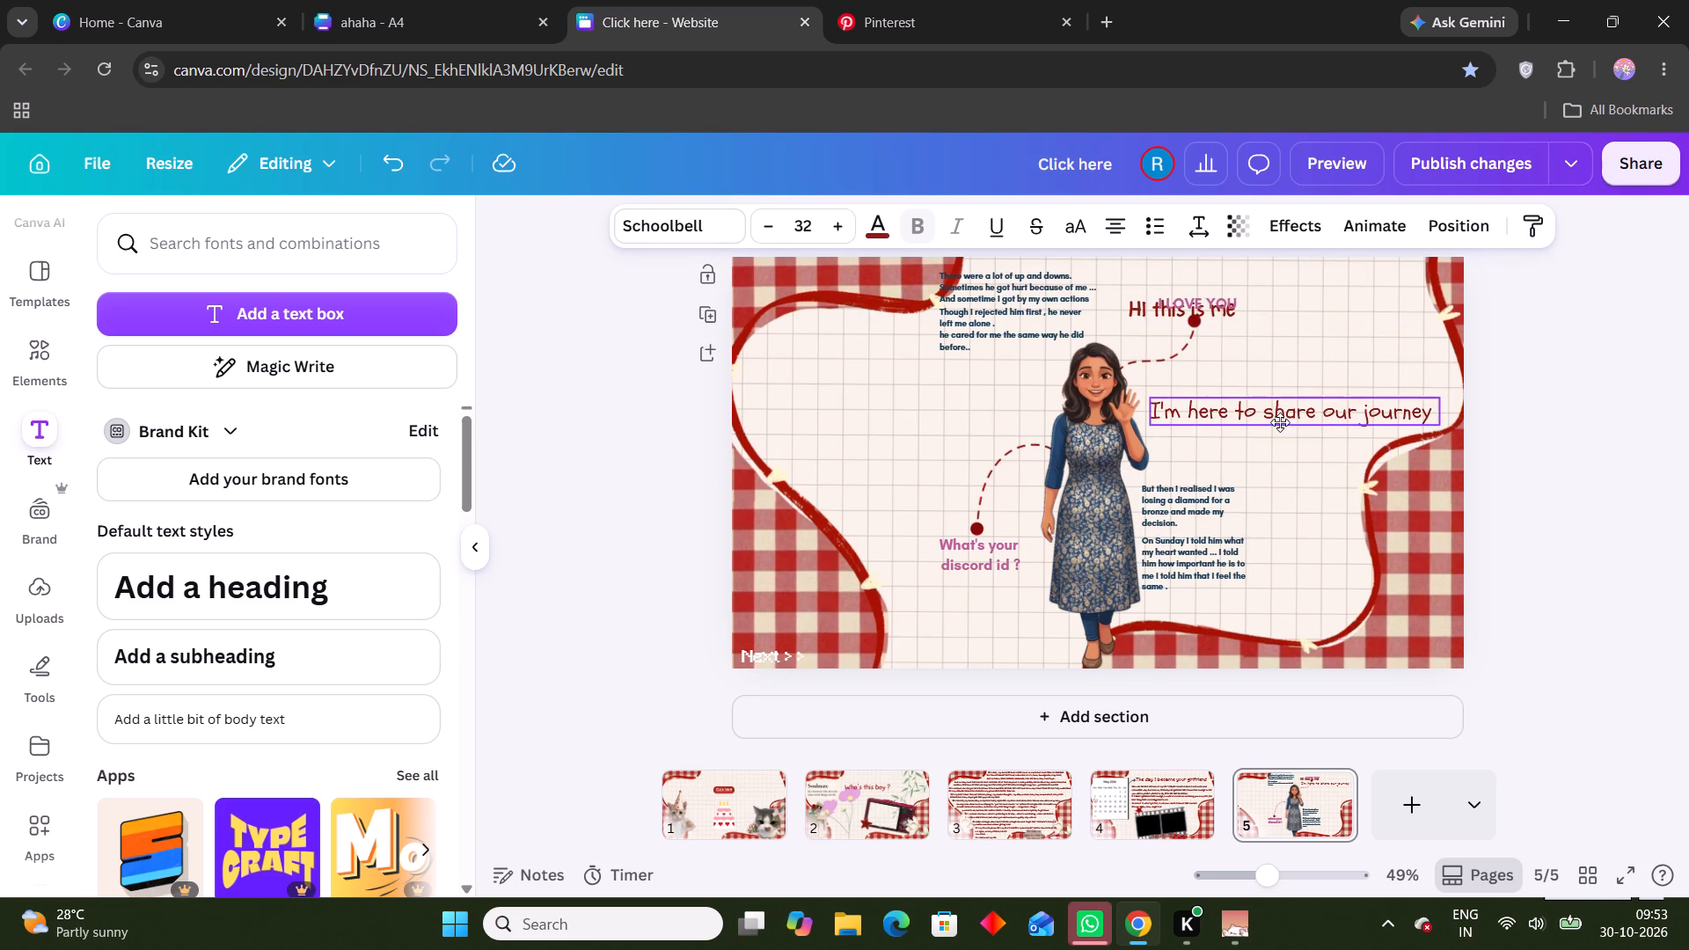
{"action": "left_click_drag", "start_coordinate": [1280, 422], "coordinate": [1280, 423]}
Place the "I LOVE YOU" caption beside the dot at the end of the upper dashed connector.
{"action": "left_click_drag", "start_coordinate": [1181, 308], "coordinate": [1226, 384]}
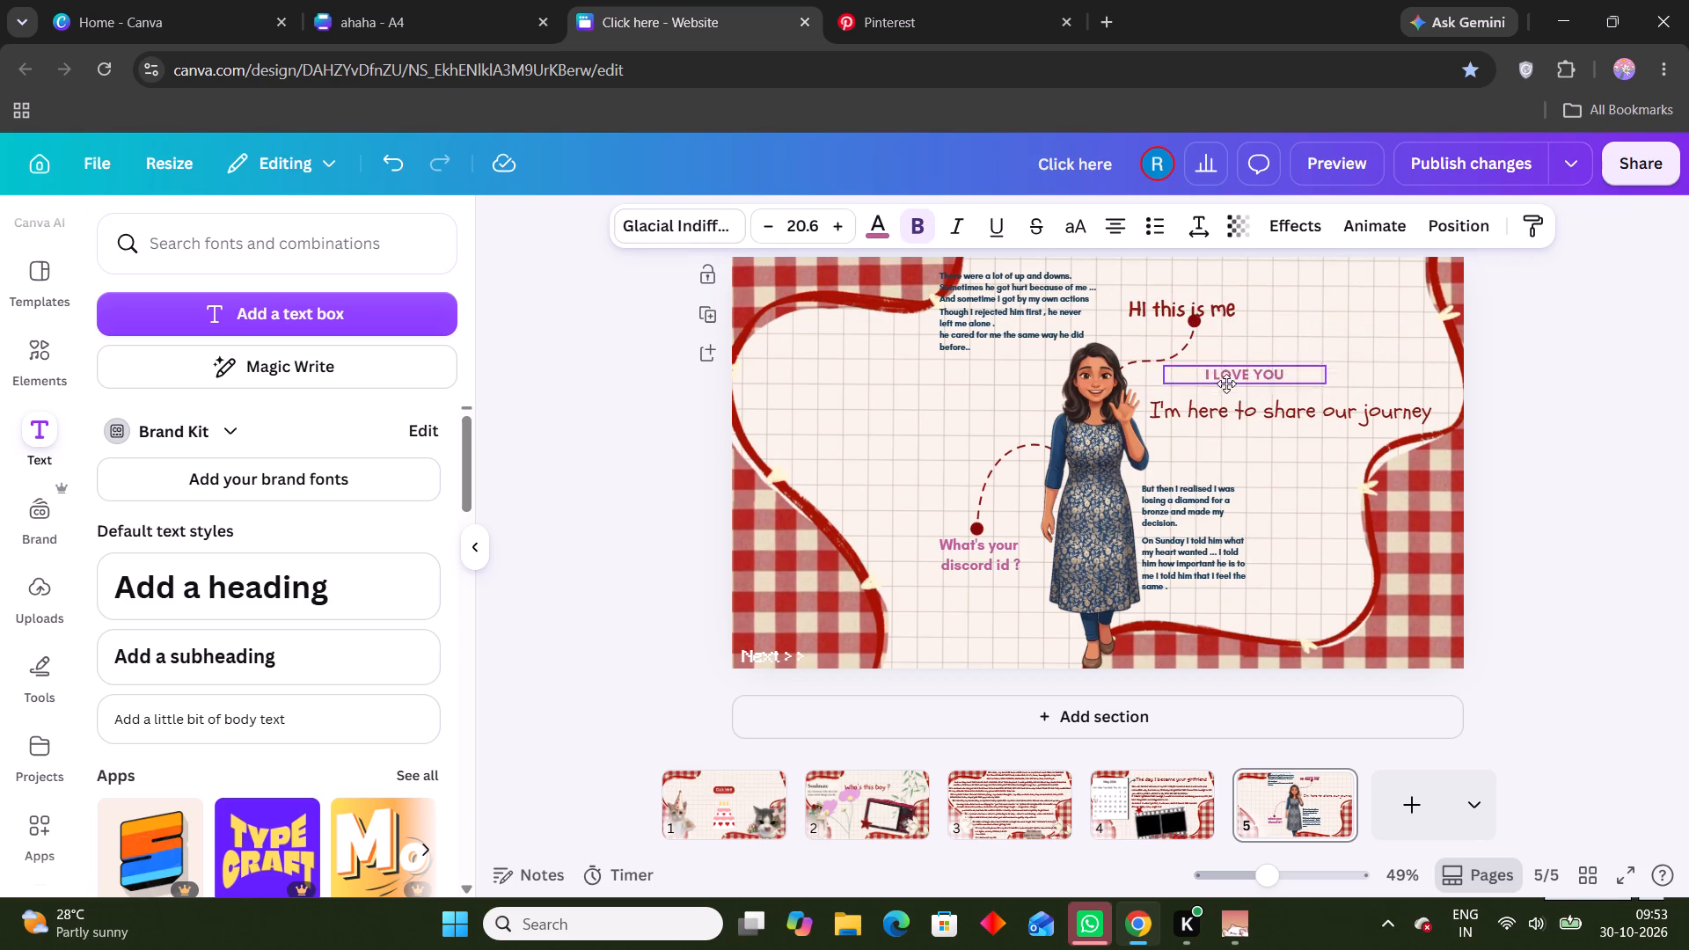
{"action": "left_click_drag", "start_coordinate": [1226, 384], "coordinate": [1176, 383]}
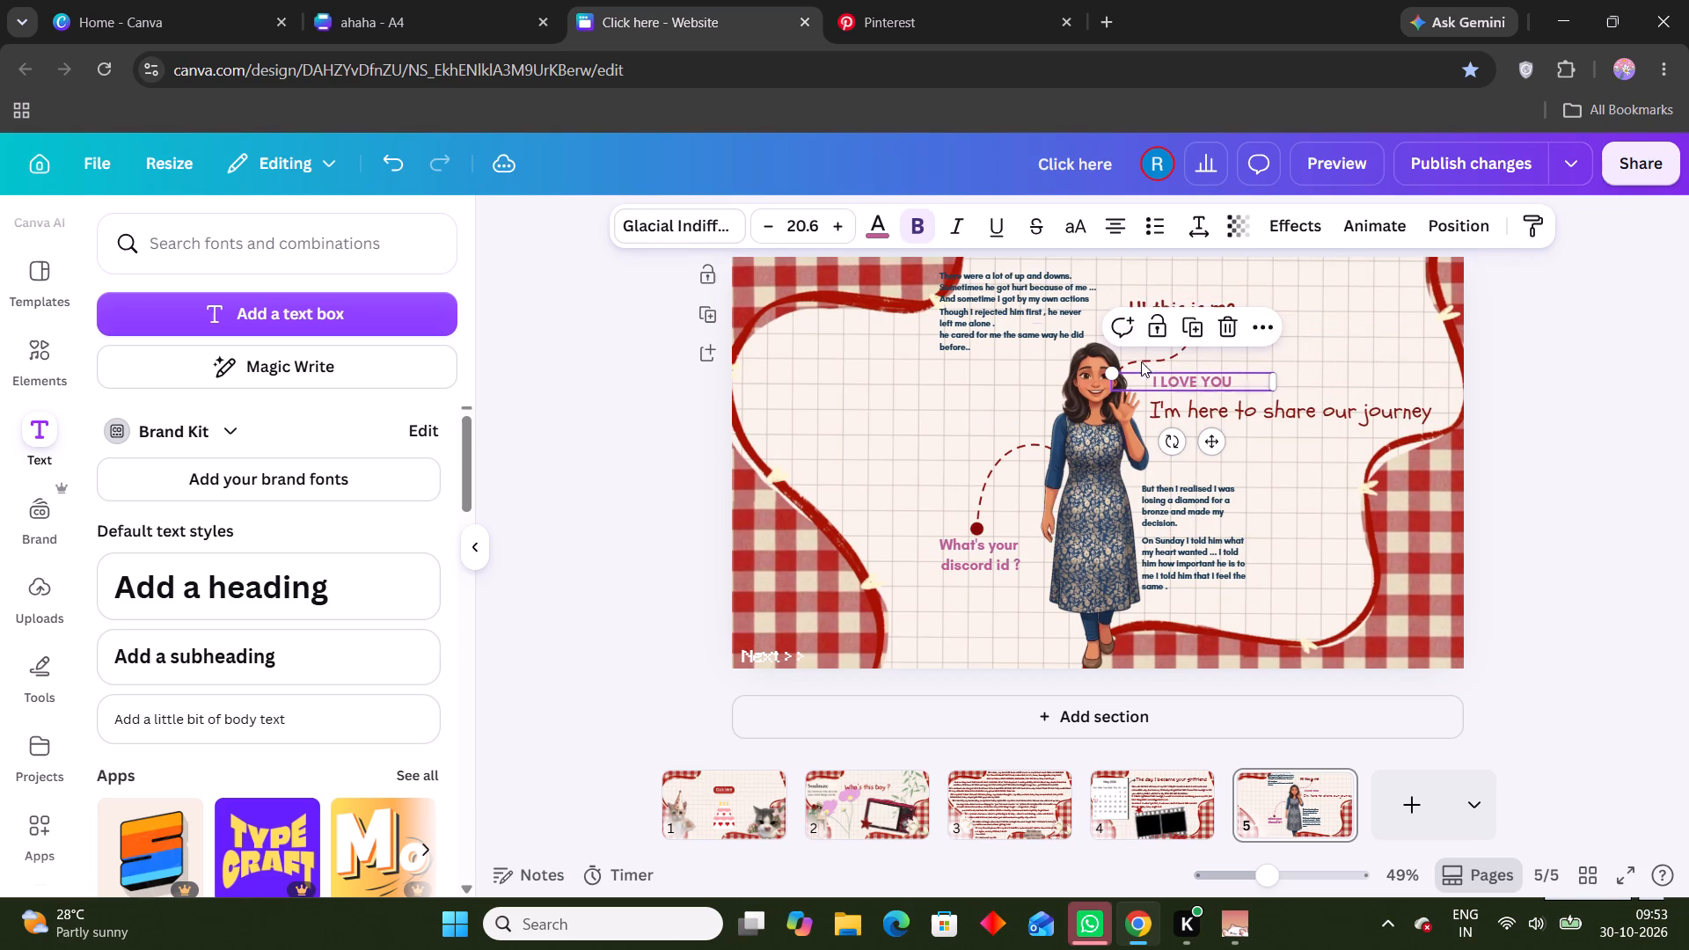
{"action": "left_click_drag", "start_coordinate": [1166, 388], "coordinate": [1266, 324]}
Move "HI this is me" down to sit just above the "I'm here to share our journey" subtitle.
{"action": "left_click_drag", "start_coordinate": [1168, 305], "coordinate": [1181, 376]}
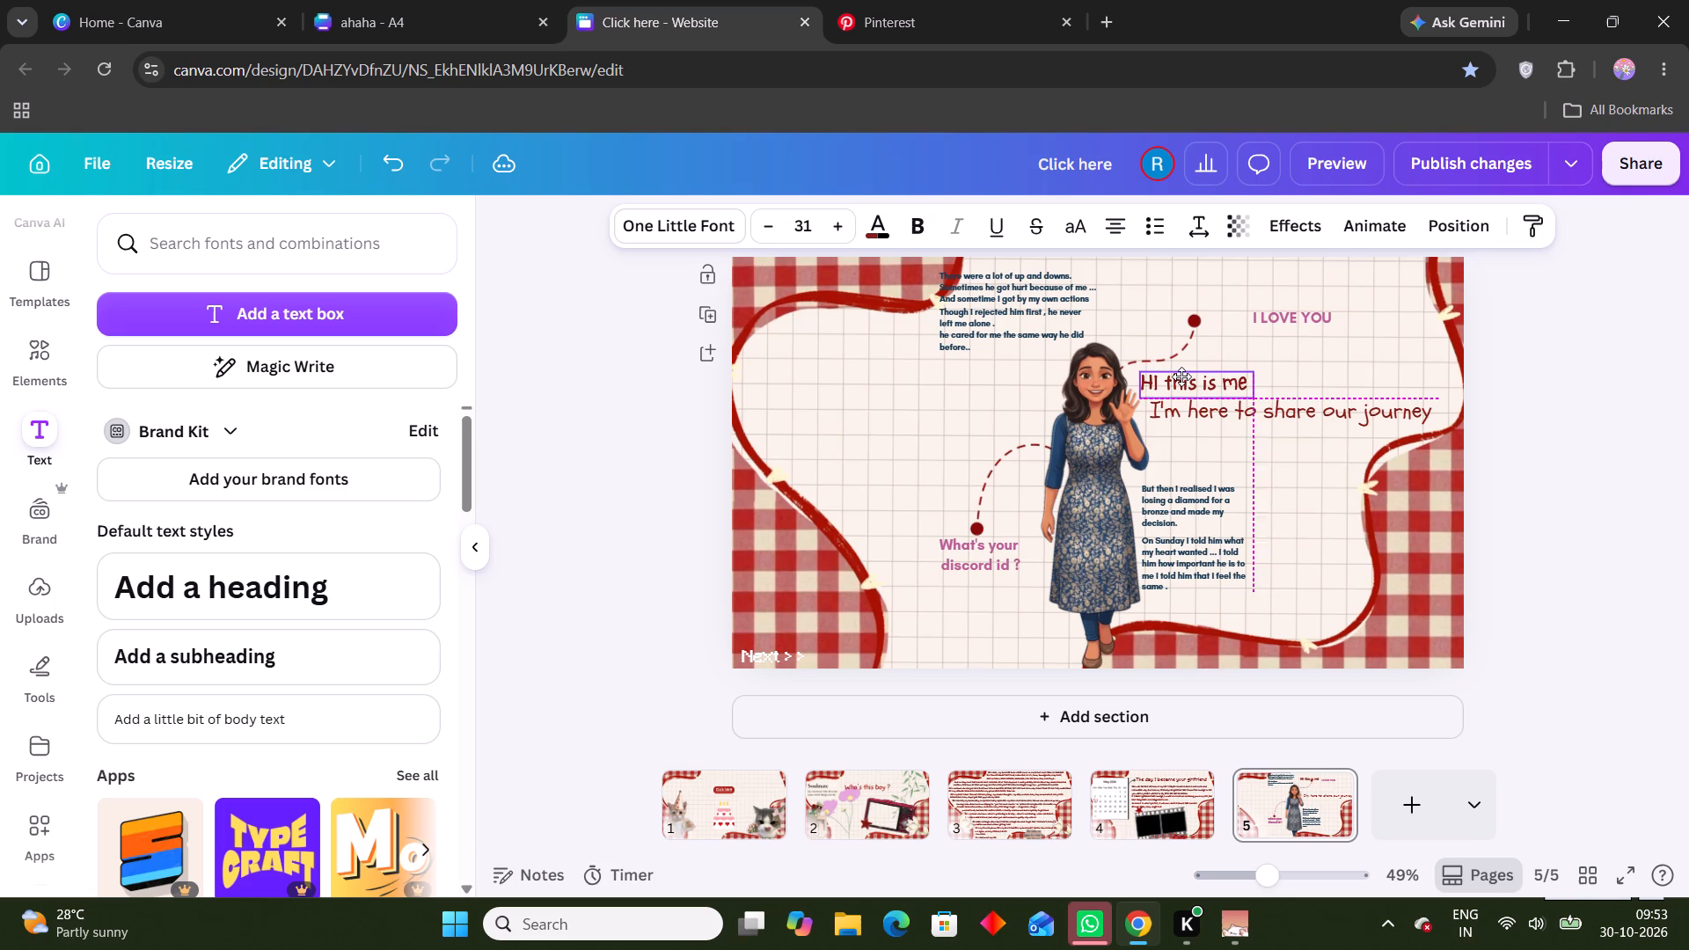
{"action": "left_click_drag", "start_coordinate": [1181, 376], "coordinate": [1194, 378]}
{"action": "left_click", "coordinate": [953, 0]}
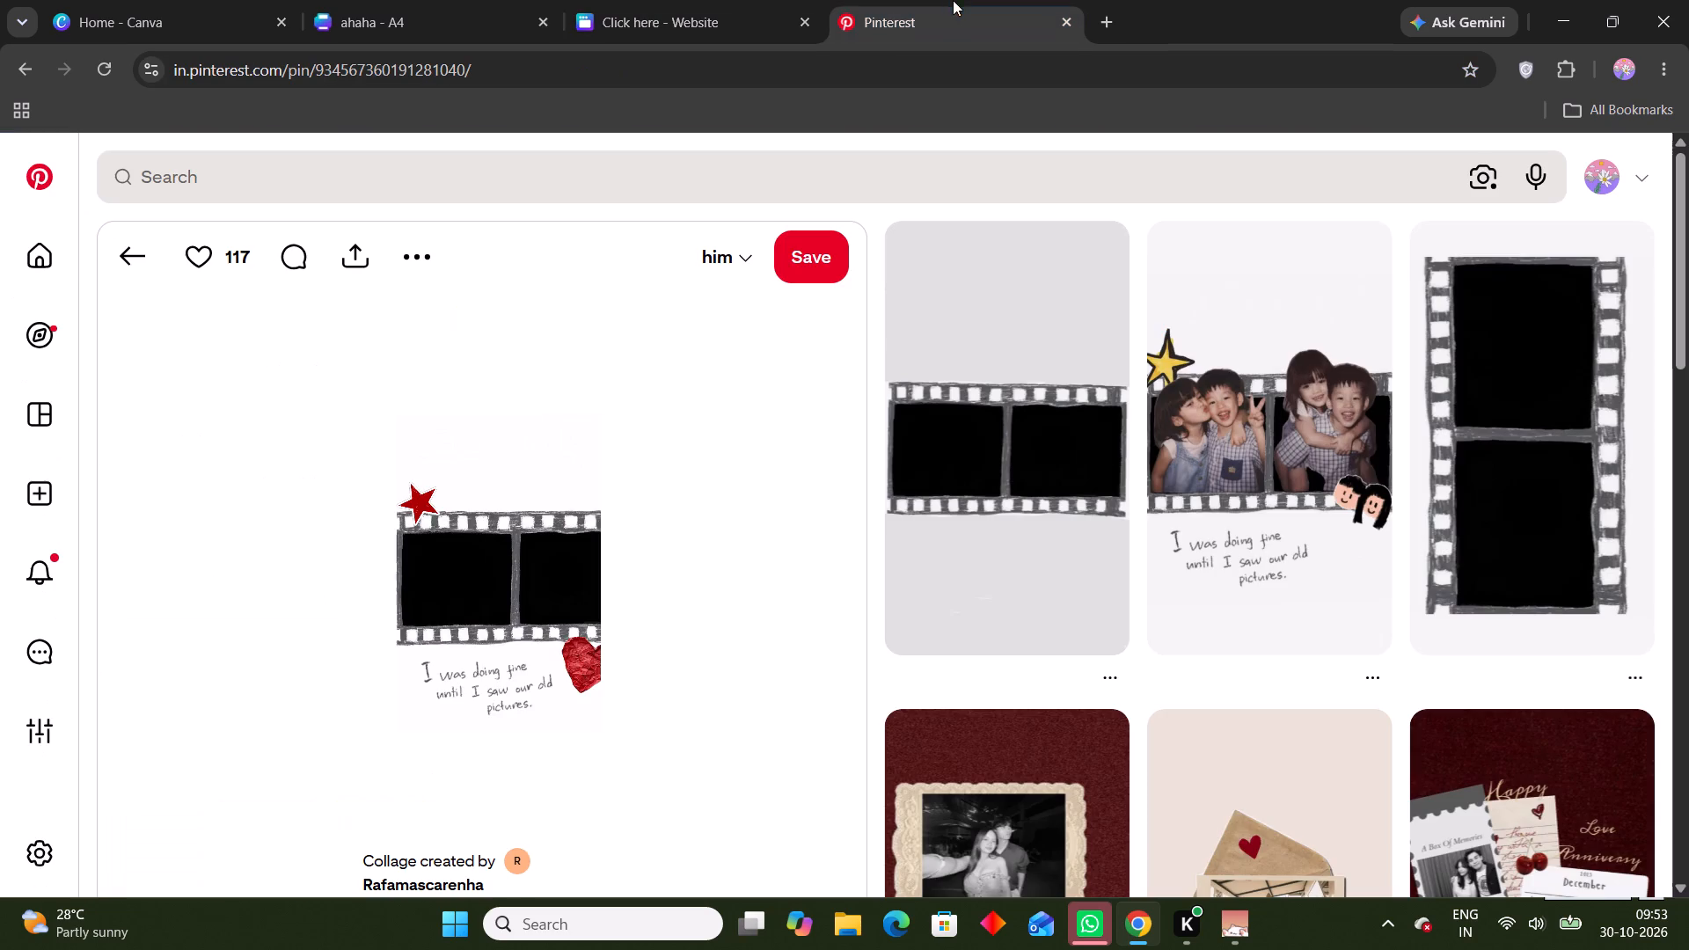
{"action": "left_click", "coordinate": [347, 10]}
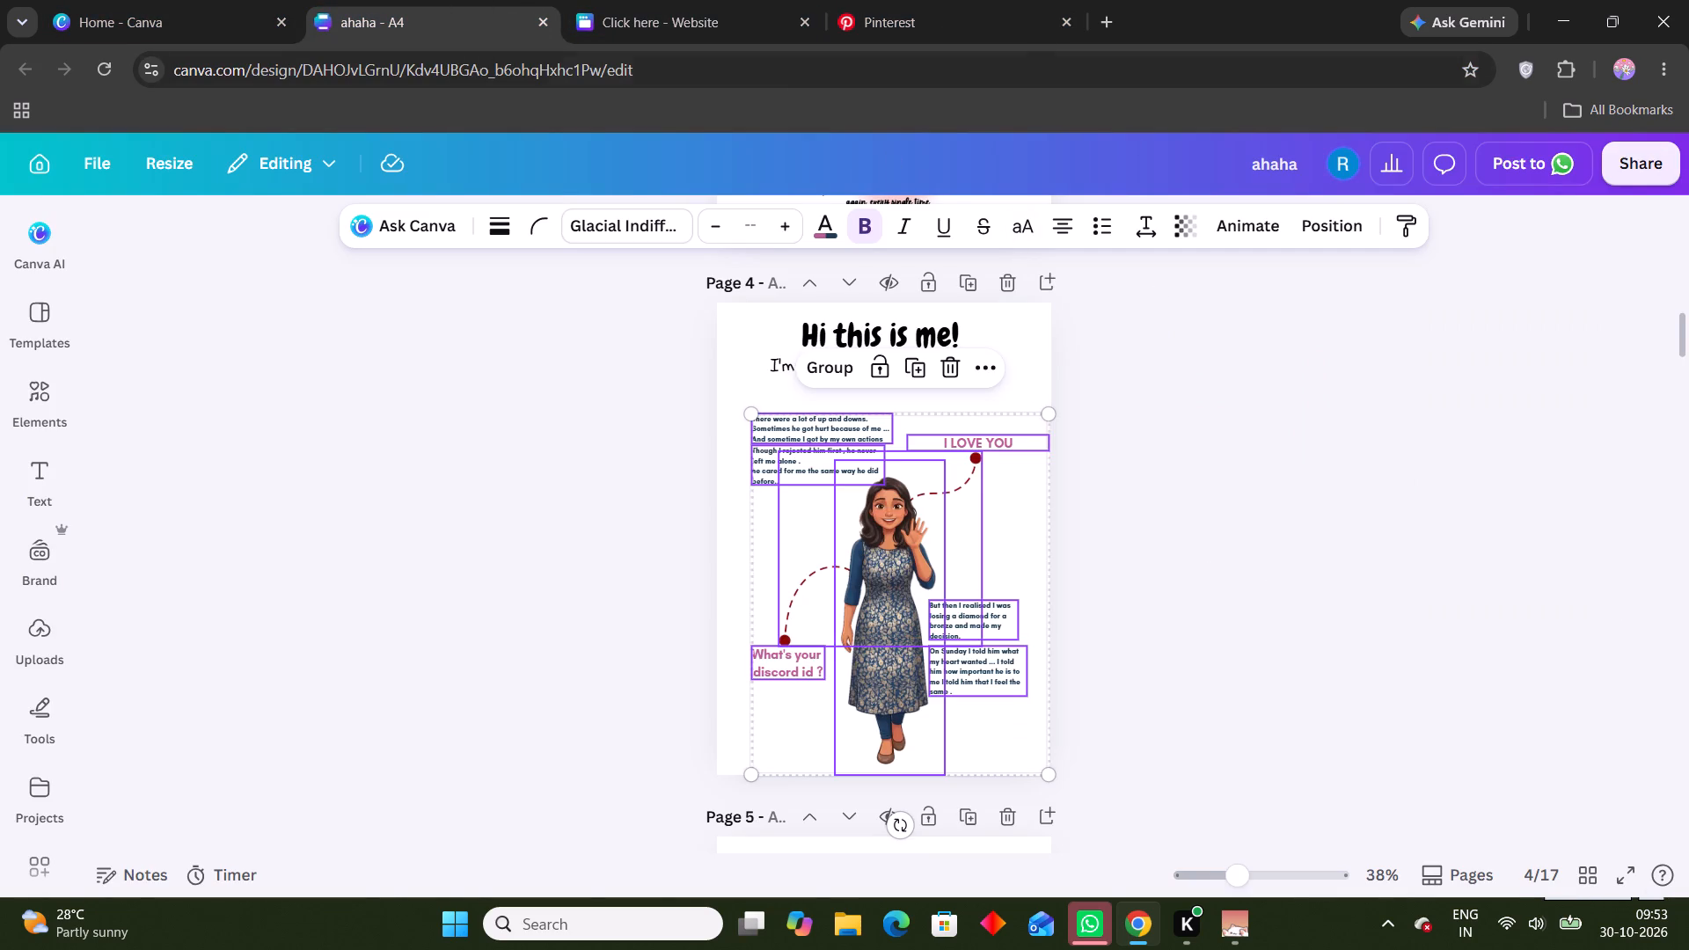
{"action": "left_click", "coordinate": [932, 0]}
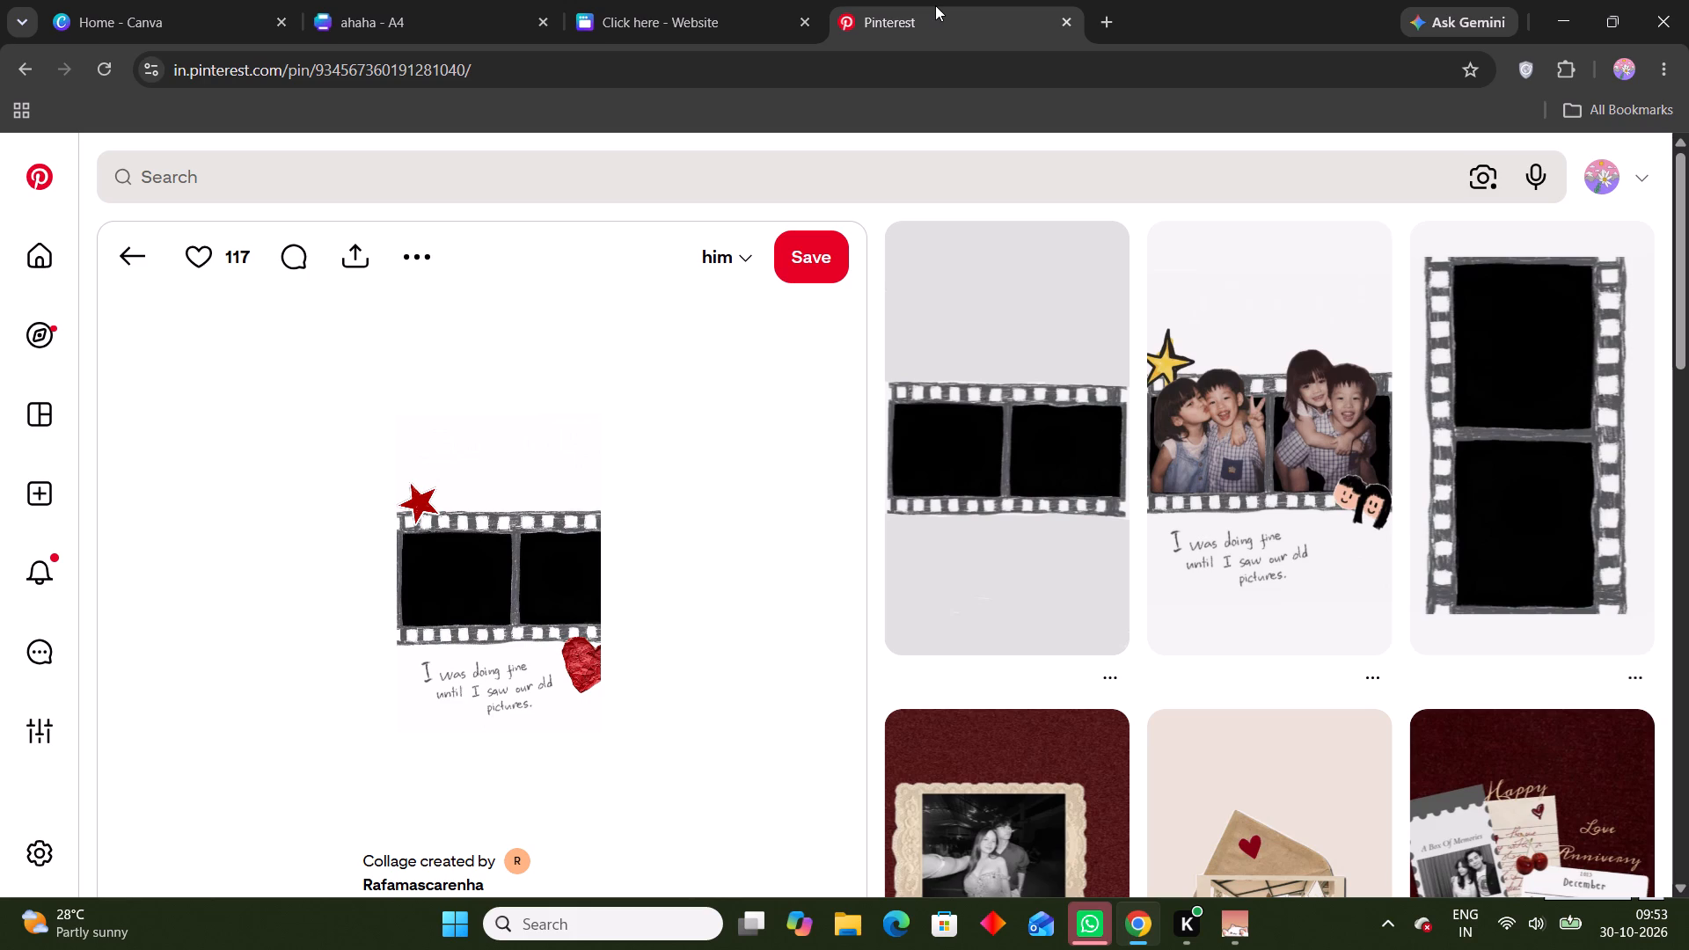
Open a new browser tab.
{"action": "left_click", "coordinate": [1096, 28]}
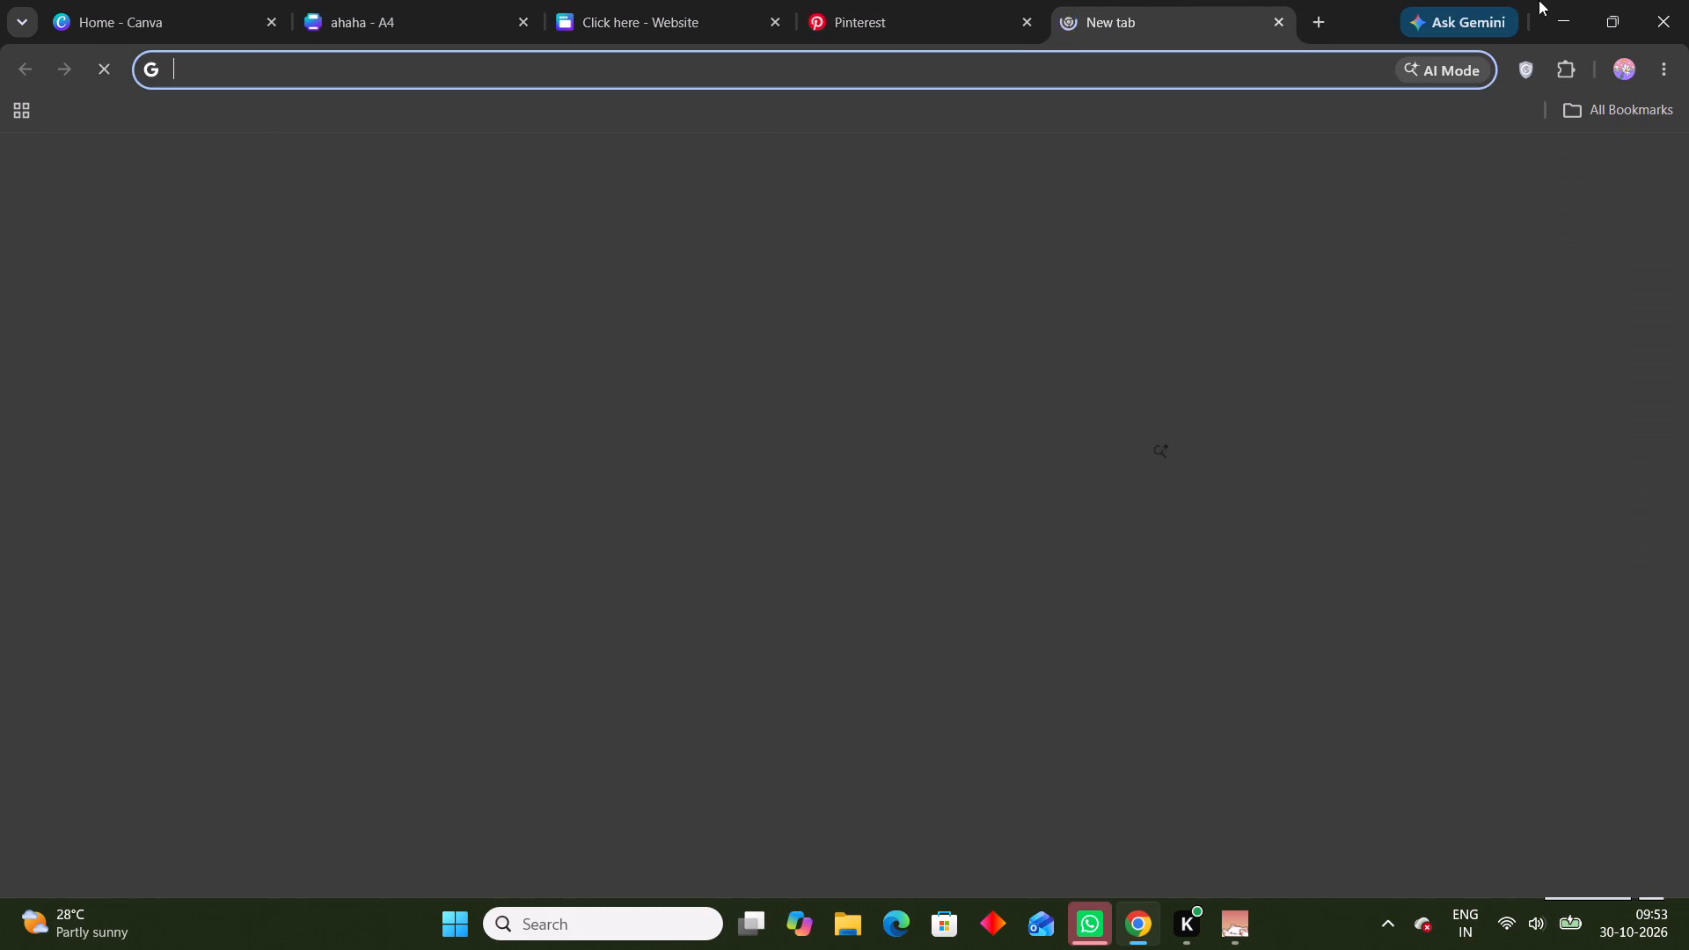